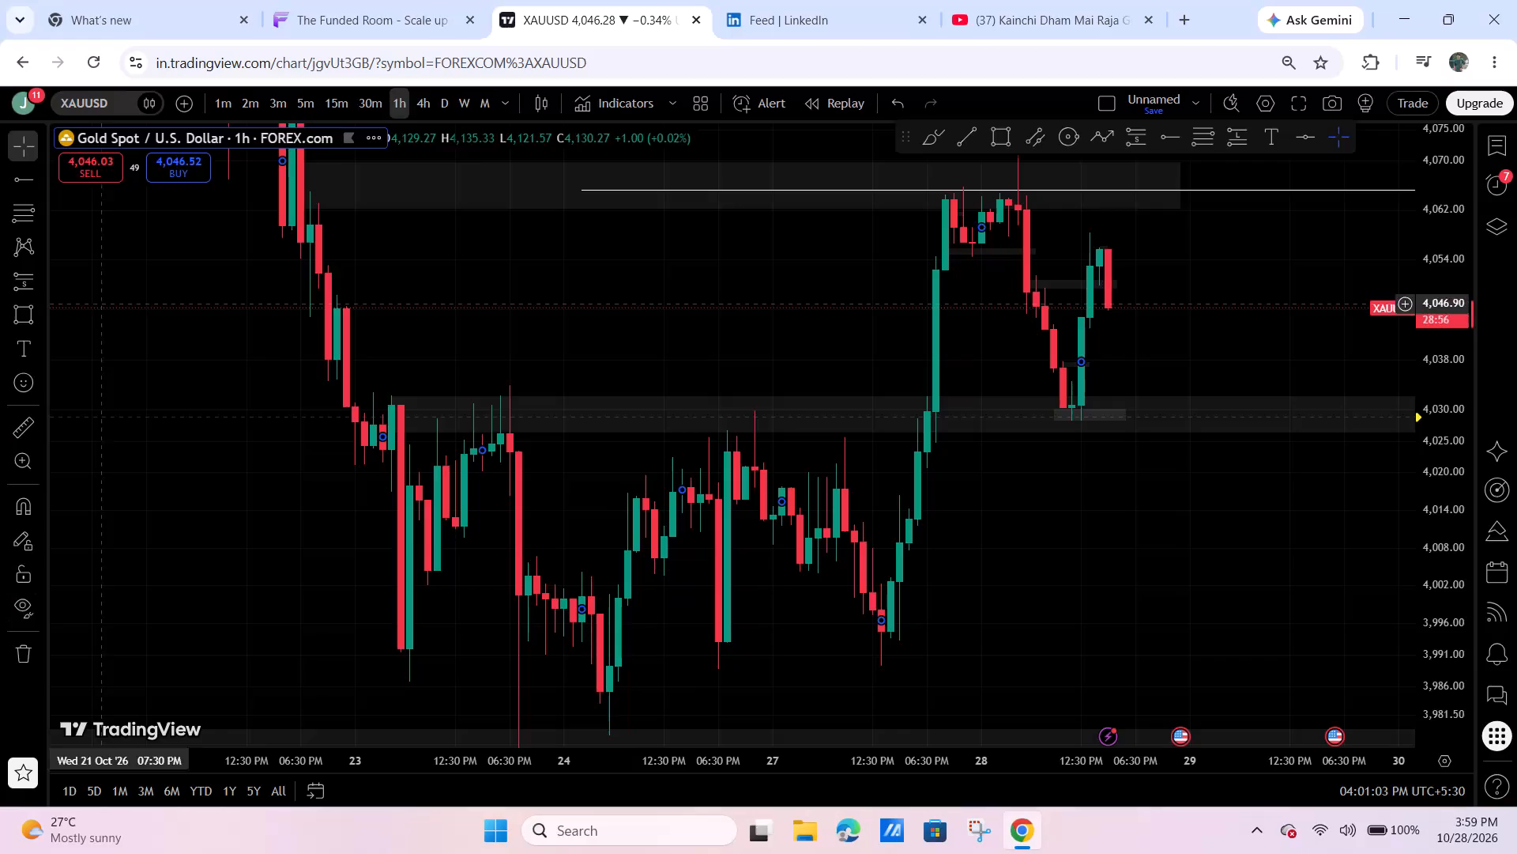
Examine the gold chart on the 30-minute and 15-minute timeframes.
left_click(374, 106)
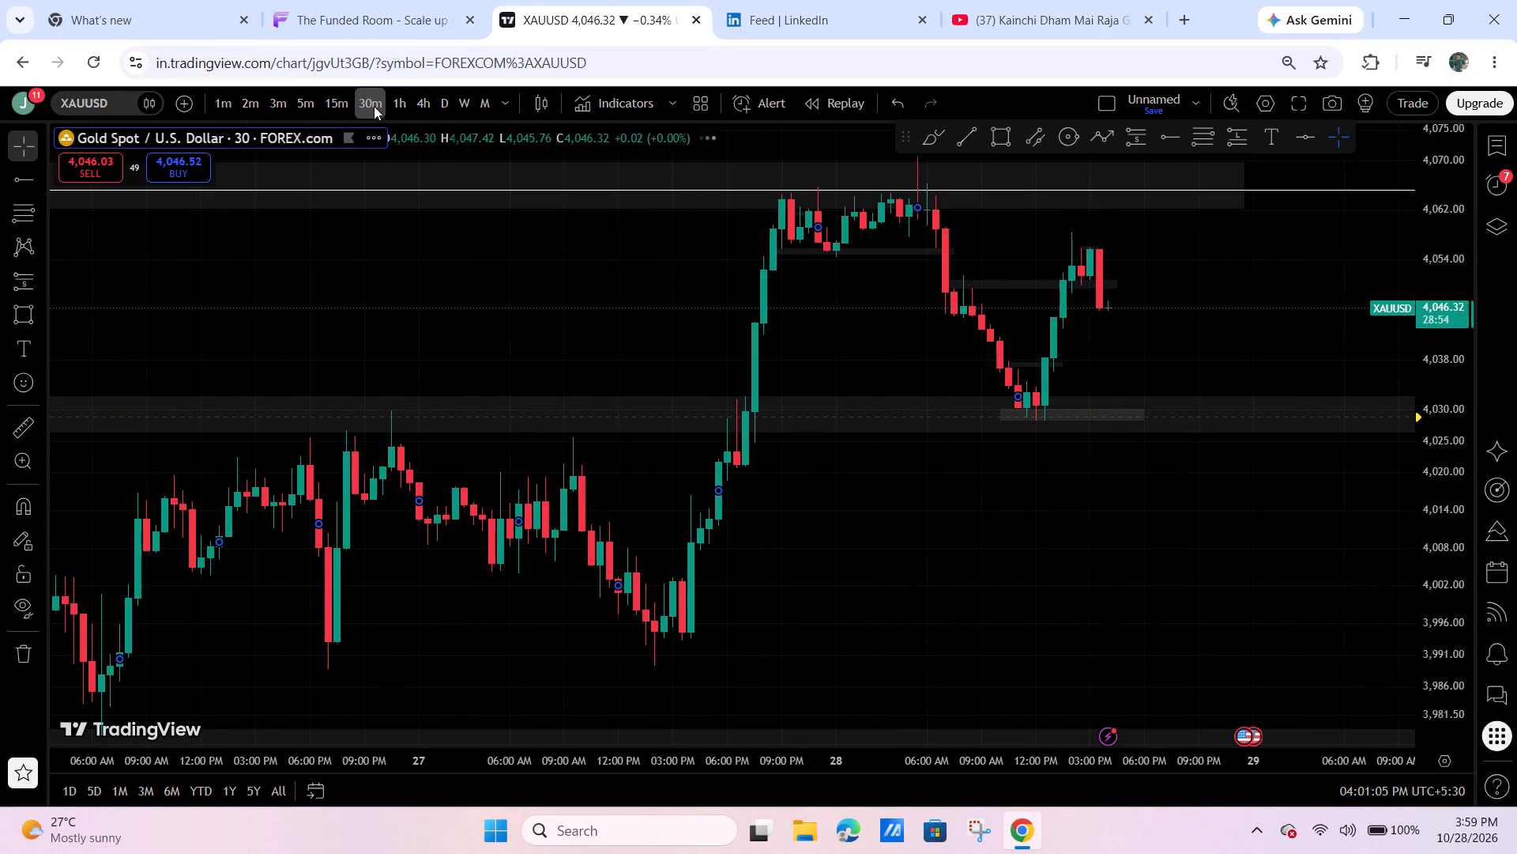
left_click(334, 97)
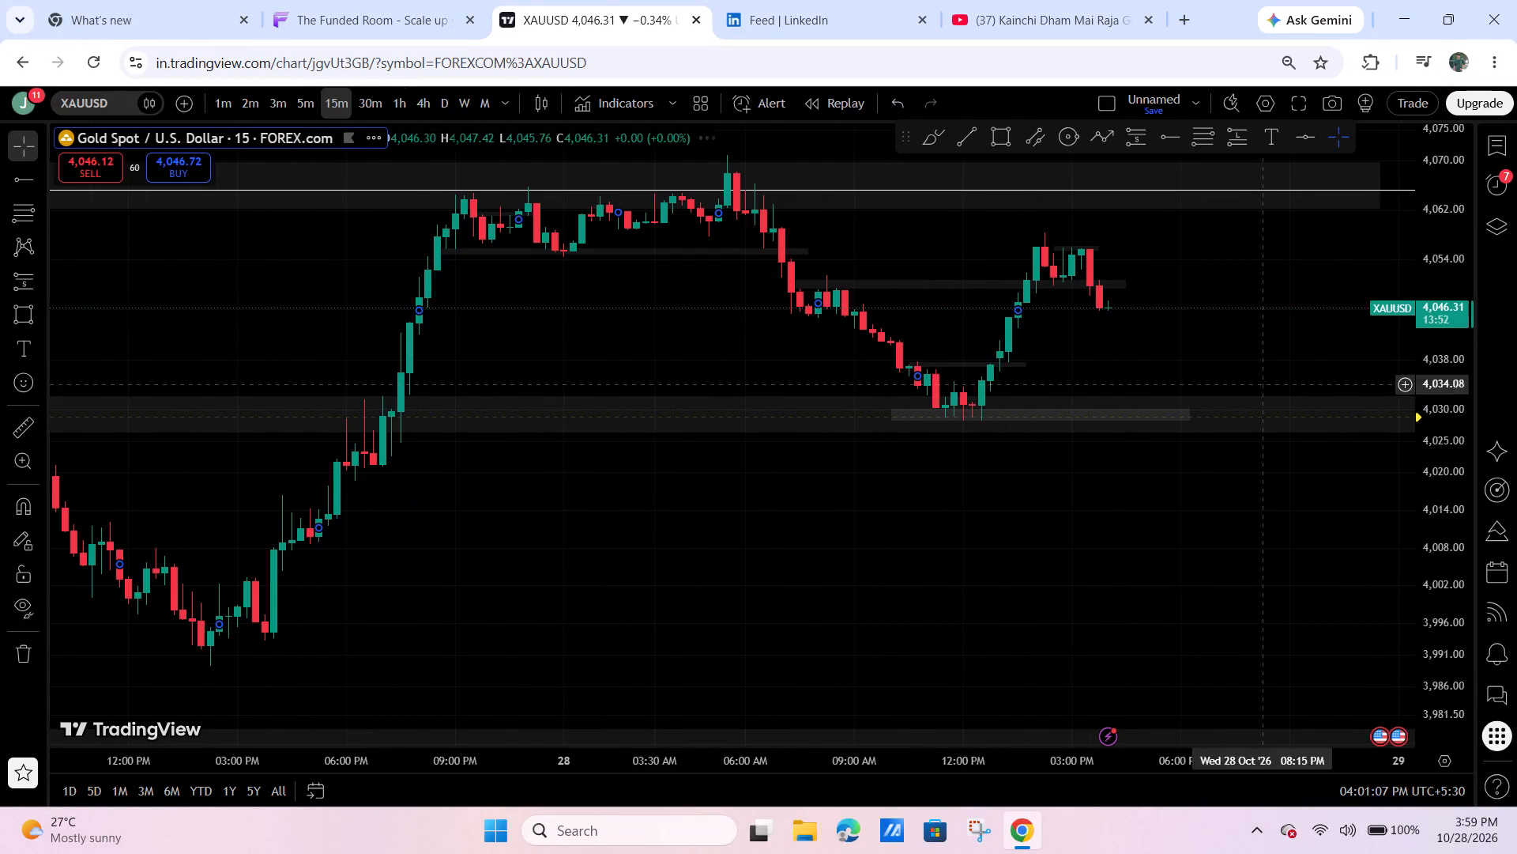
left_click_drag(1309, 347, 1289, 372)
left_click_drag(1444, 334, 1440, 375)
left_click_drag(1369, 376, 1293, 387)
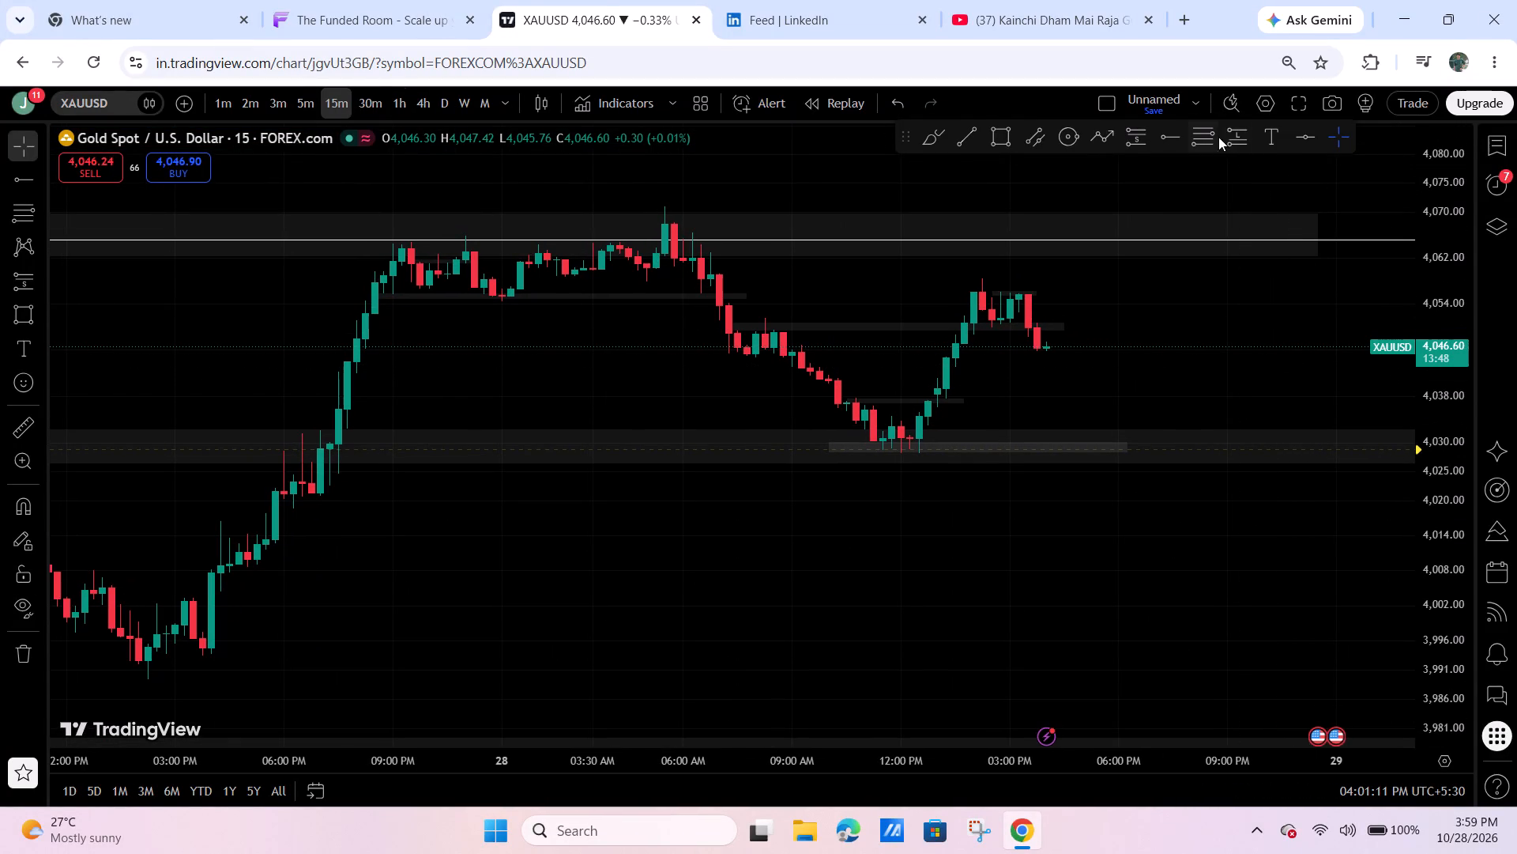
Switch to The Funded Room and set the pending XAU/USD sell order's take profit to 4035.87 on the chart.
left_click(351, 0)
scroll(1004, 482, "up", 5)
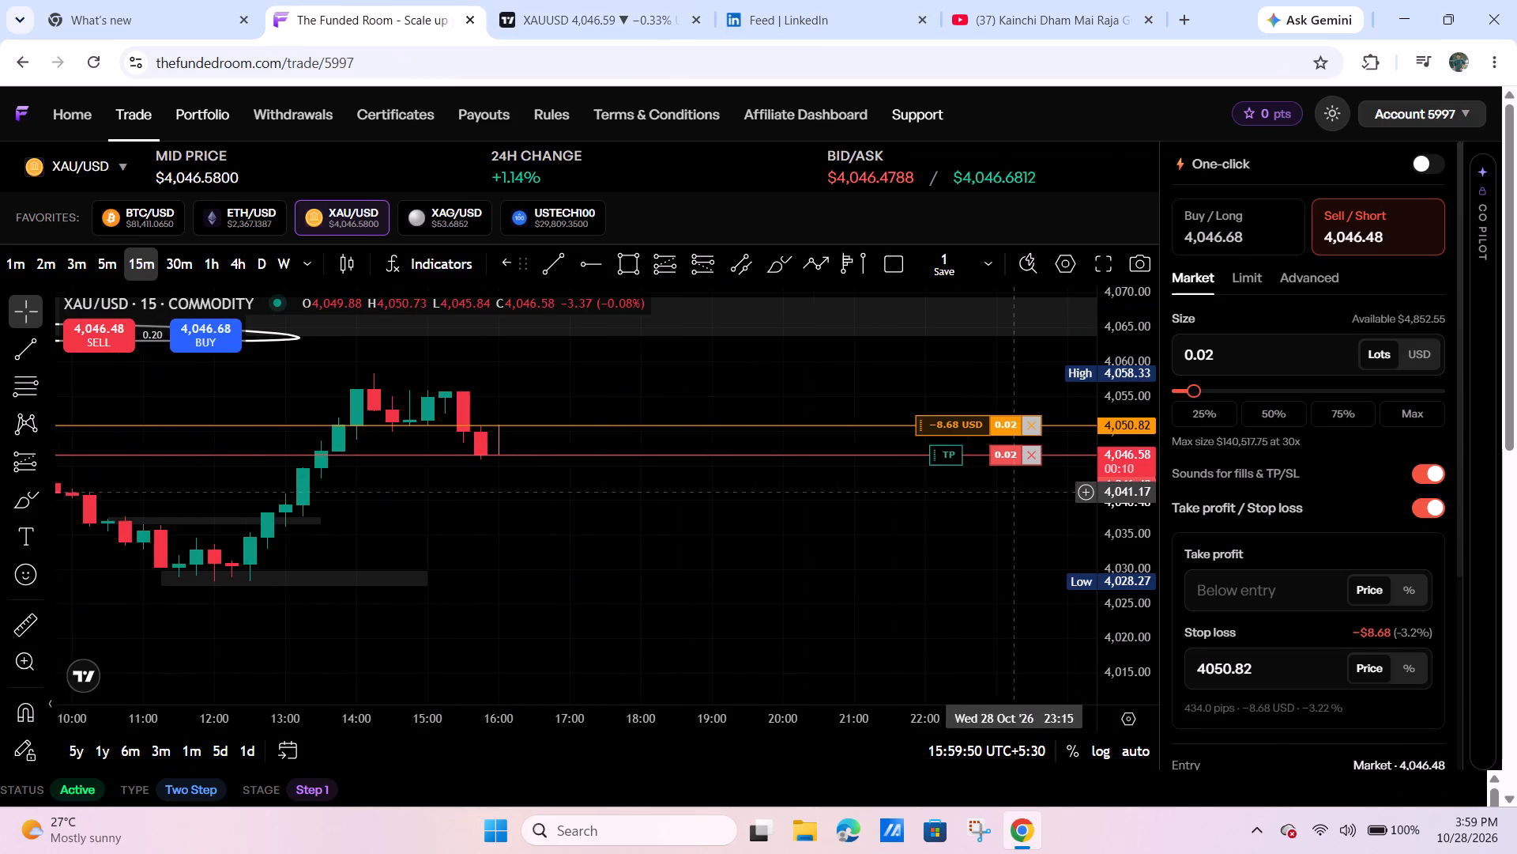
left_click_drag(1128, 550, 1103, 428)
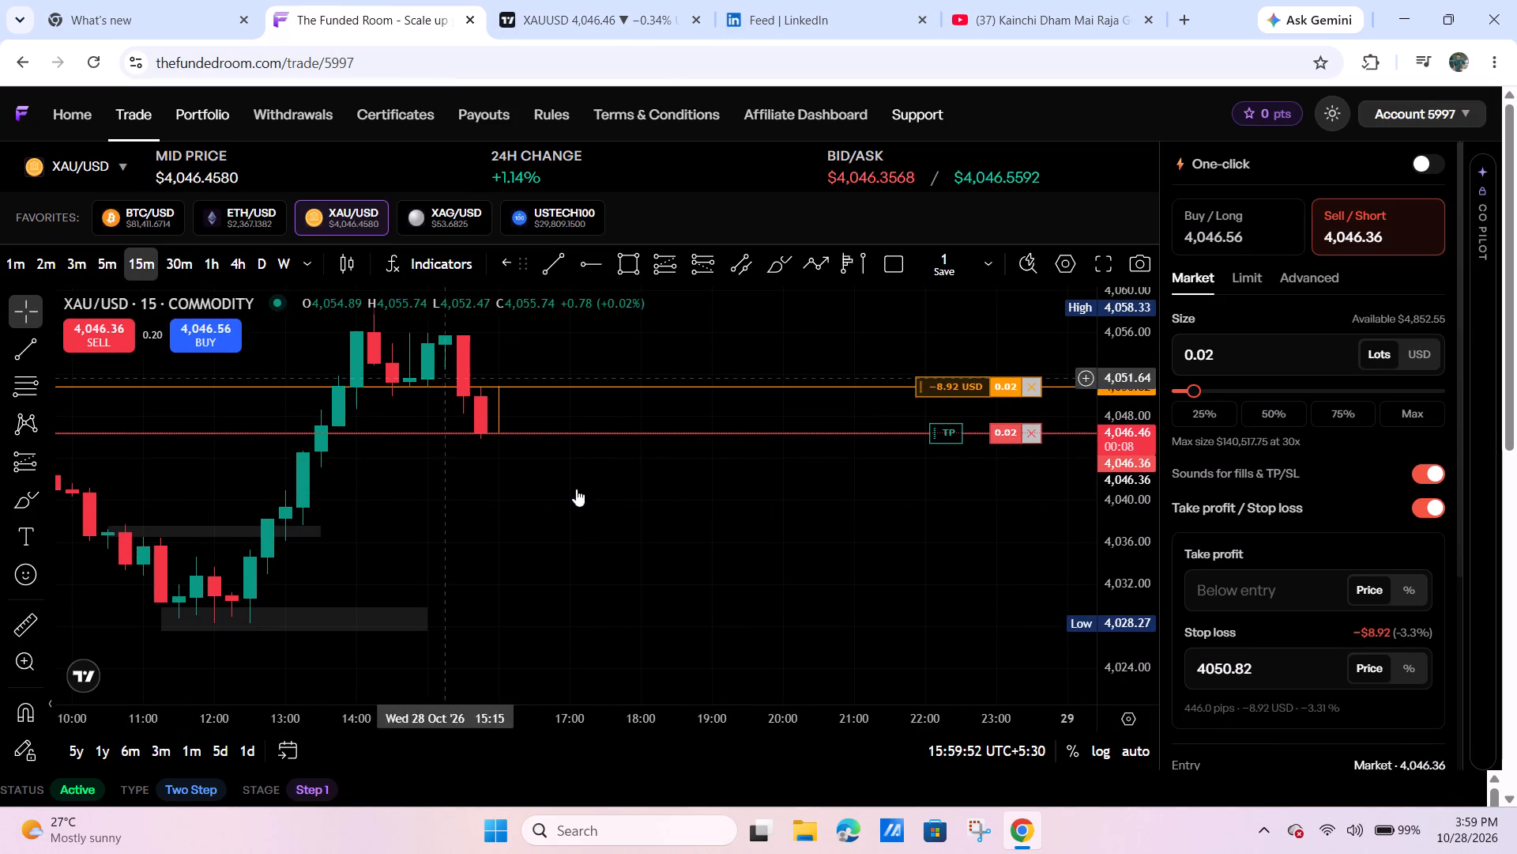
left_click_drag(807, 470, 868, 470)
left_click(871, 470)
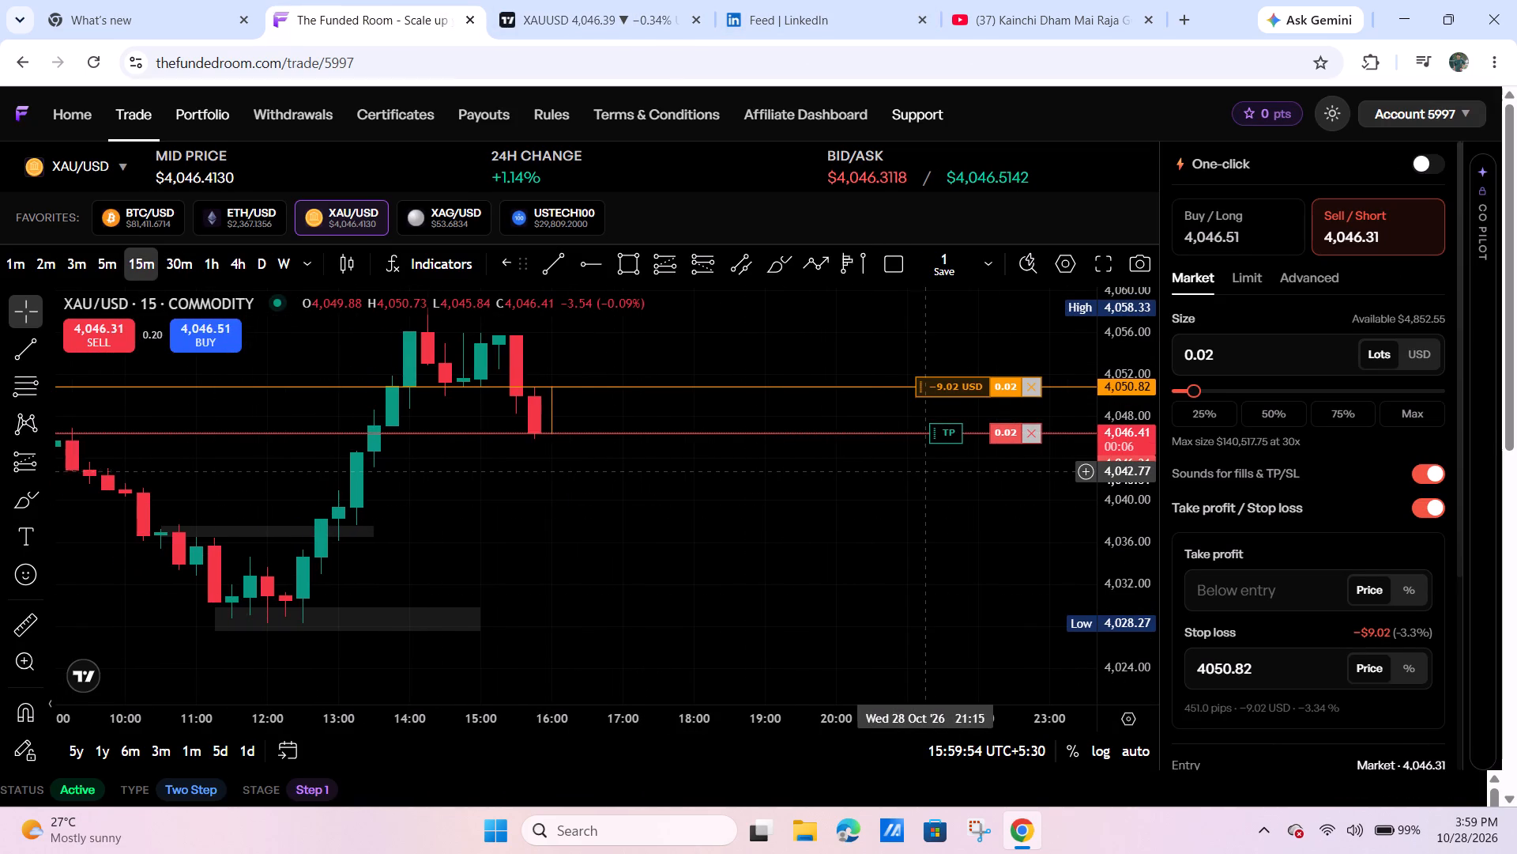
scroll(925, 471, "down", 2)
left_click_drag(1133, 418, 1127, 452)
scroll(952, 531, "down", 2)
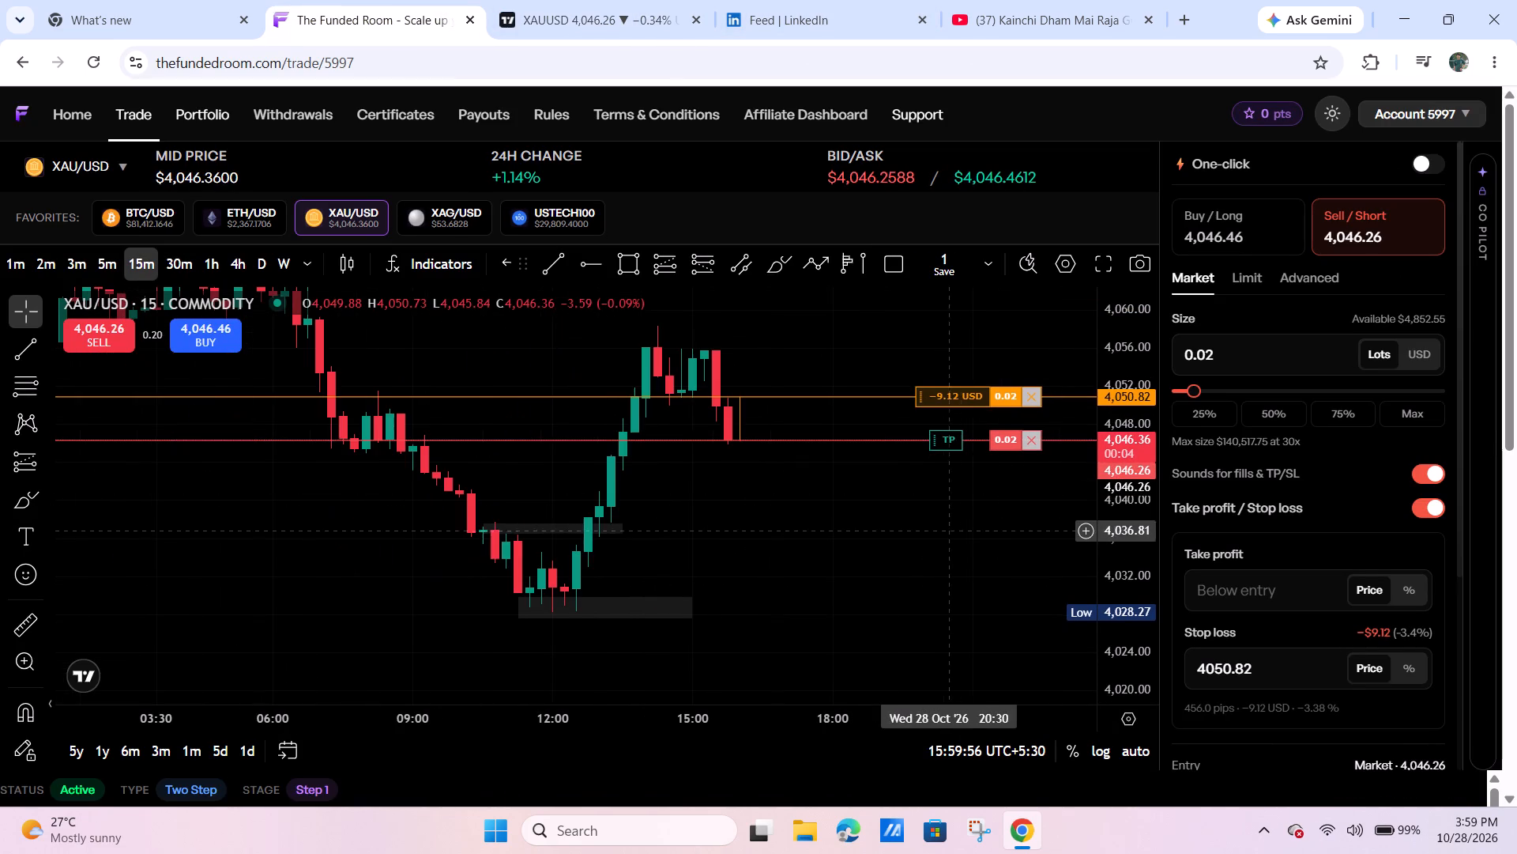
left_click_drag(944, 436, 977, 531)
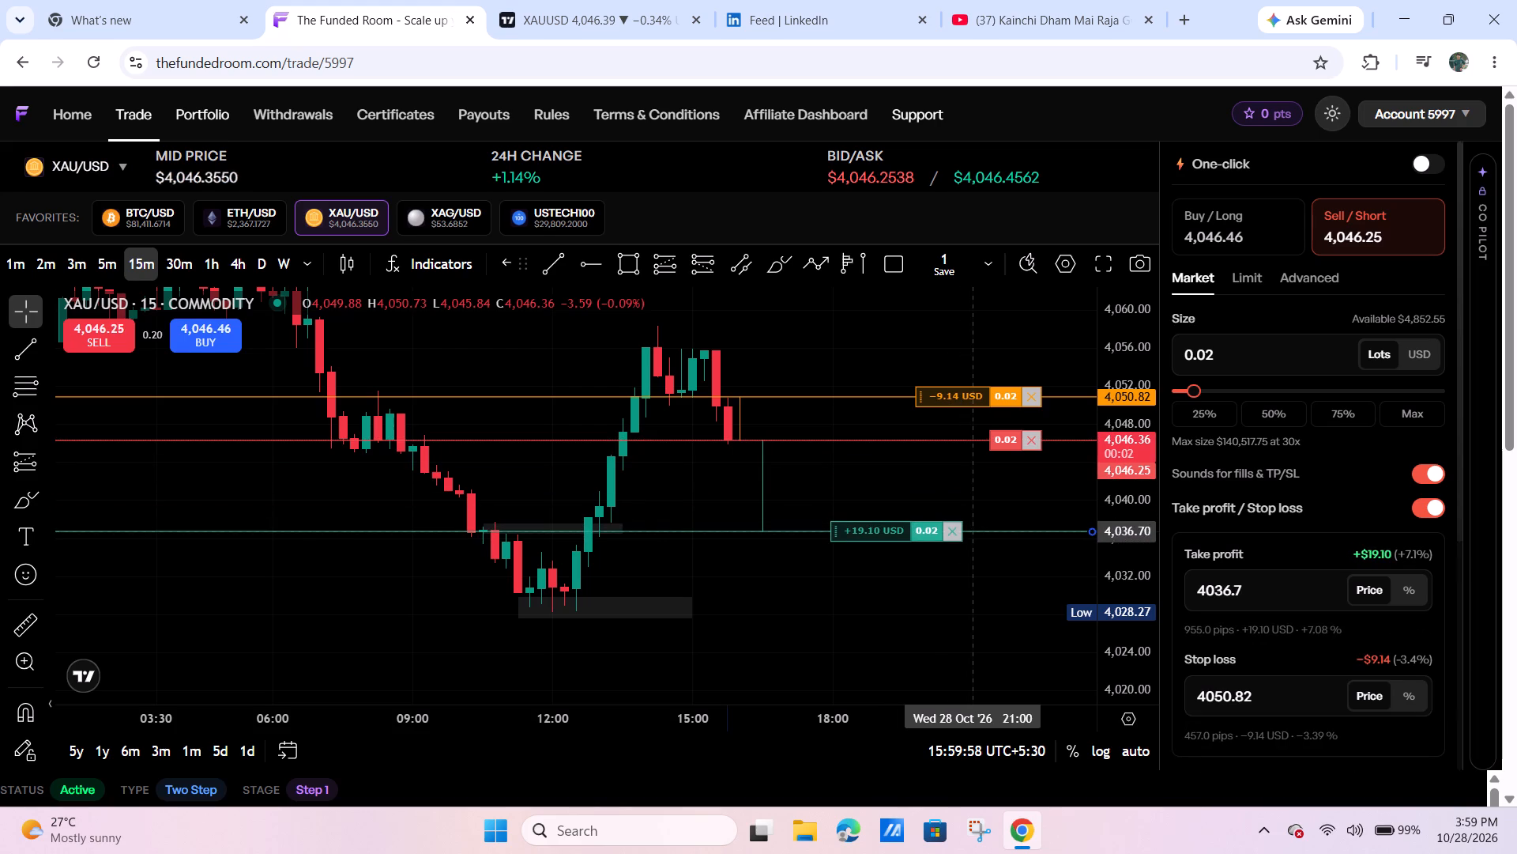
left_click_drag(977, 531, 979, 538)
Lower the pending sell order's take profit to 4029.17, near the recent low on the chart.
left_click_drag(984, 497, 971, 493)
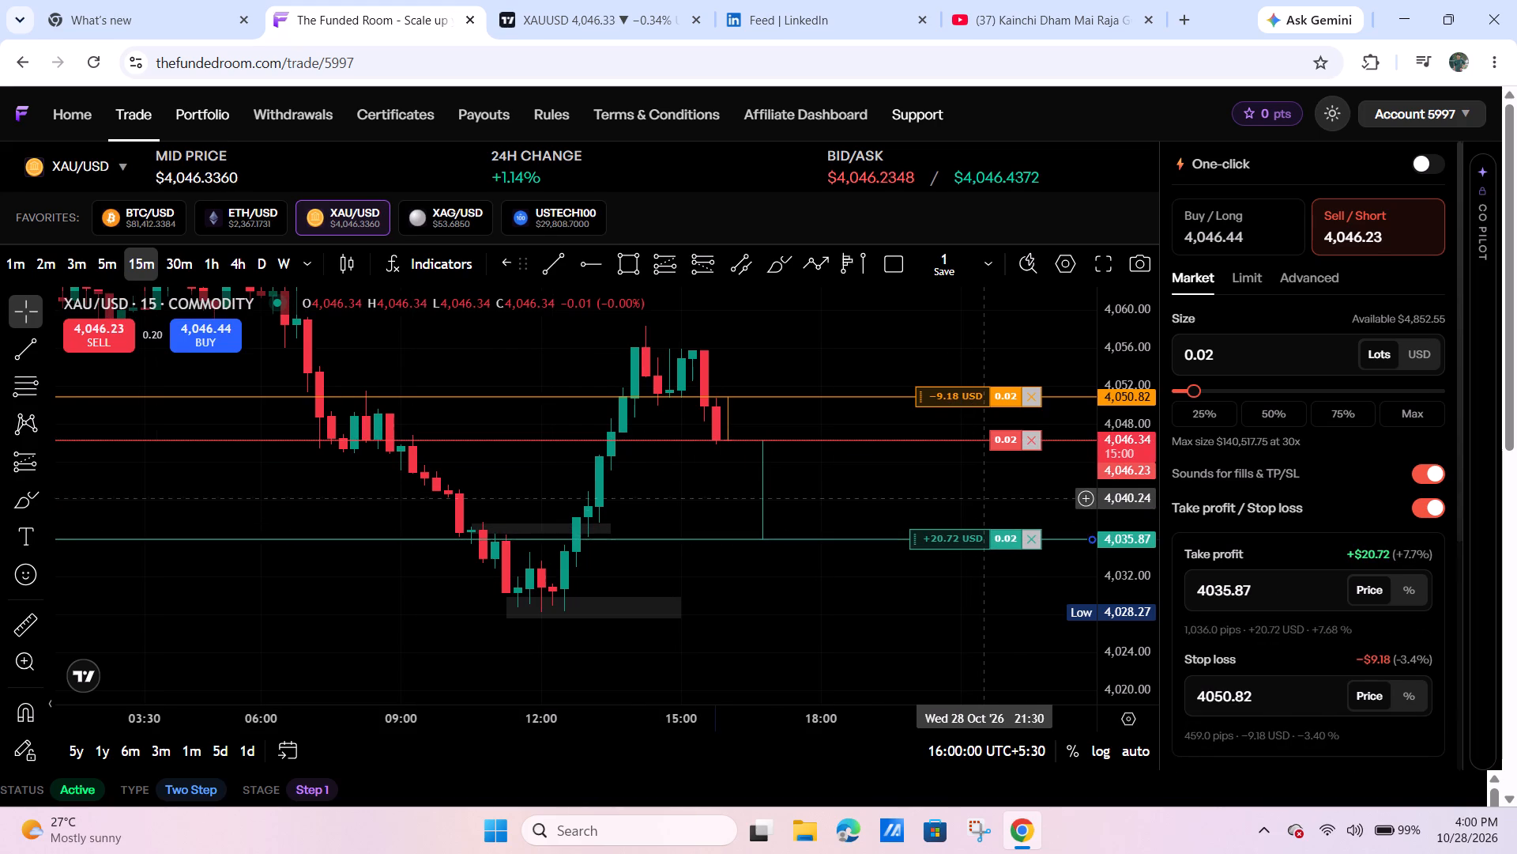
left_click_drag(971, 493, 920, 491)
left_click_drag(943, 490, 913, 486)
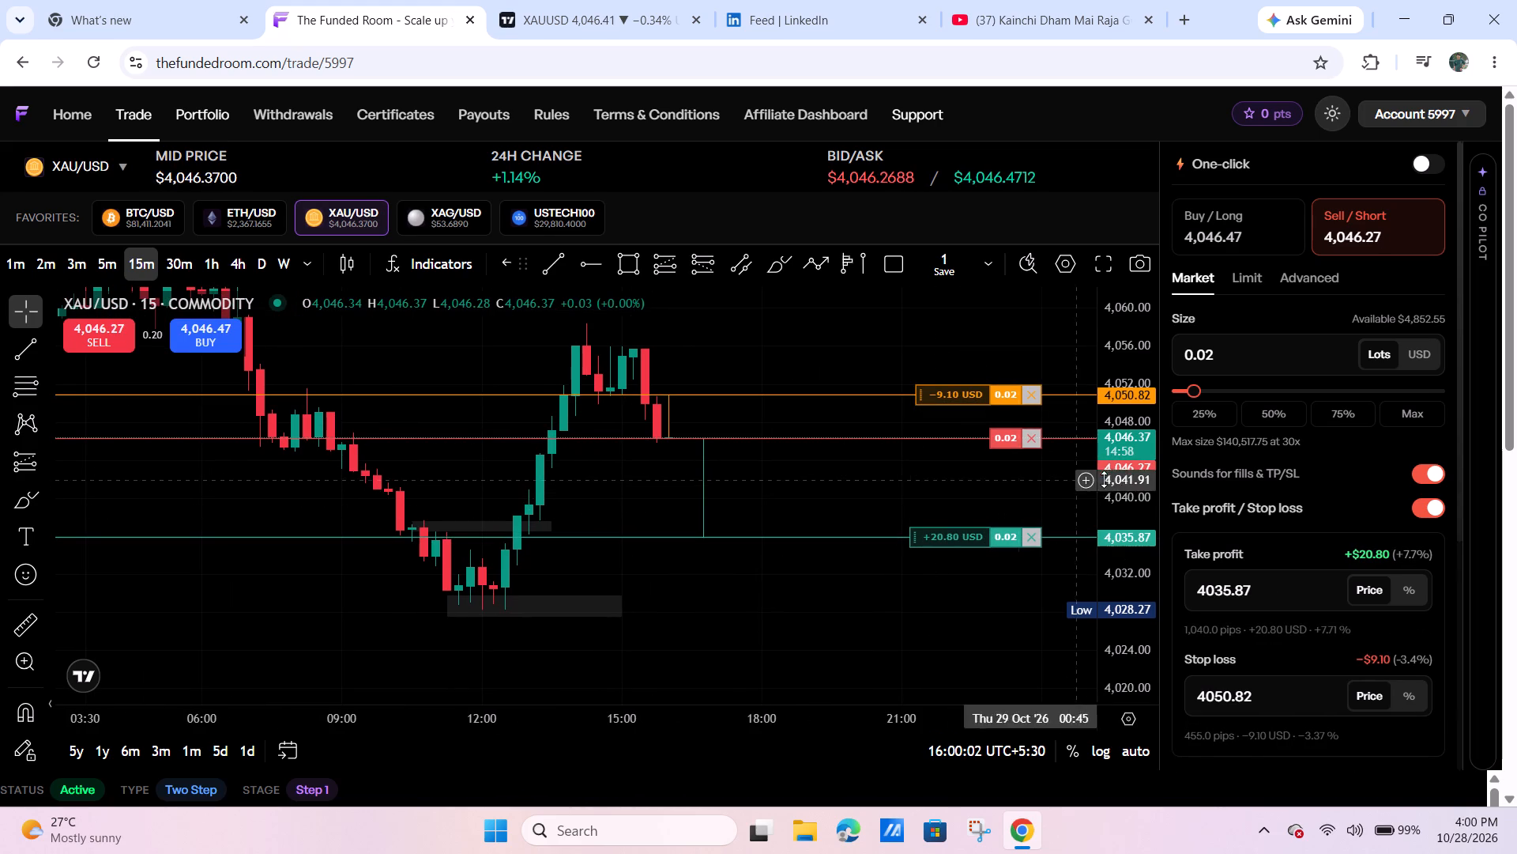
scroll(1234, 493, "down", 4)
left_click_drag(989, 478, 950, 477)
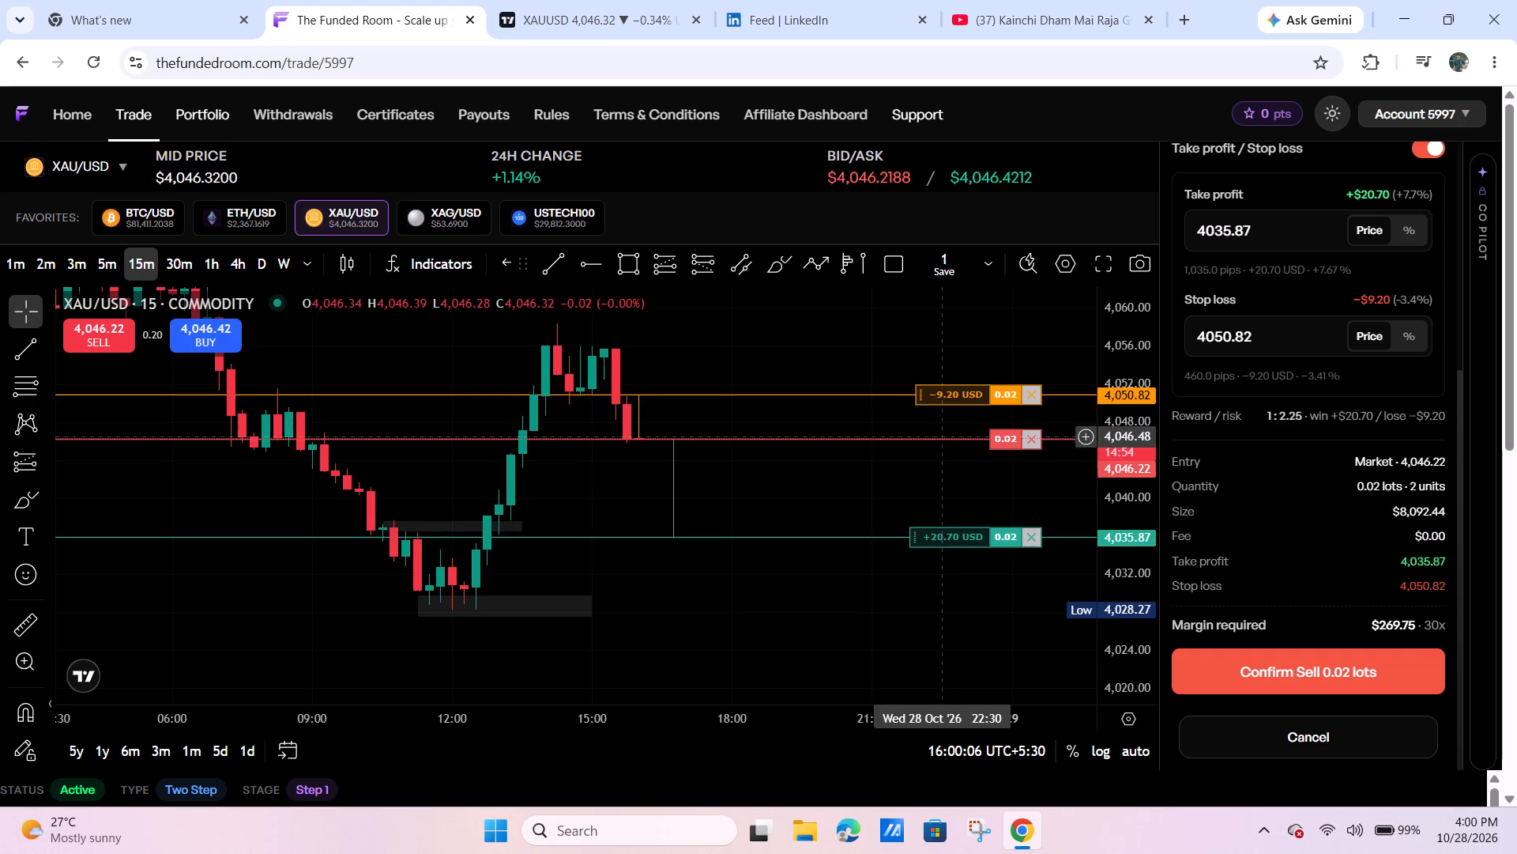
left_click_drag(937, 484, 979, 476)
scroll(973, 477, "down", 5)
left_click_drag(1113, 425, 1083, 478)
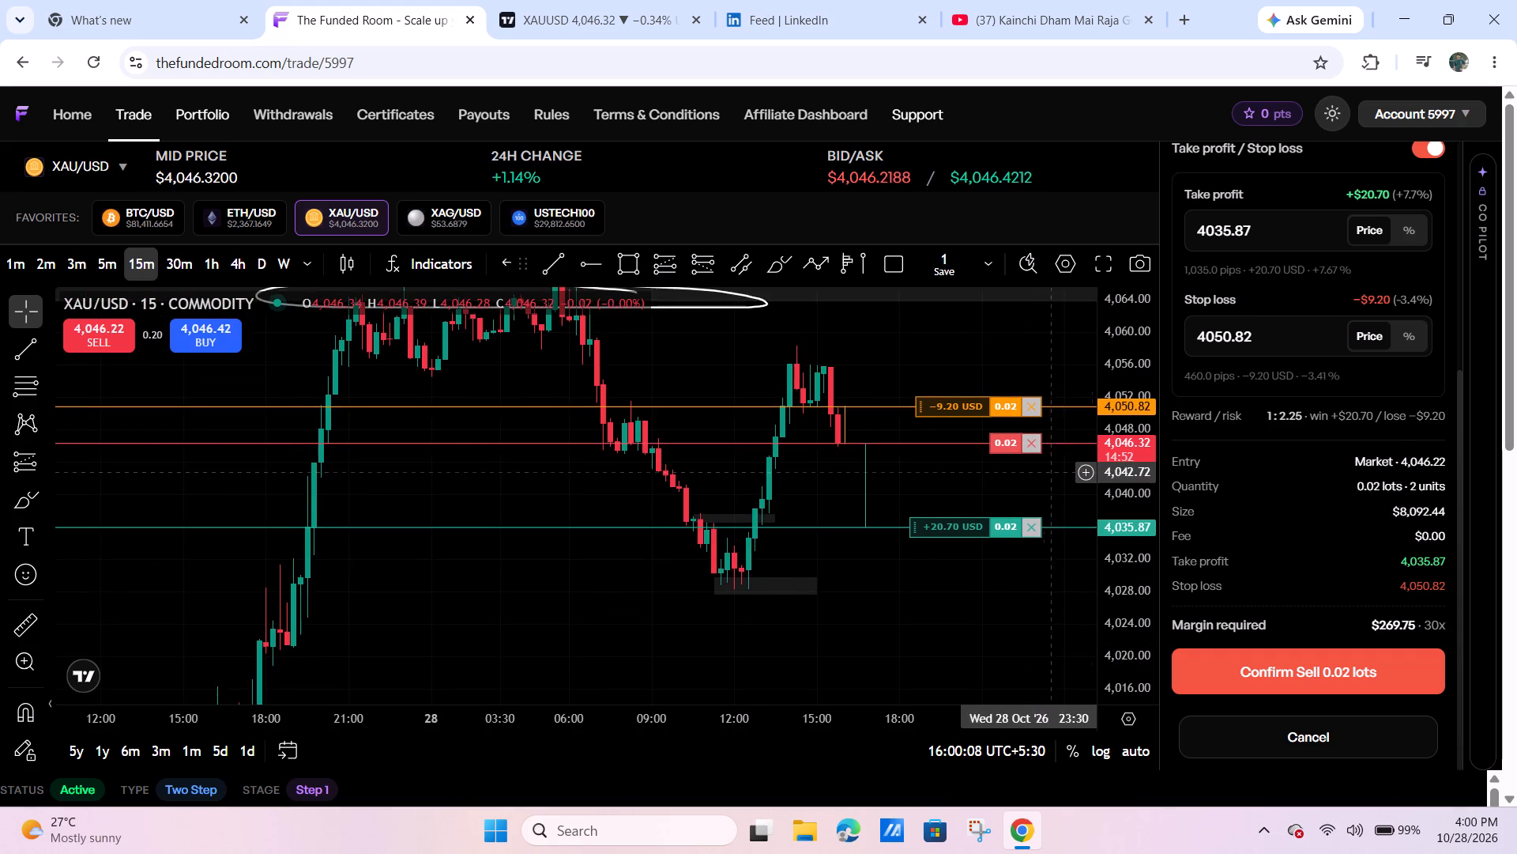
left_click_drag(1033, 474, 943, 481)
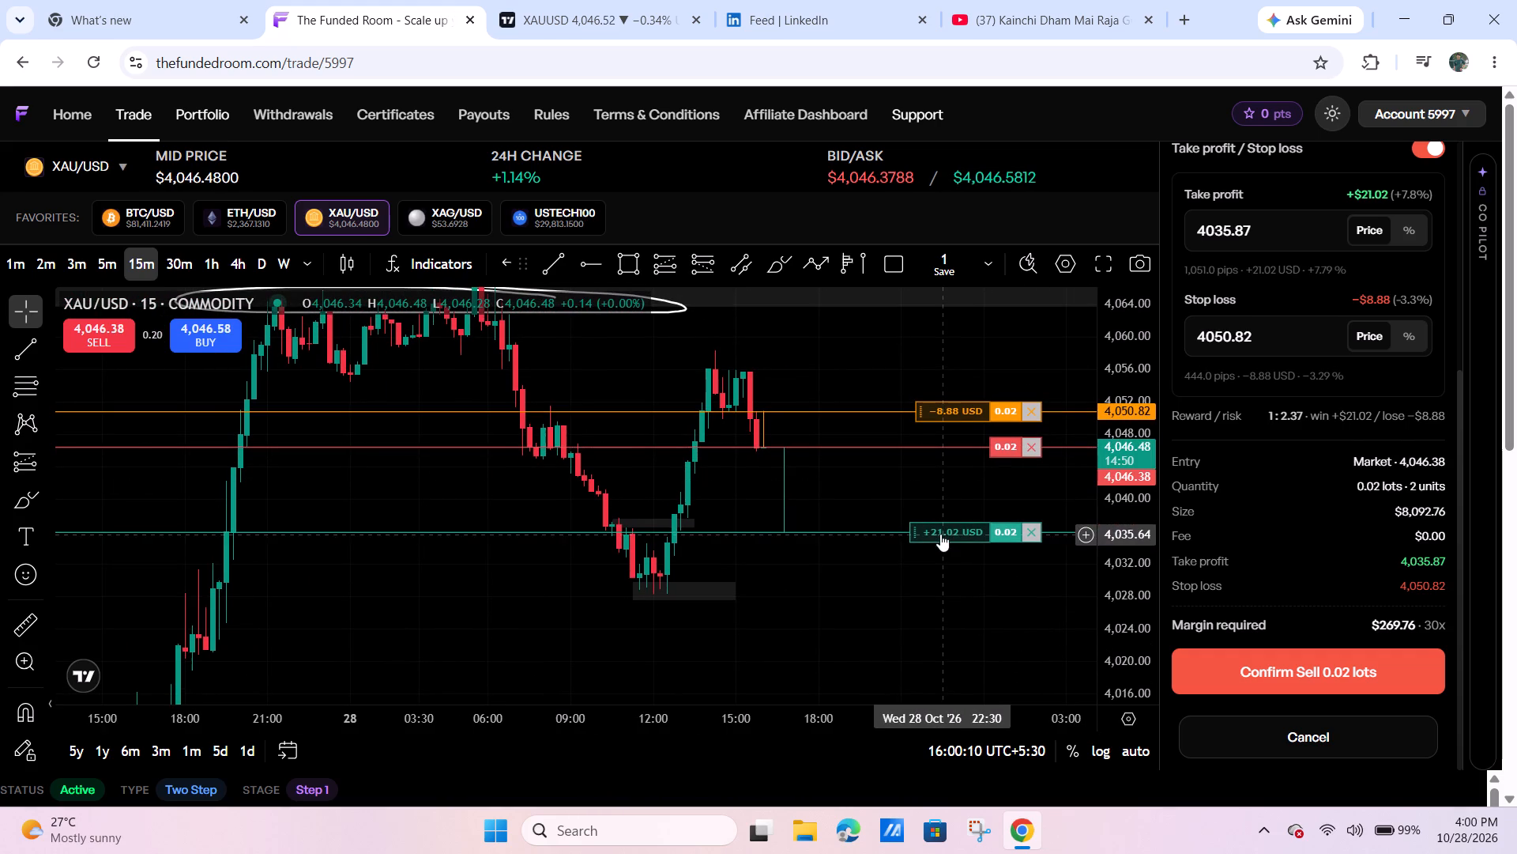
left_click_drag(940, 534, 968, 604)
left_click(973, 602)
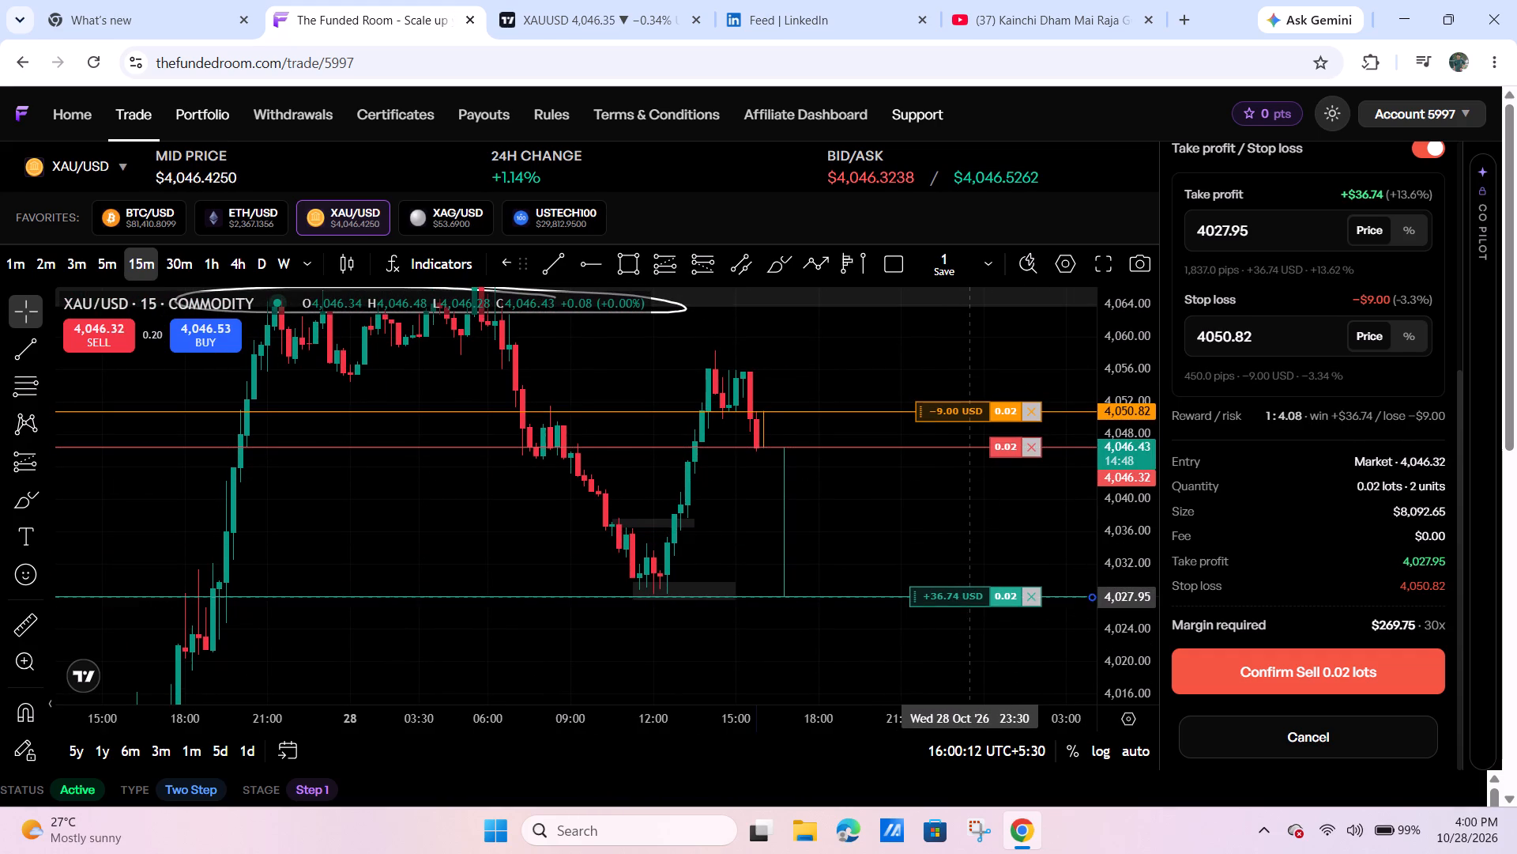
left_click_drag(973, 596, 981, 587)
Draw a Short Position beside the latest candle with entry at about 4,046.74 and its stop tightened to about 4,051.01.
left_click_drag(956, 532, 879, 526)
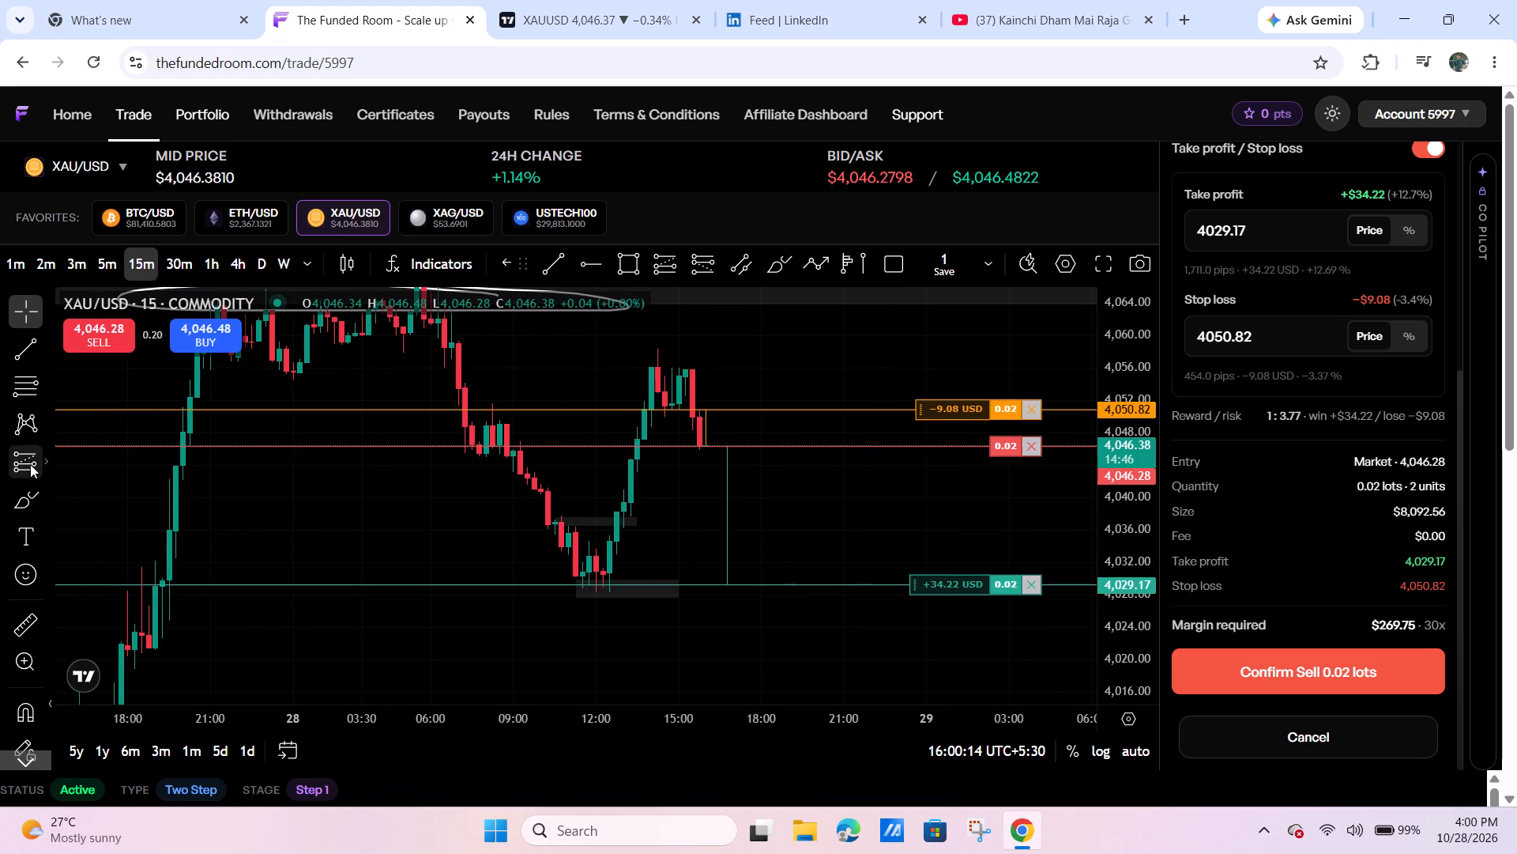
left_click(43, 459)
left_click(144, 340)
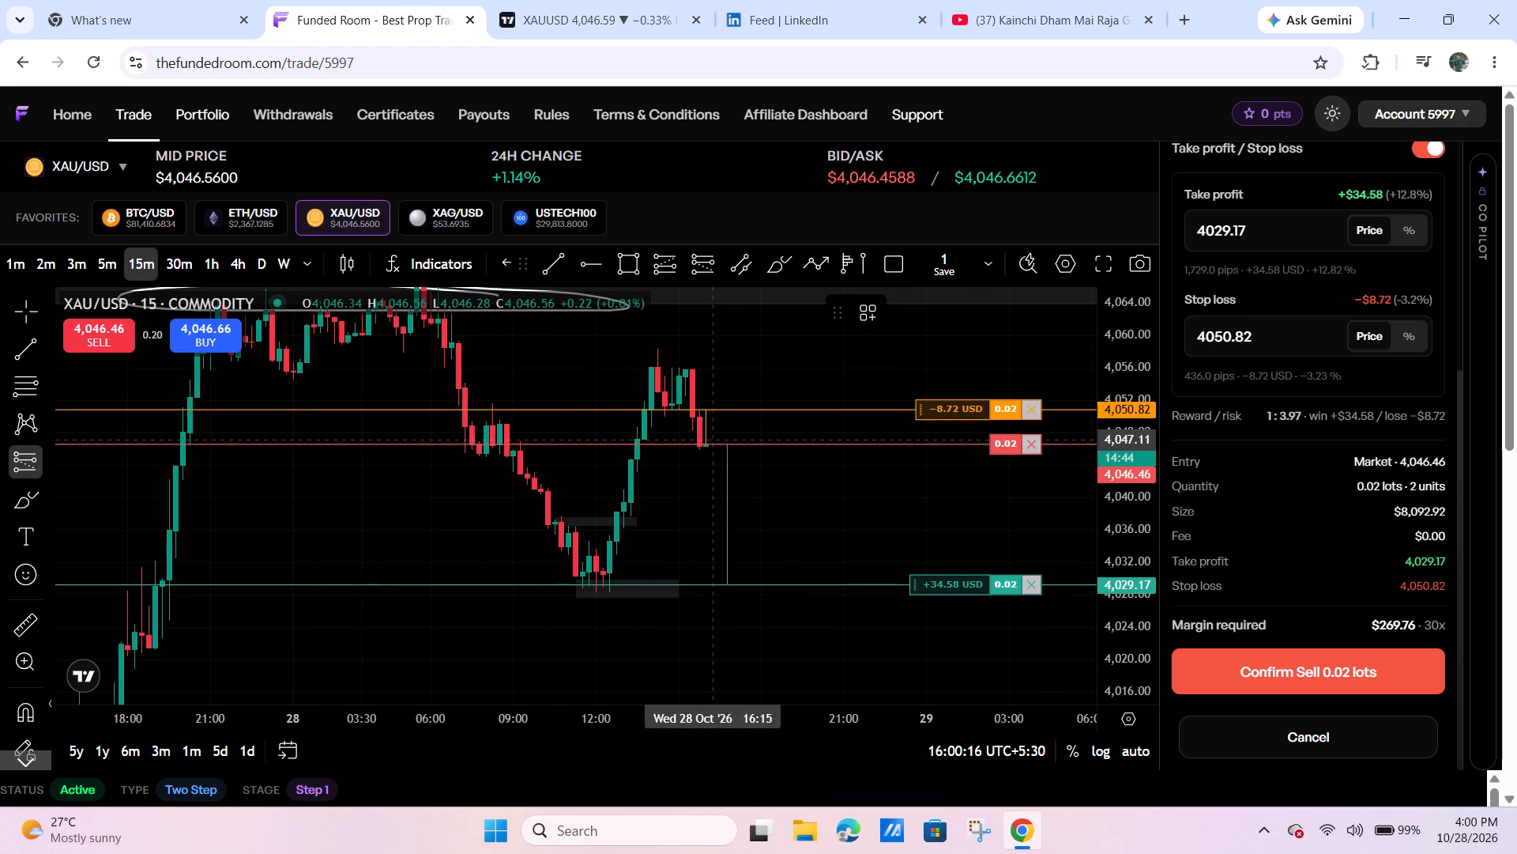
left_click(719, 442)
left_click_drag(719, 318, 755, 400)
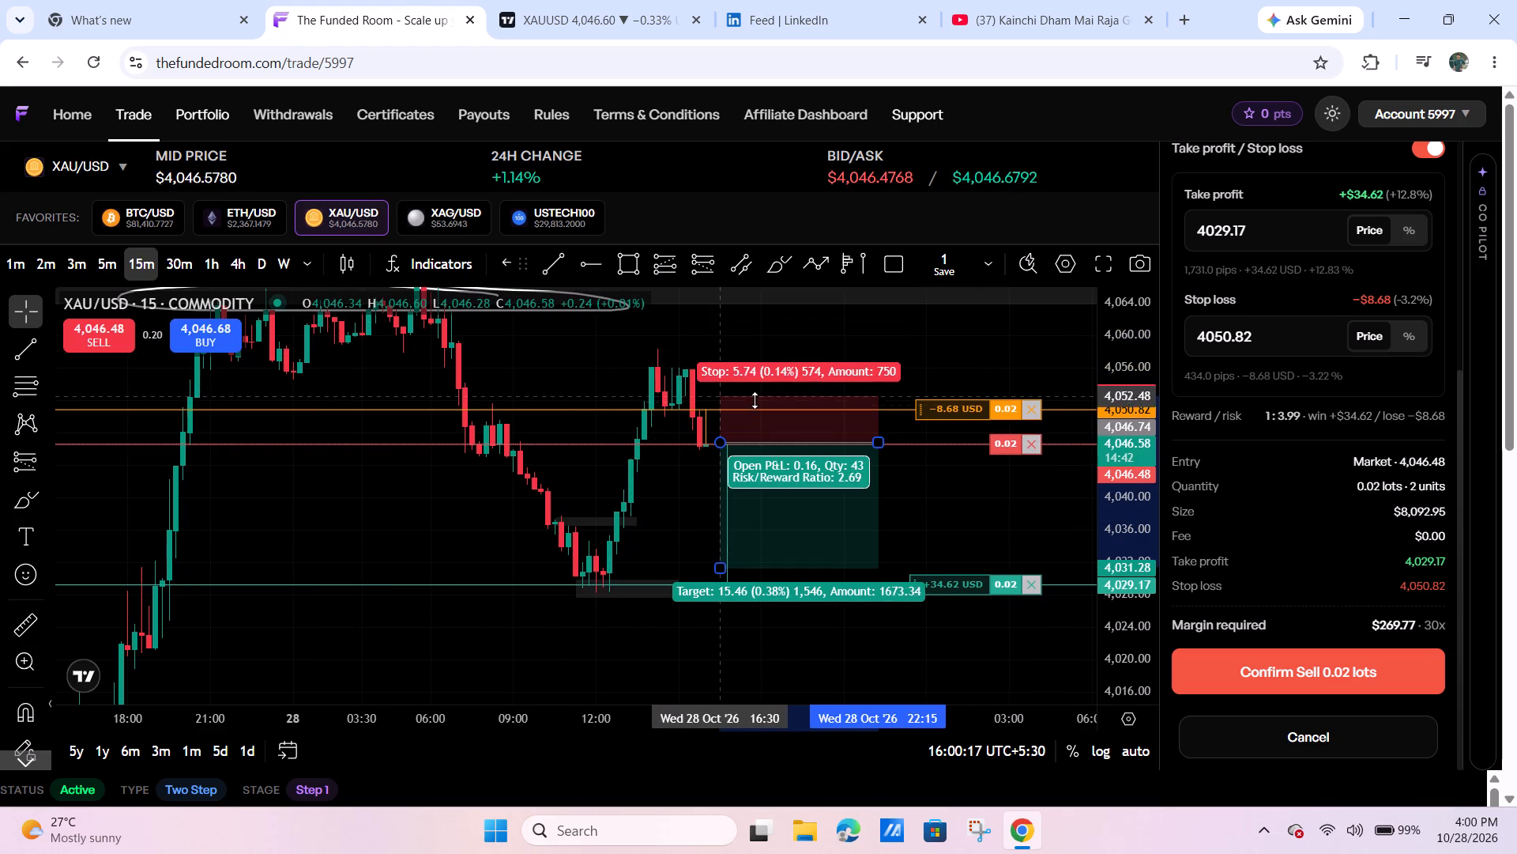
left_click_drag(755, 400, 755, 410)
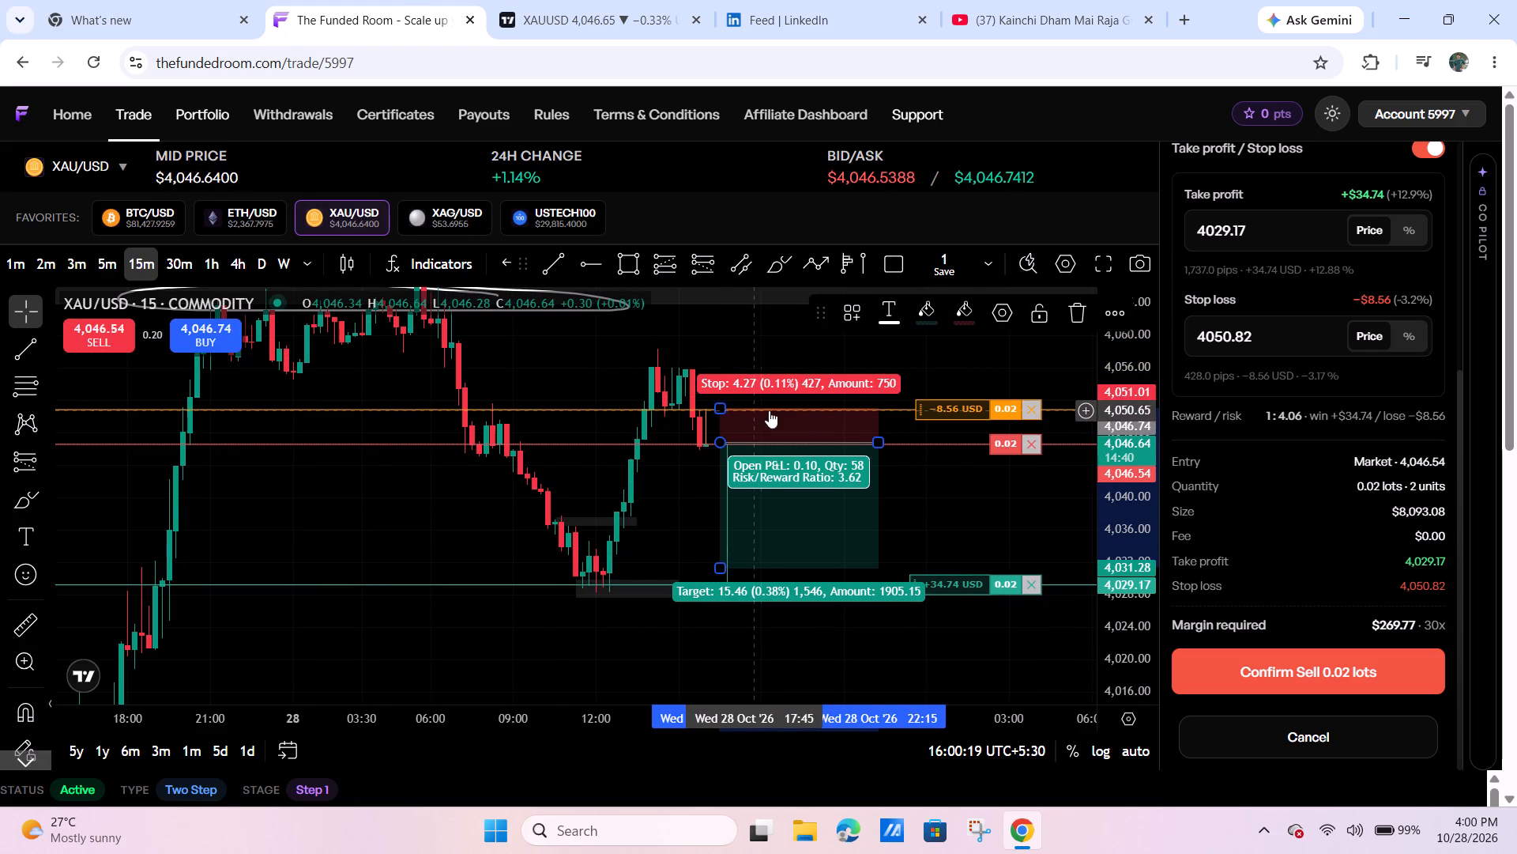
left_click_drag(876, 442, 794, 443)
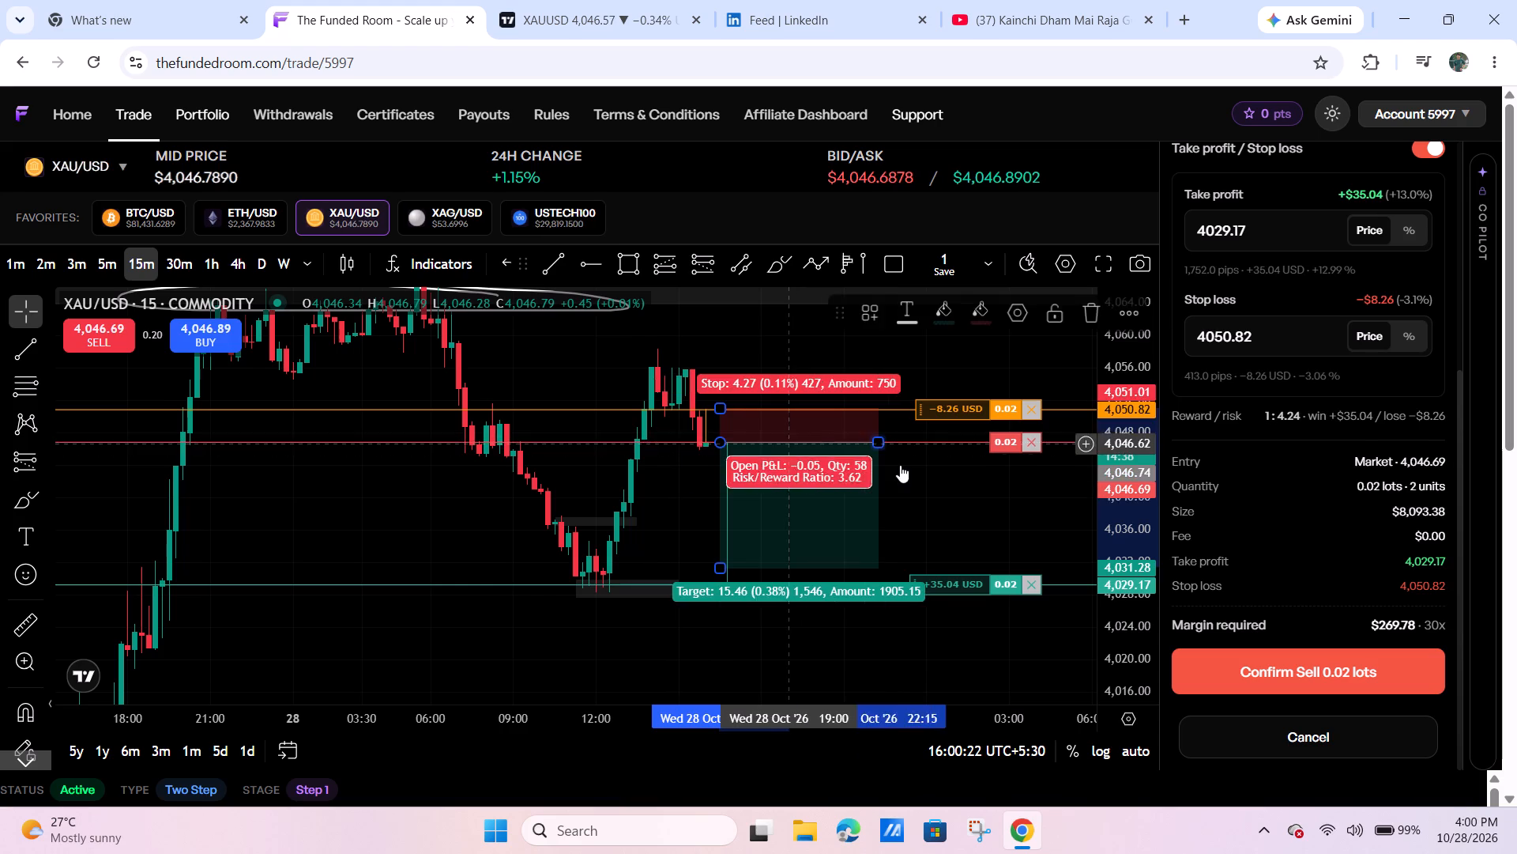
Check the 15-minute gold chart on TradingView before placing the order.
left_click_drag(916, 471, 936, 470)
left_click_drag(968, 502, 951, 475)
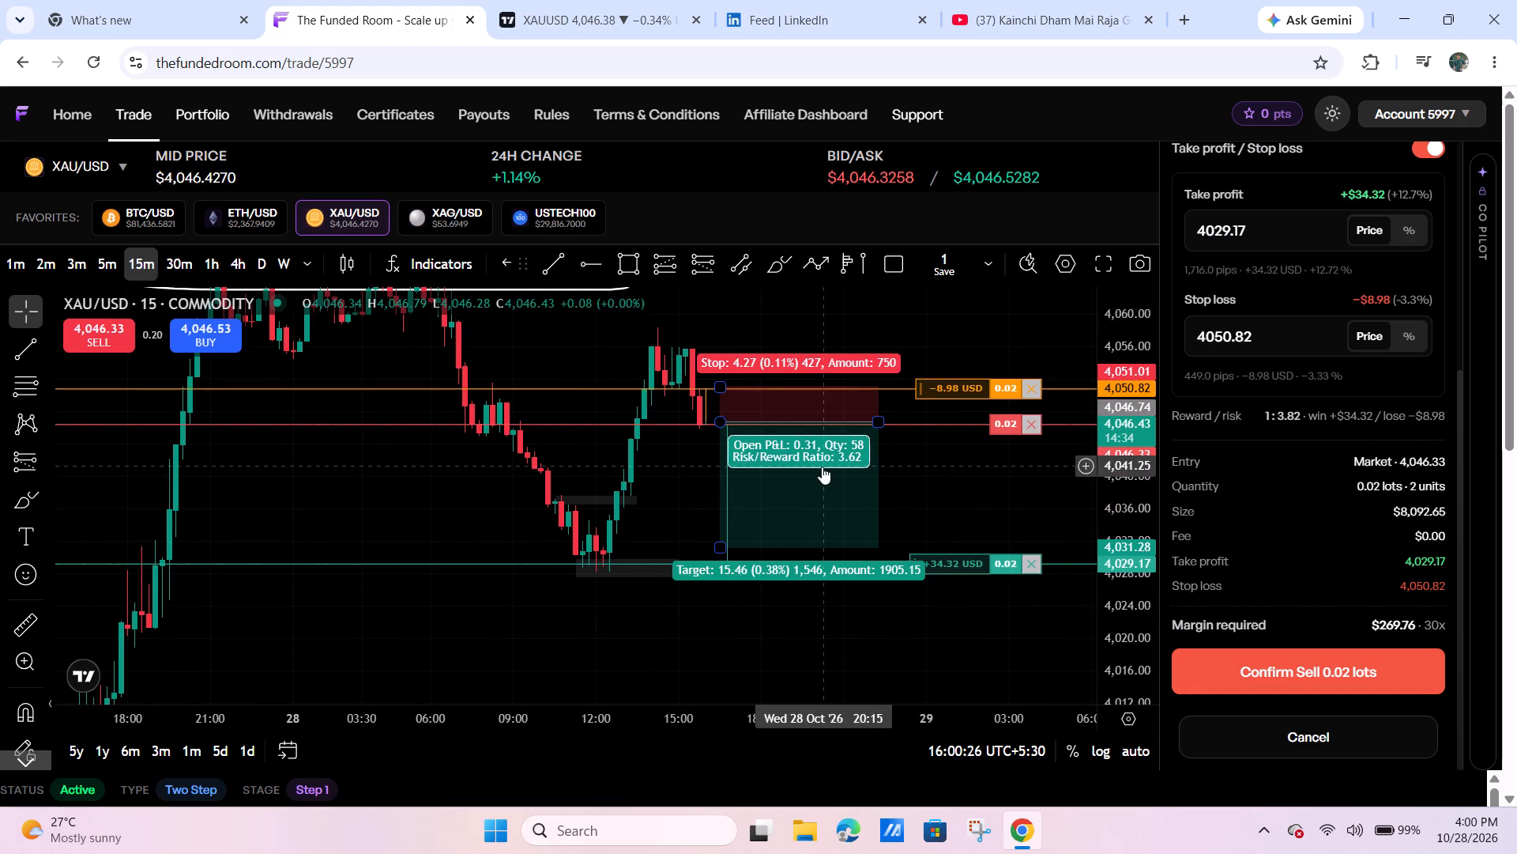
left_click(595, 0)
scroll(920, 501, "up", 7)
left_click_drag(879, 354, 979, 382)
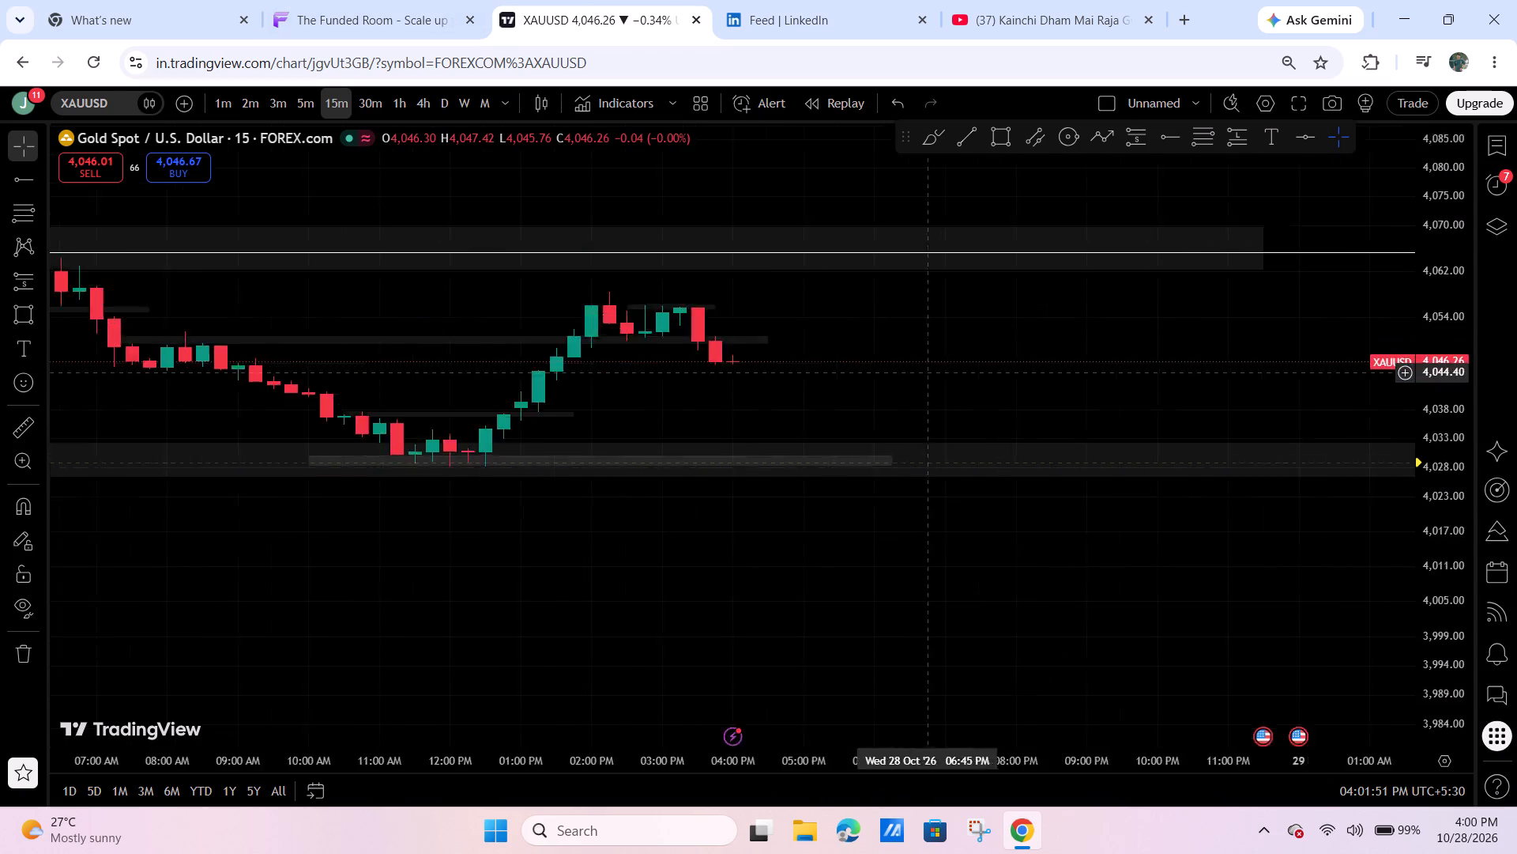
left_click_drag(979, 382, 1101, 389)
left_click_drag(1421, 579, 1338, 334)
left_click(783, 0)
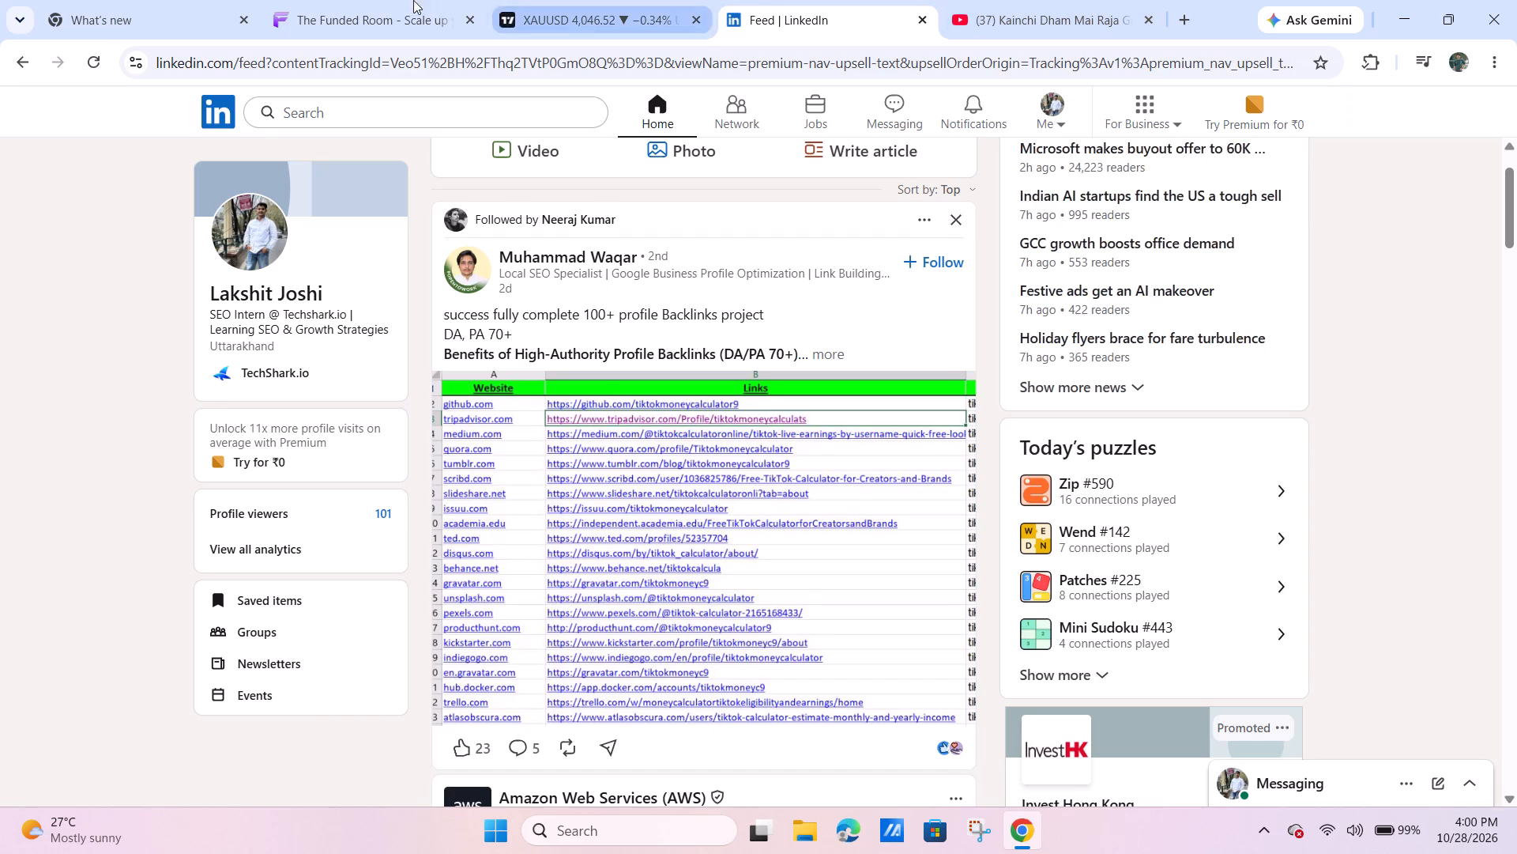
Return to The Funded Room and place the 0.02-lot XAU/USD market sell with take profit 4029.17 and stop loss 4050.82.
left_click(398, 0)
left_click(1210, 658)
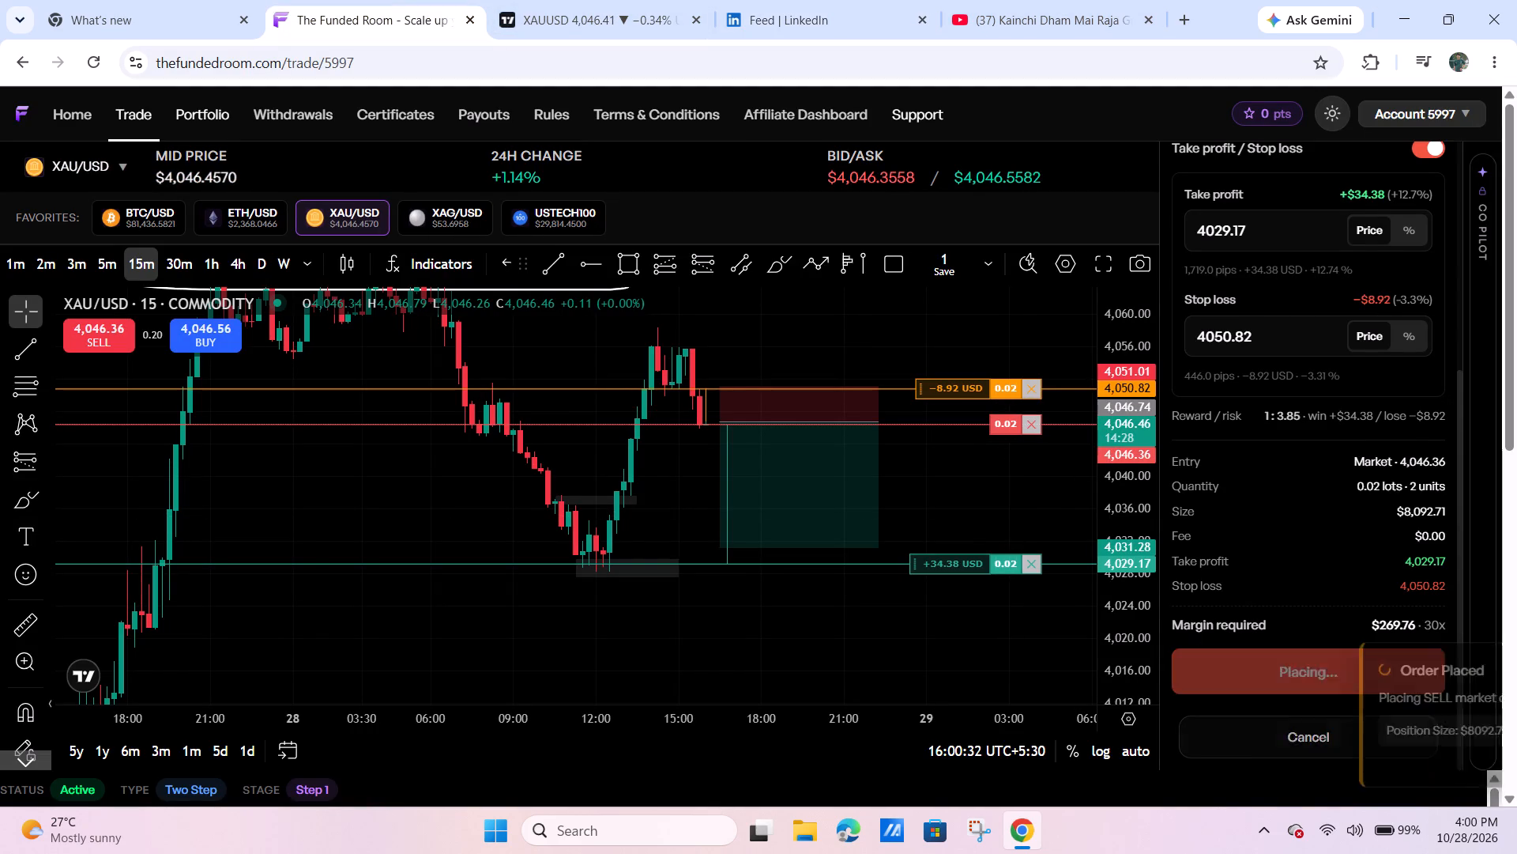
Raise the target of the Short Position drawing to about 4,033.81.
left_click_drag(996, 489, 925, 479)
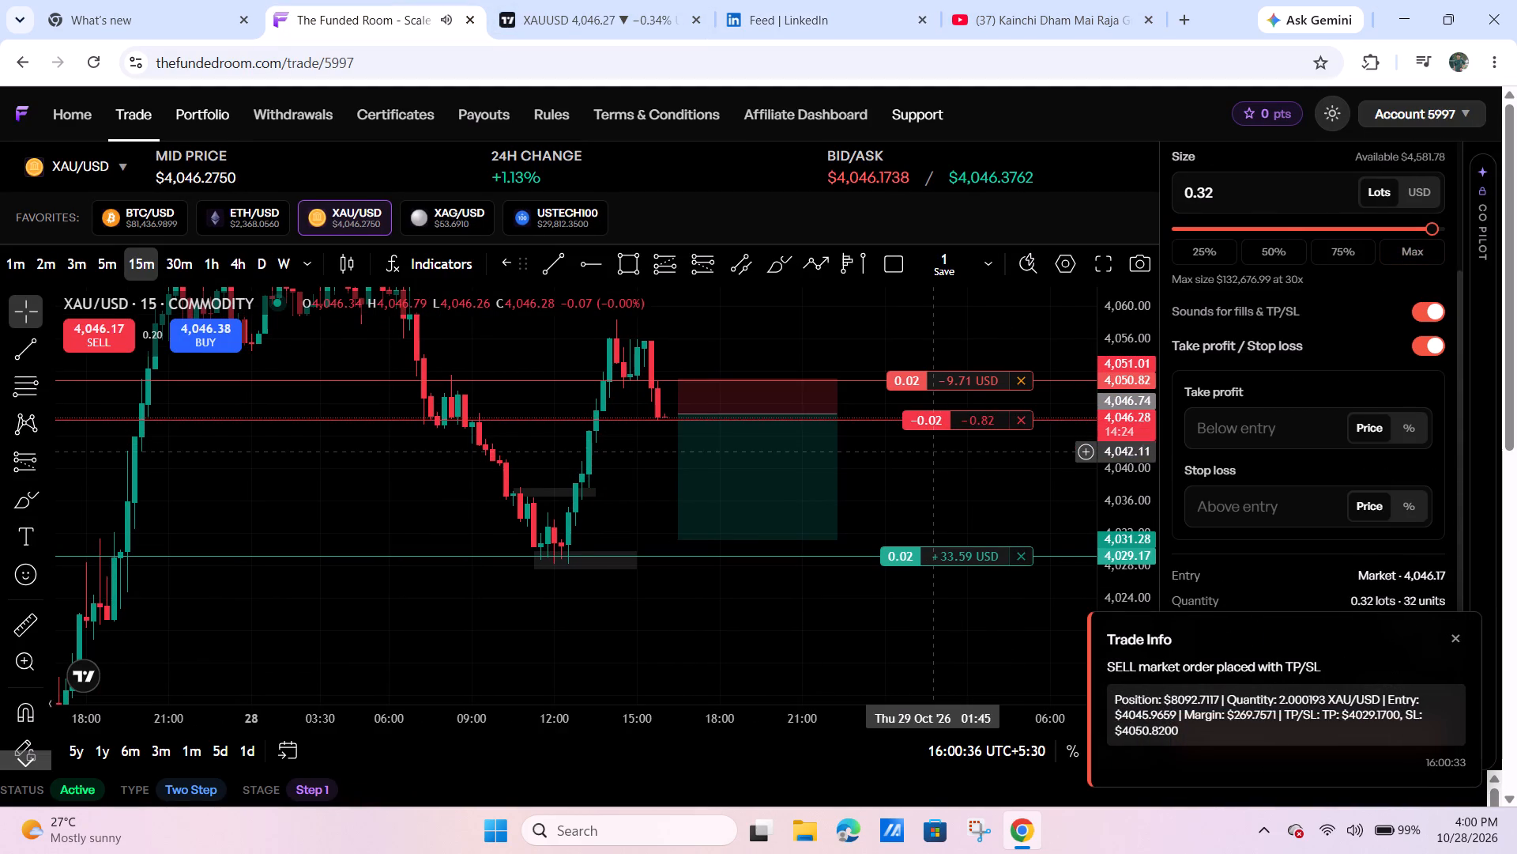
left_click_drag(942, 584, 864, 577)
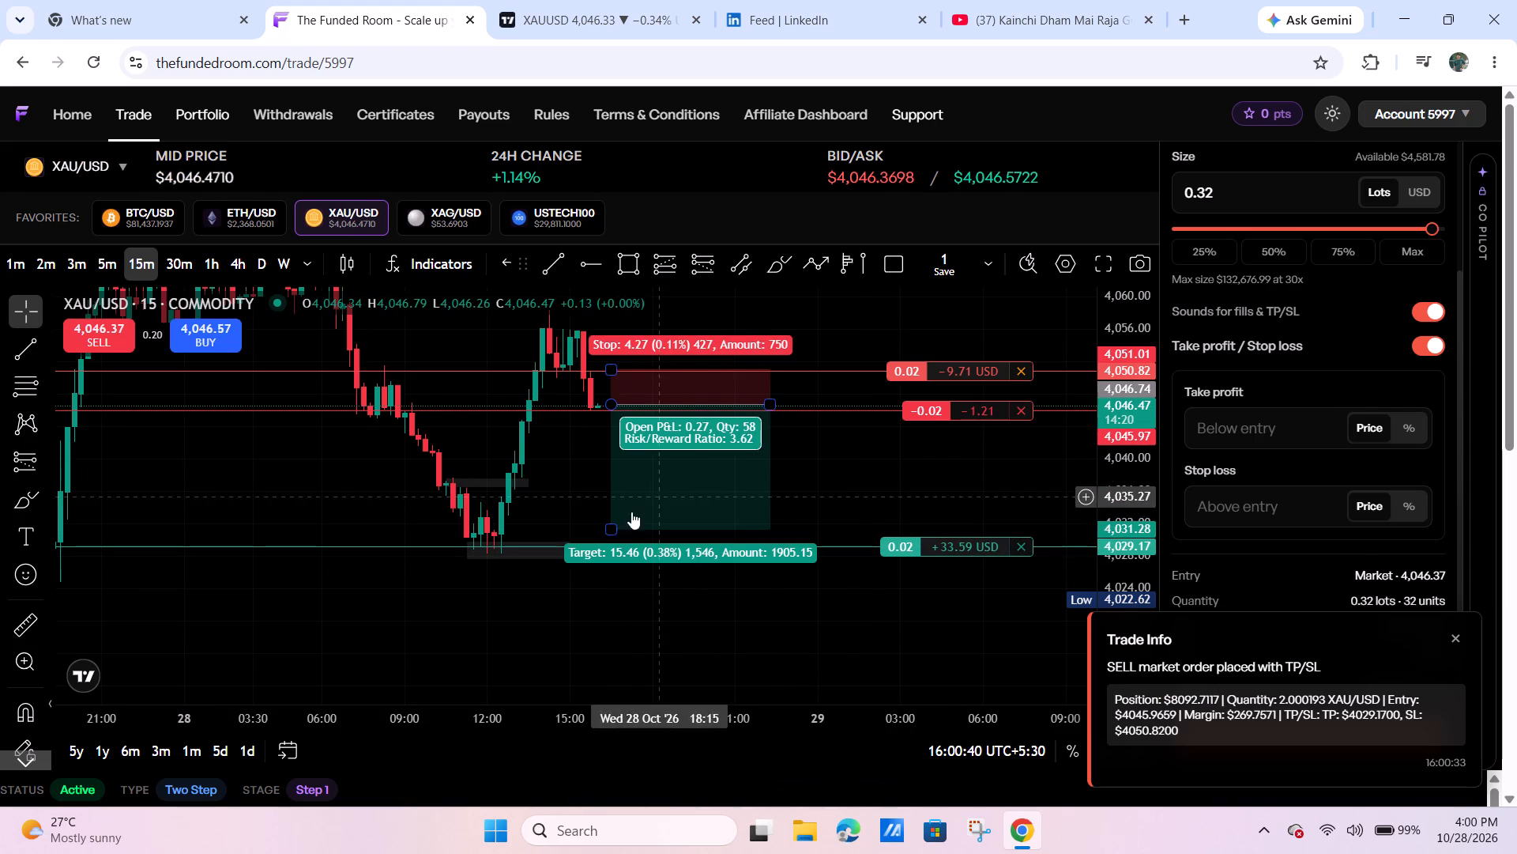
left_click_drag(610, 526, 615, 542)
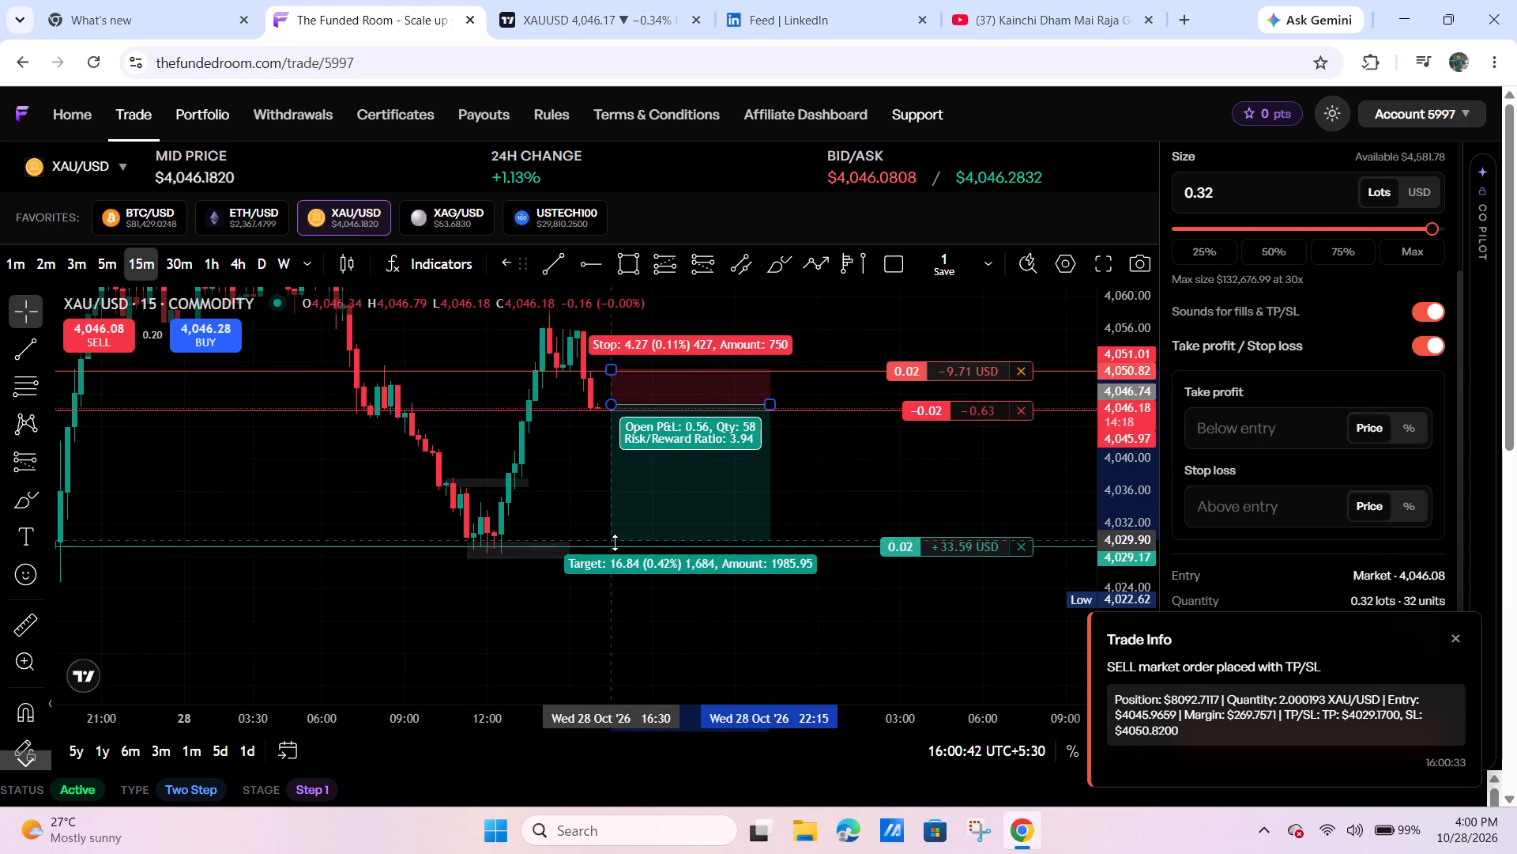
left_click_drag(615, 542, 615, 545)
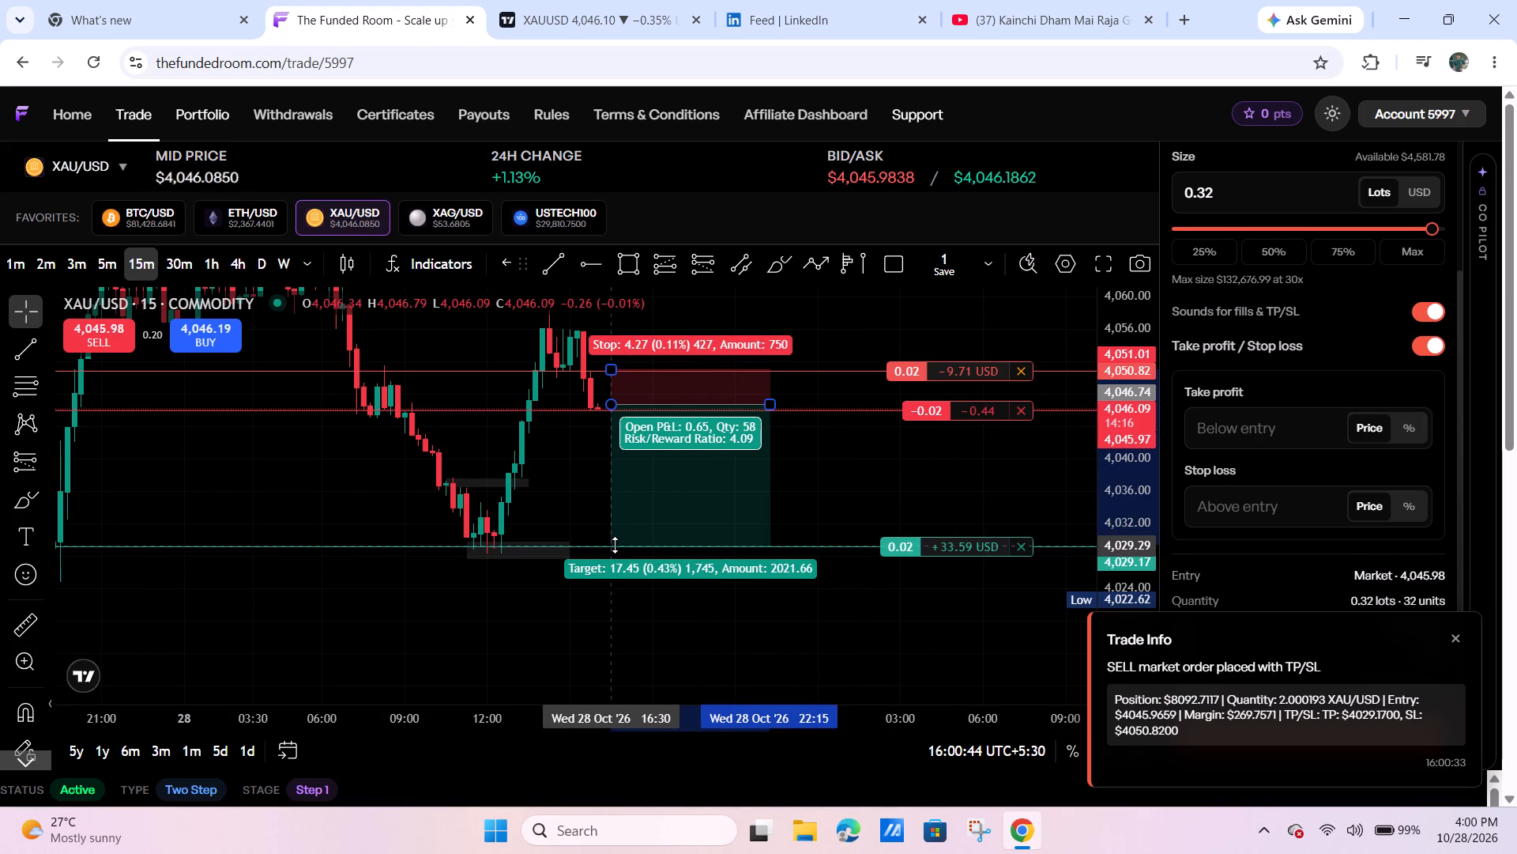
left_click_drag(615, 545, 643, 501)
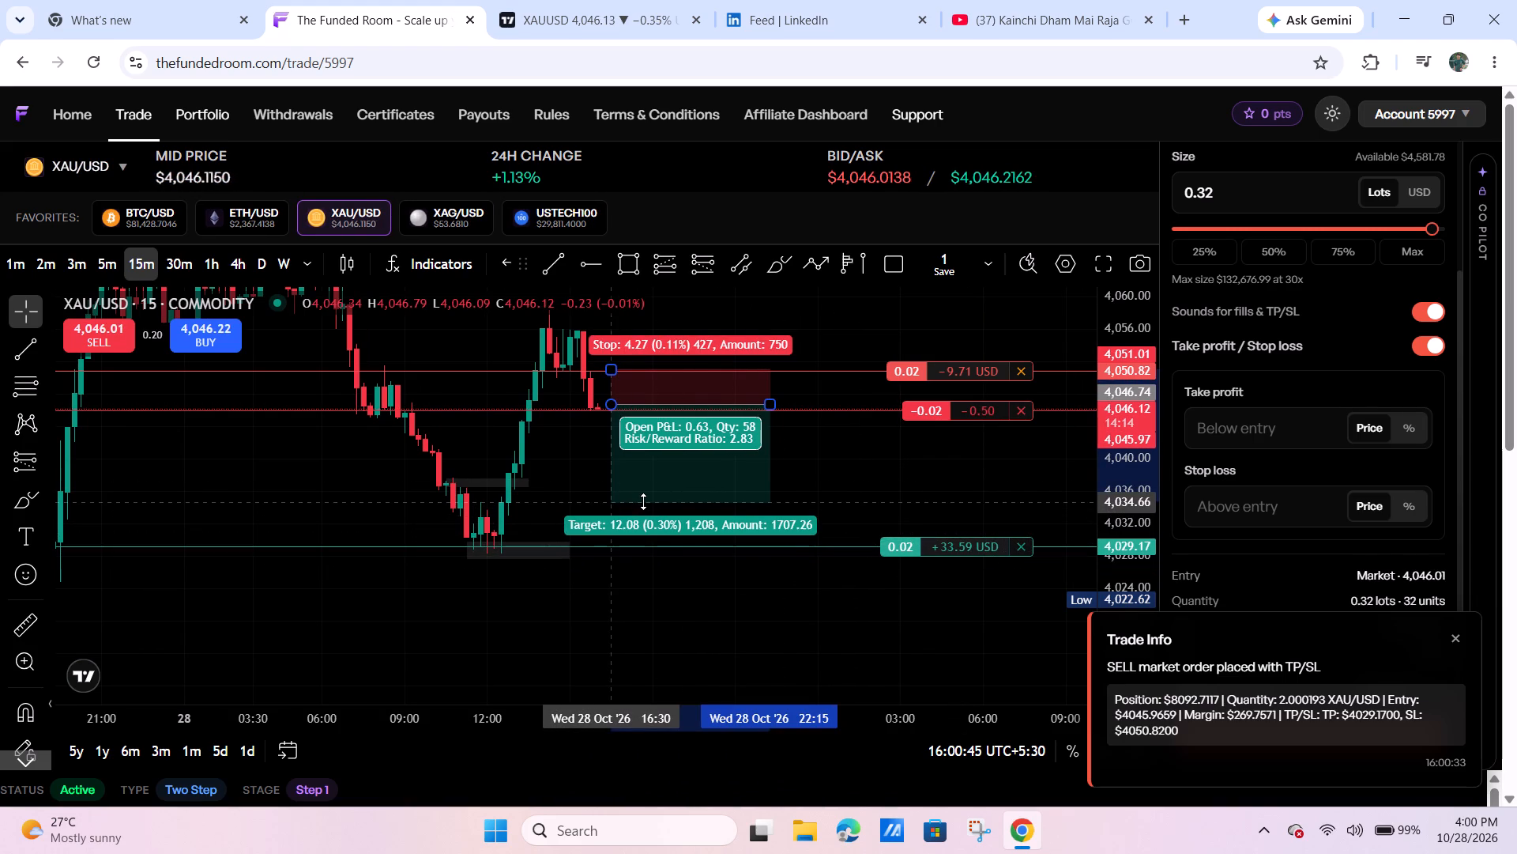
left_click_drag(643, 501, 642, 508)
Move the open short position's take profit to 4033.93 and apply the change.
left_click_drag(925, 550, 943, 514)
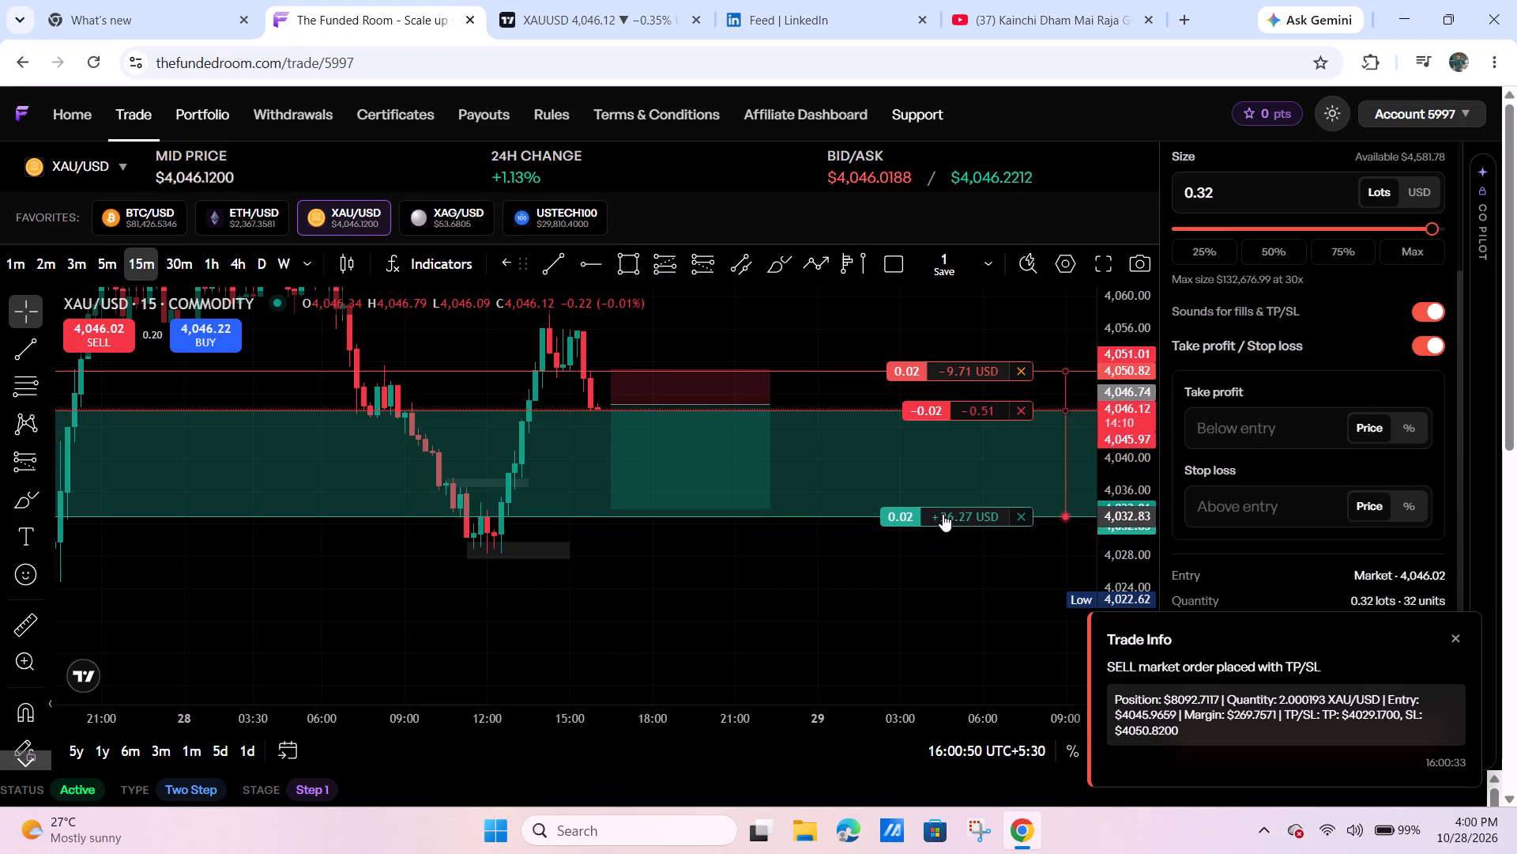
left_click_drag(943, 514, 945, 508)
left_click(941, 565)
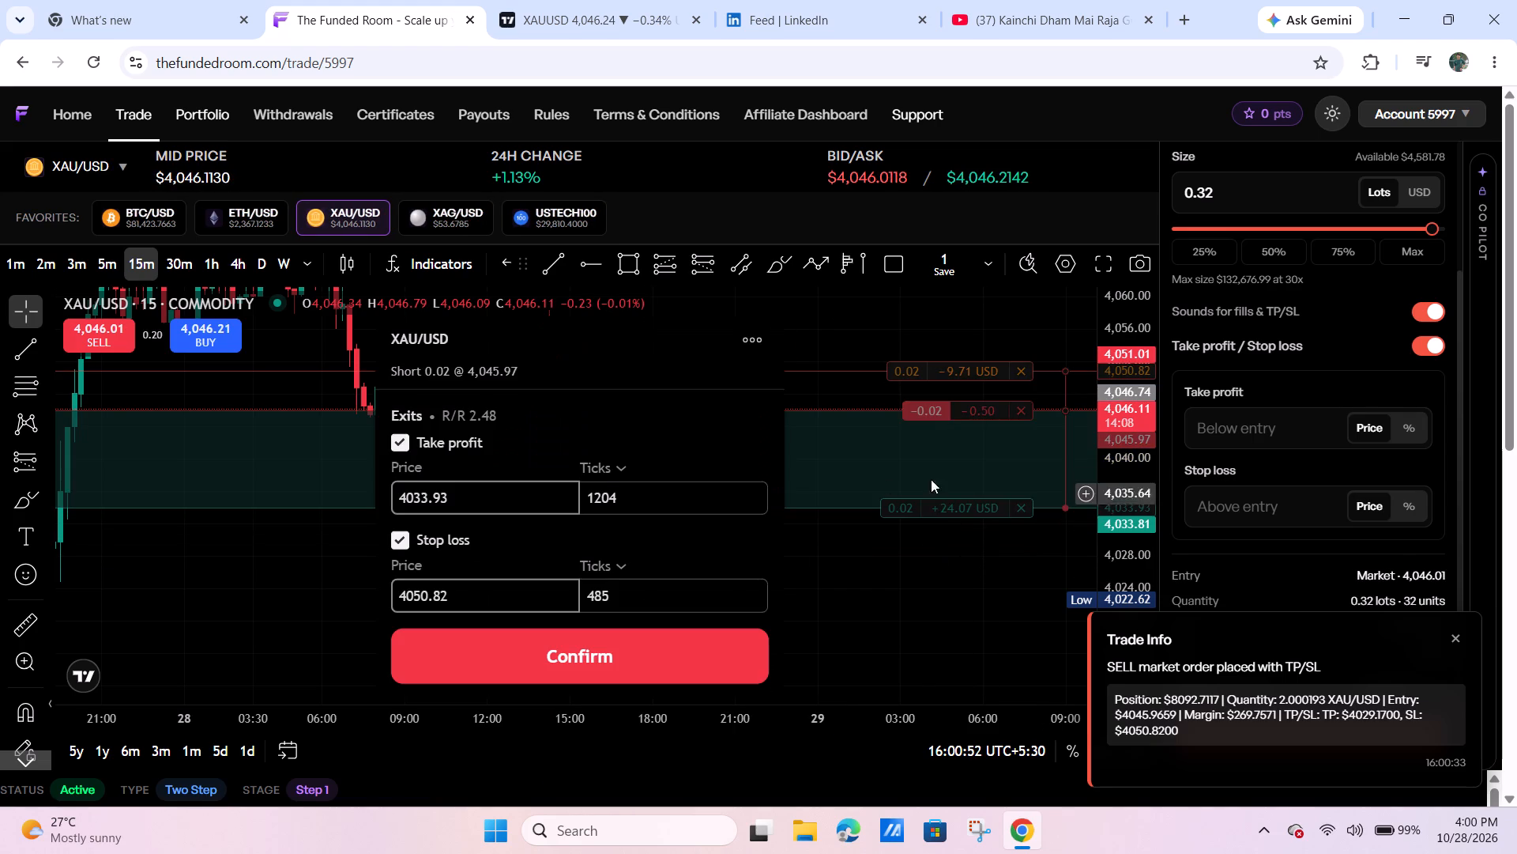
left_click(732, 650)
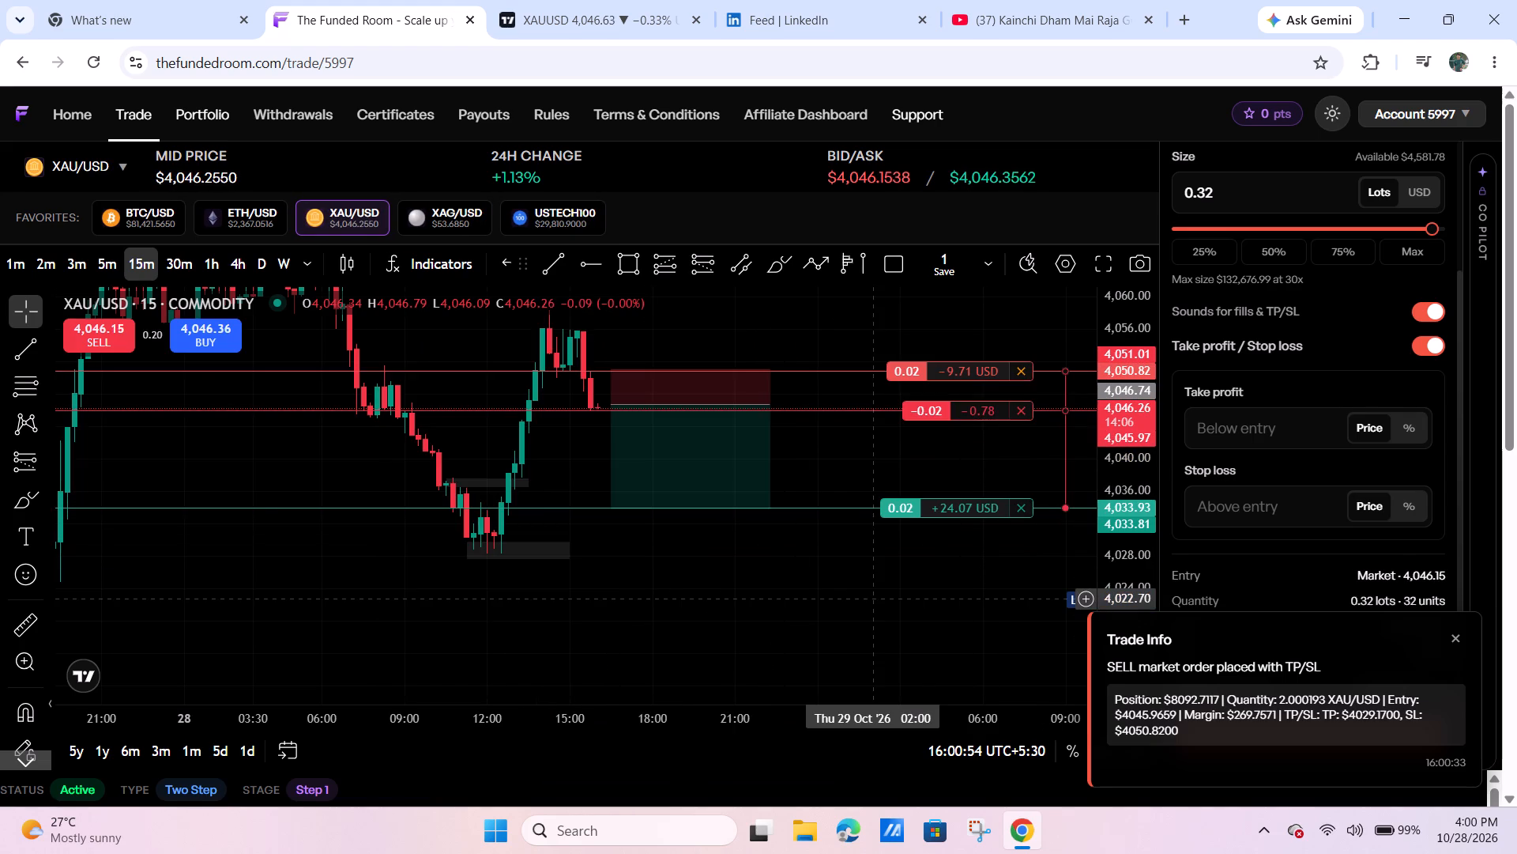
Extend the Short Position drawing's time span to about the start of 29 October and deselect it.
scroll(874, 599, "down", 5)
left_click_drag(954, 577, 731, 560)
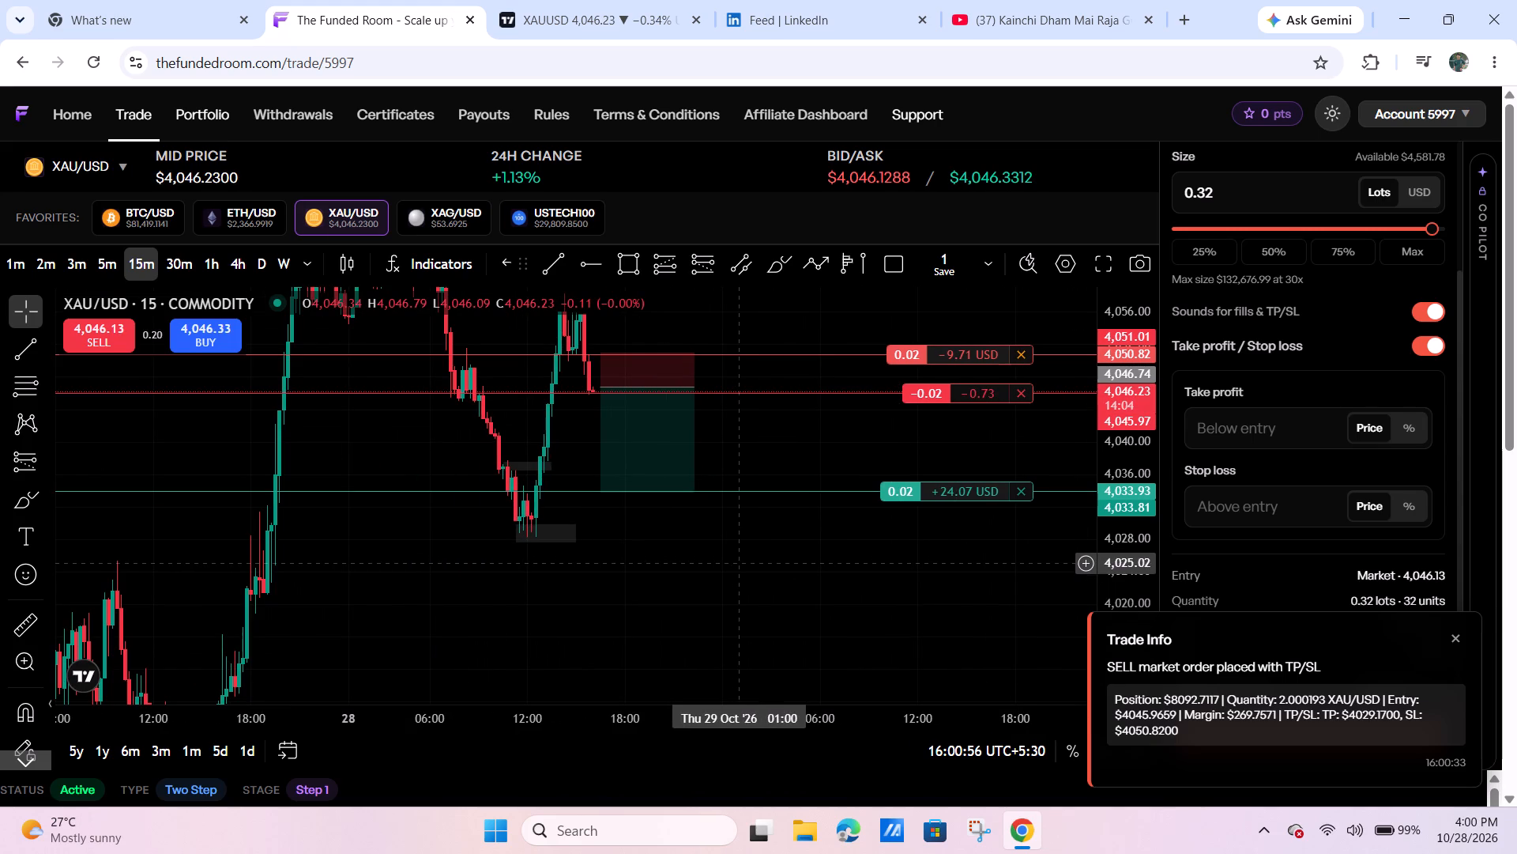
left_click_drag(692, 388, 730, 388)
left_click(850, 418)
Clear the lot size in the order form.
scroll(1270, 506, "up", 5)
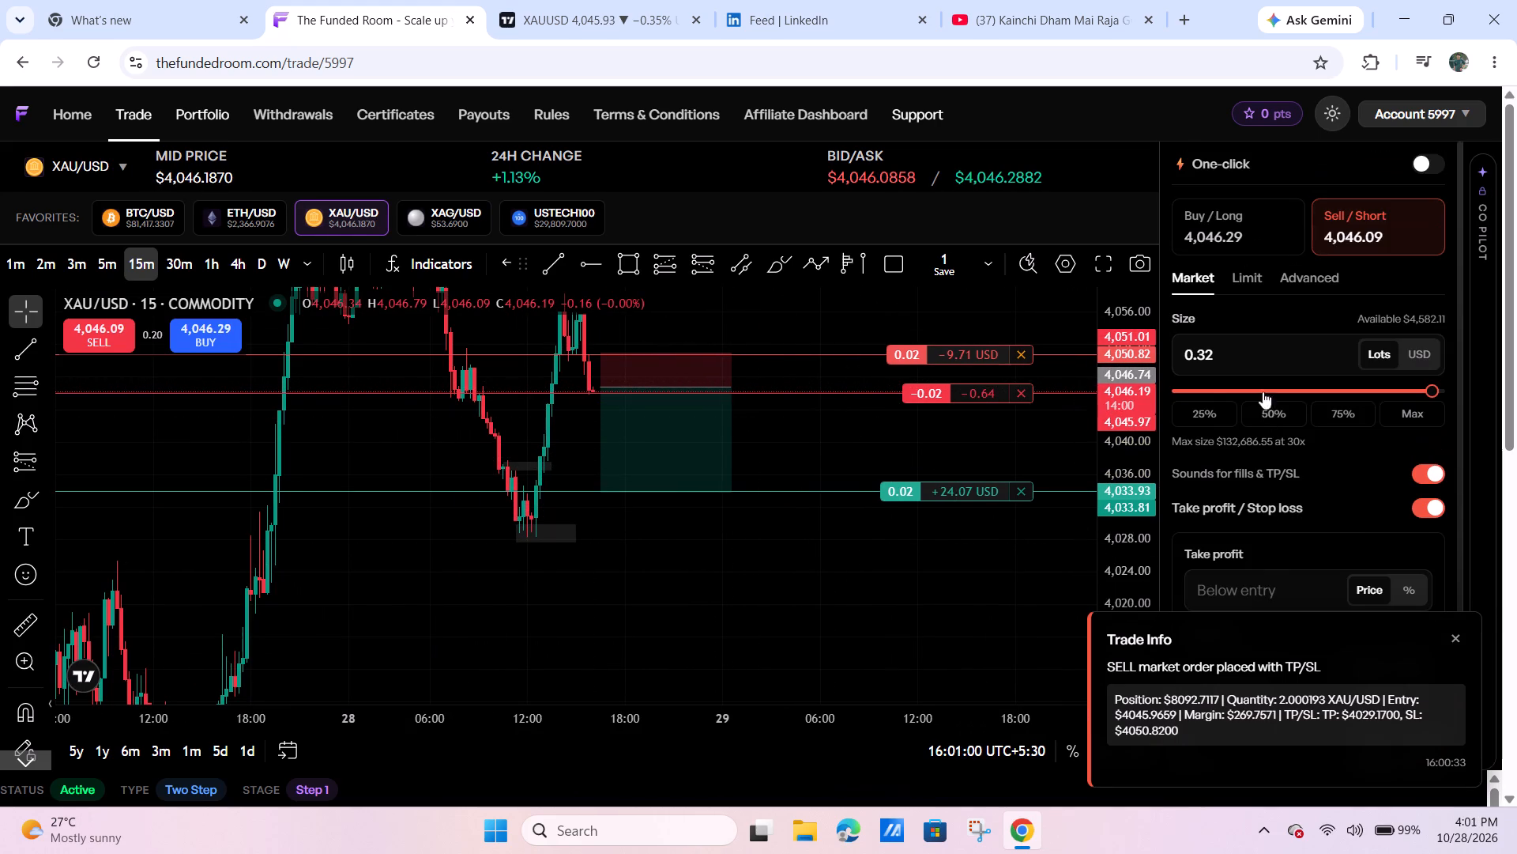
left_click(1258, 349)
key("BackSpace")
key("BackSpace")
key("BackSpace")
key("BackSpace")
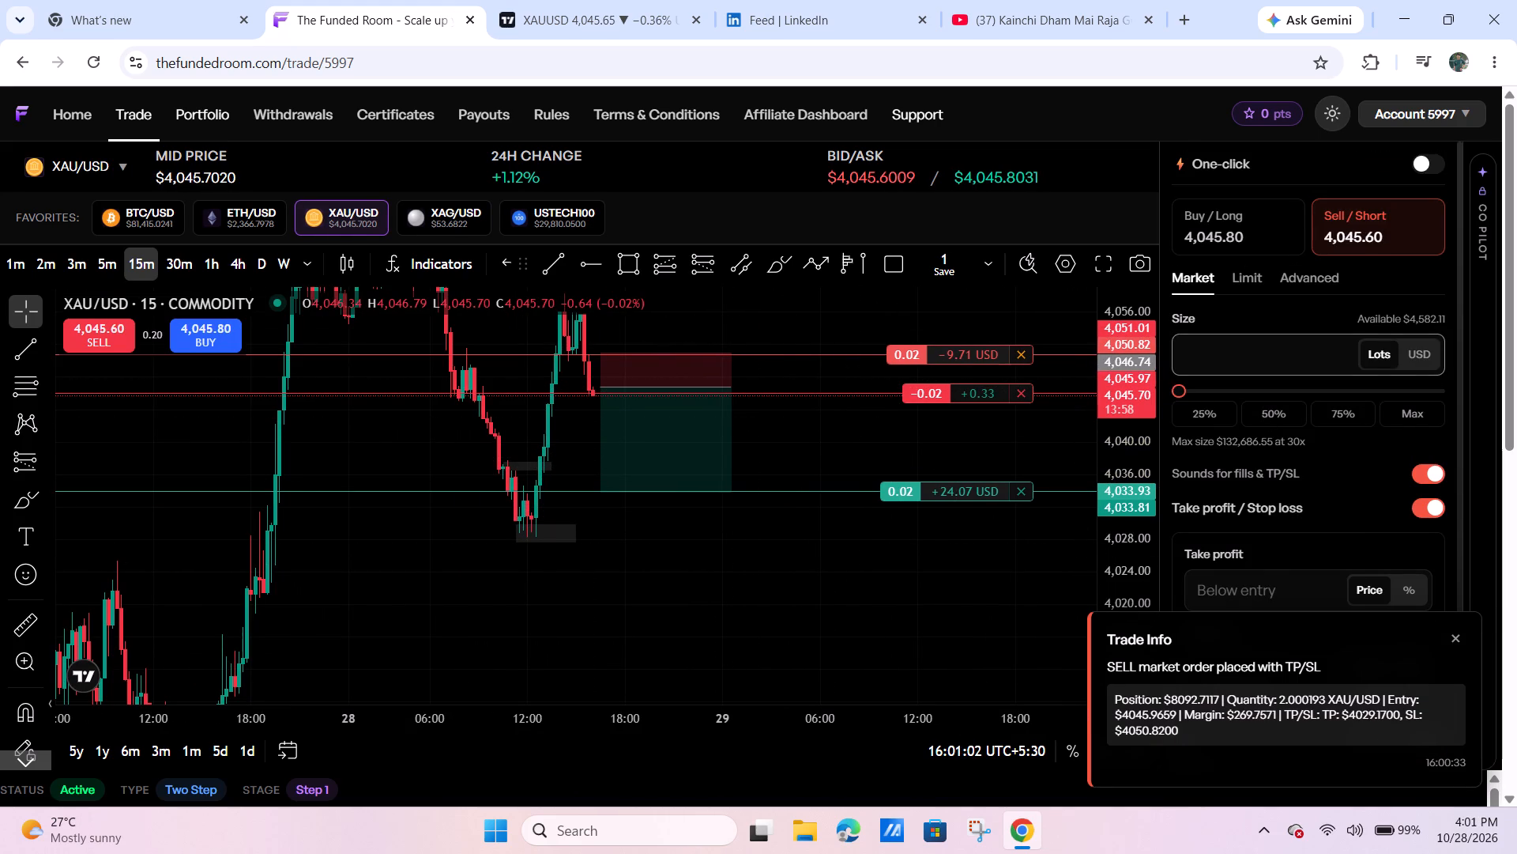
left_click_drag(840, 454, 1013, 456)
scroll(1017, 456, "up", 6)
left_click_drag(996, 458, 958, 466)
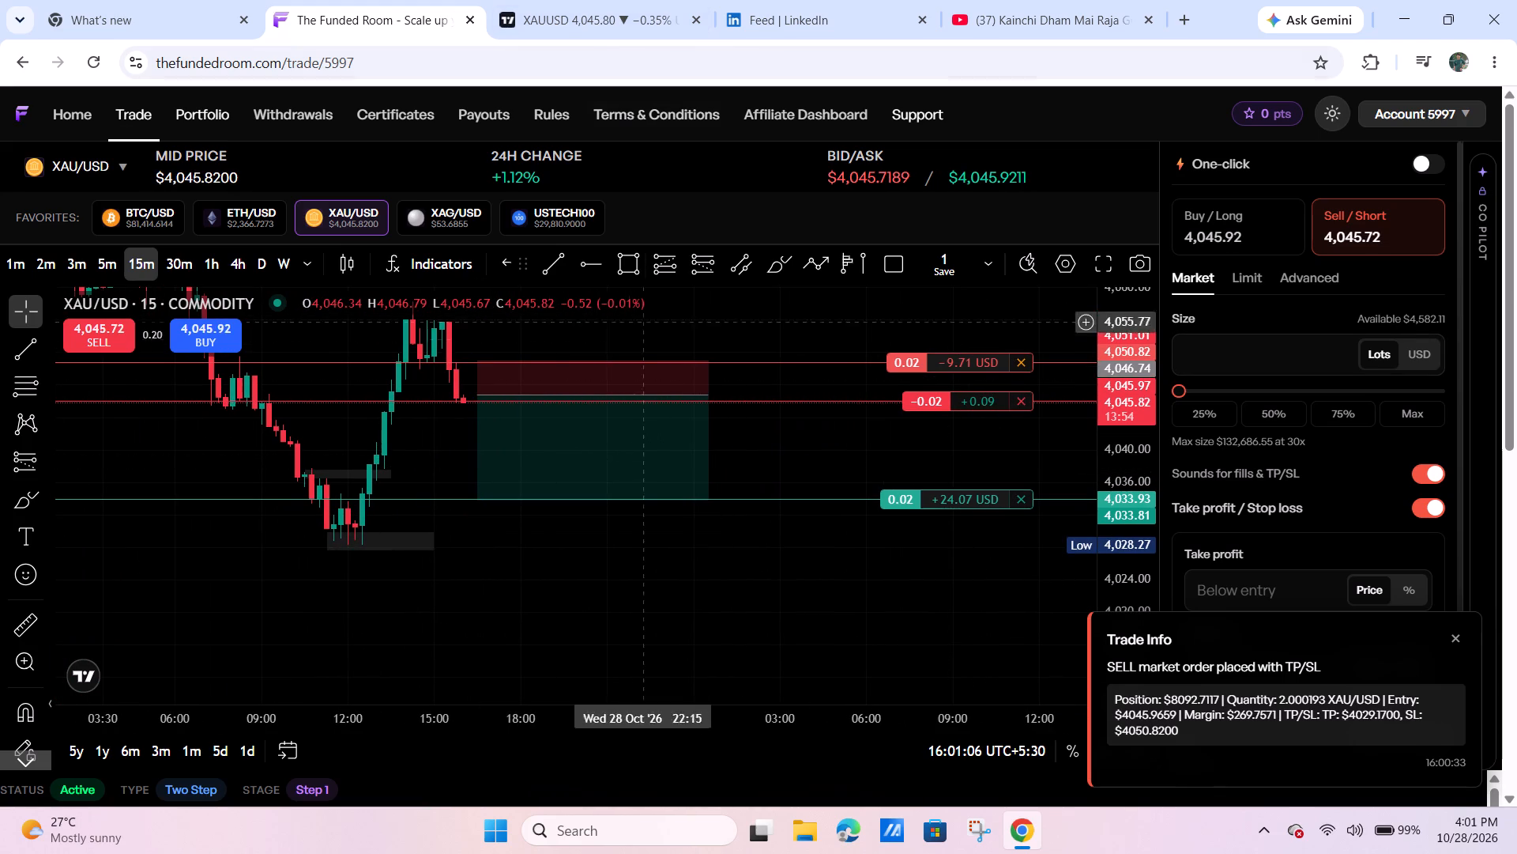
Move the Short Position drawing so it starts at 15:45 on 28 October with its entry at about 4,045.89.
scroll(472, 404, "down", 2)
left_click_drag(382, 482, 362, 485)
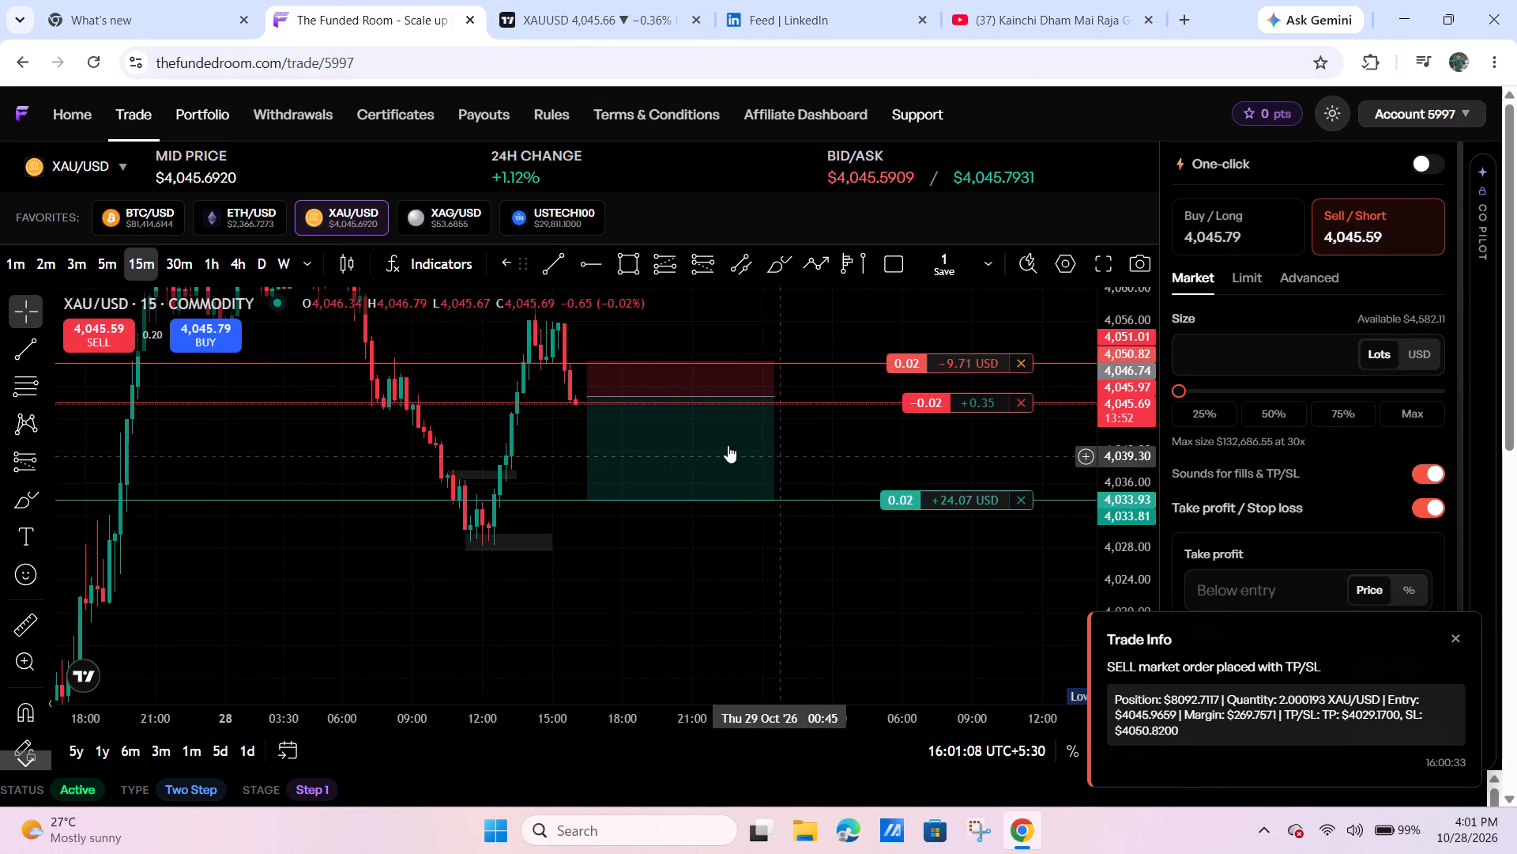
left_click_drag(725, 445, 709, 453)
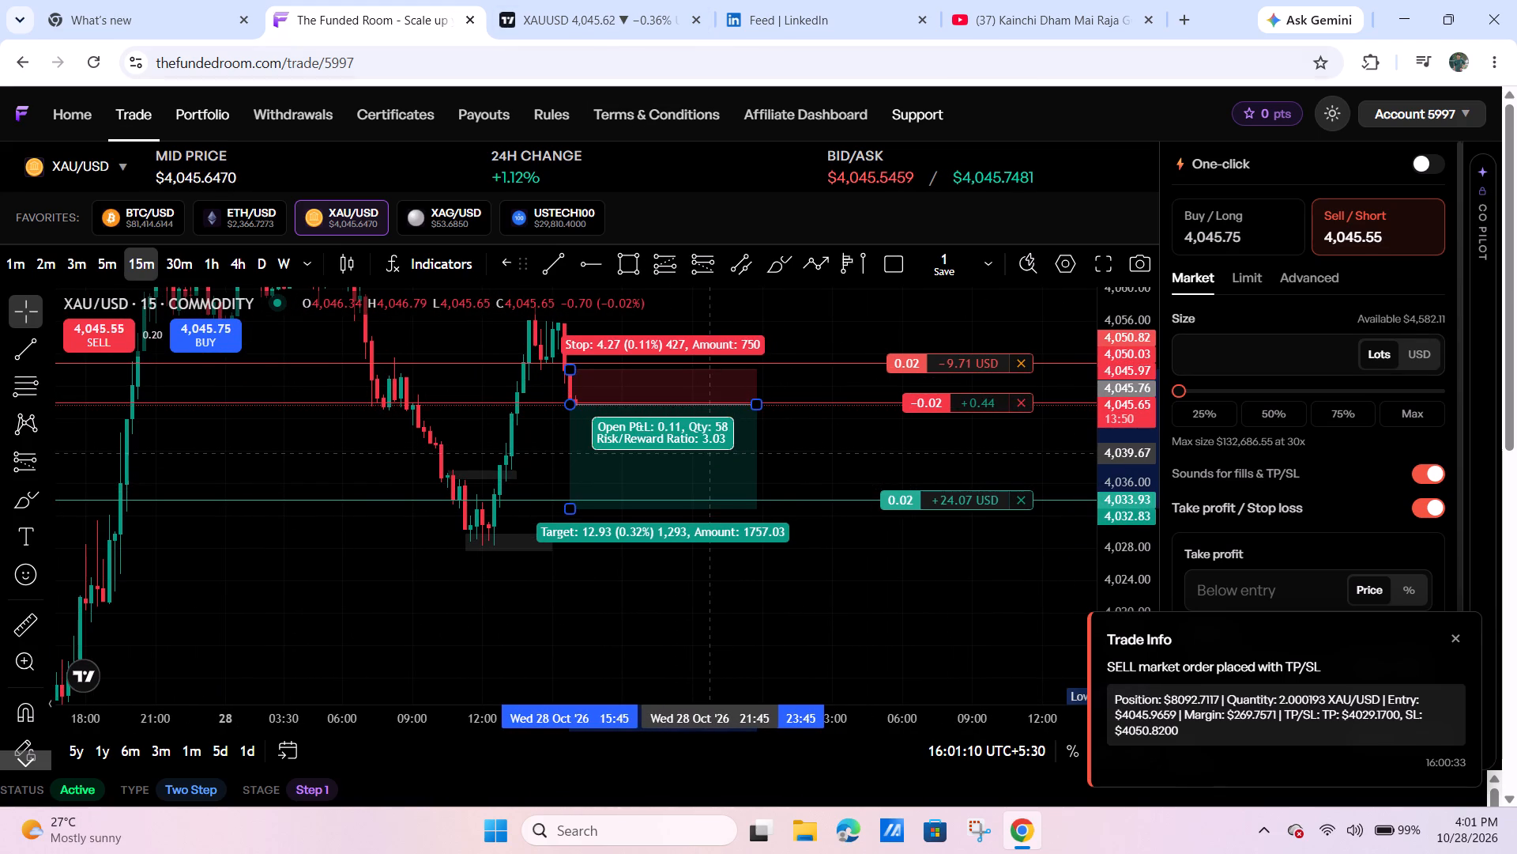
left_click_drag(709, 453, 709, 452)
left_click(819, 436)
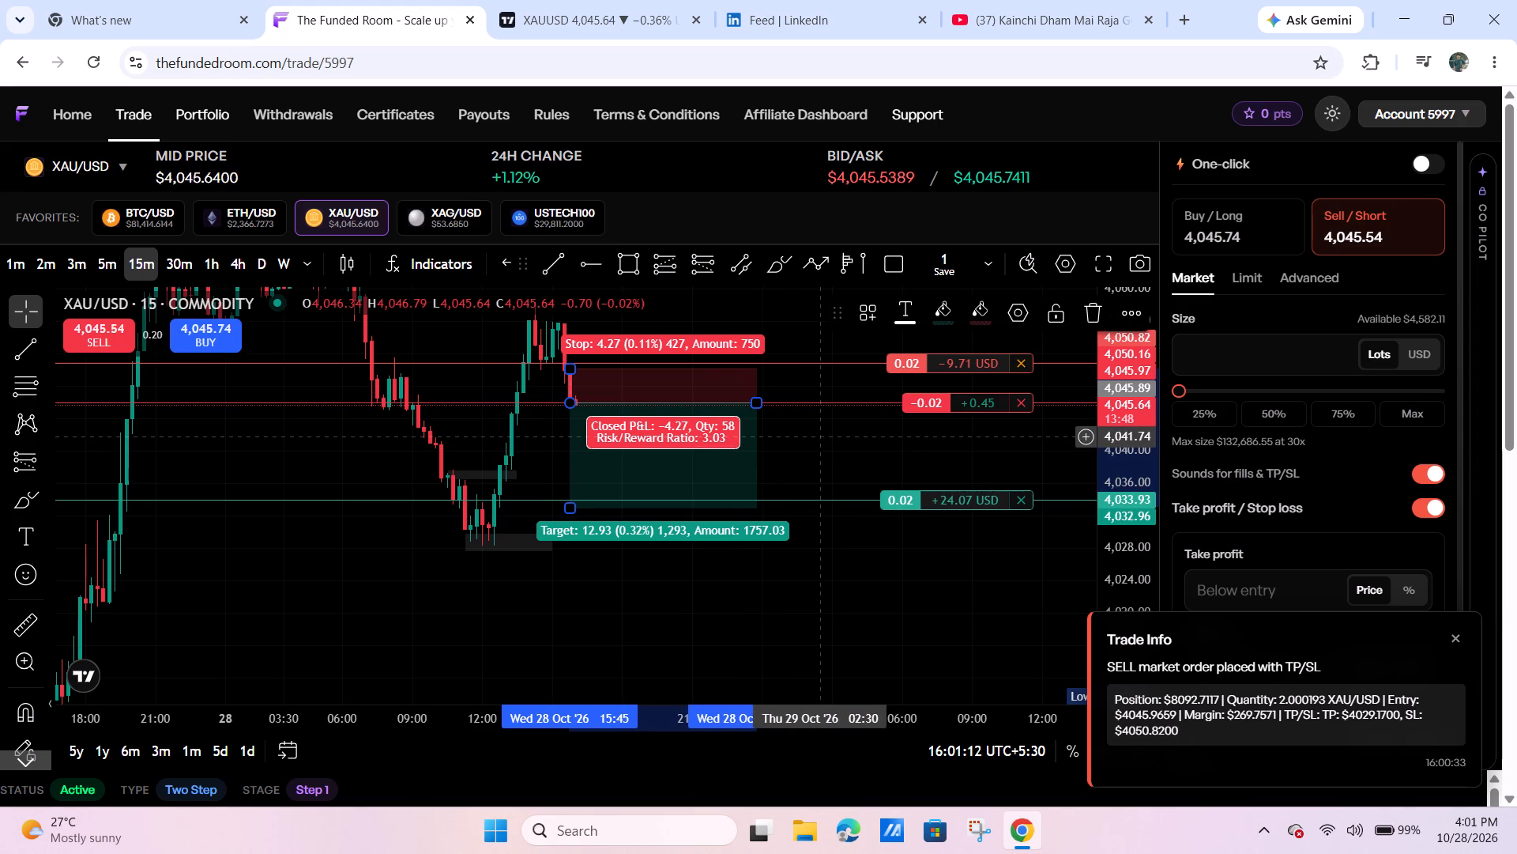
Raise the stop of the Short Position drawing to about 4,050.77 and deselect it.
scroll(822, 441, "down", 3)
left_click(714, 369)
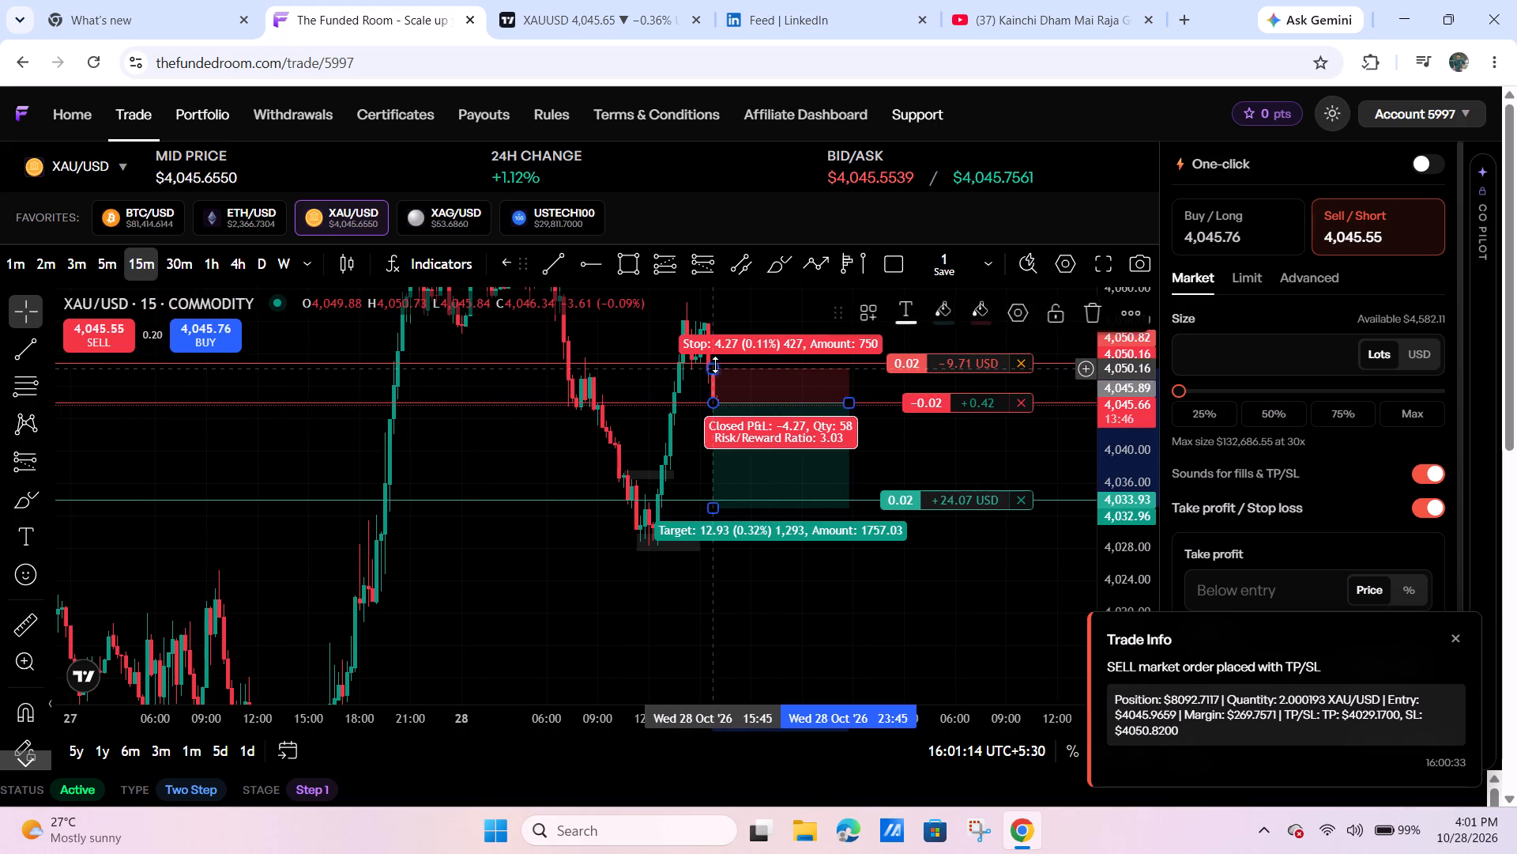
left_click(969, 496)
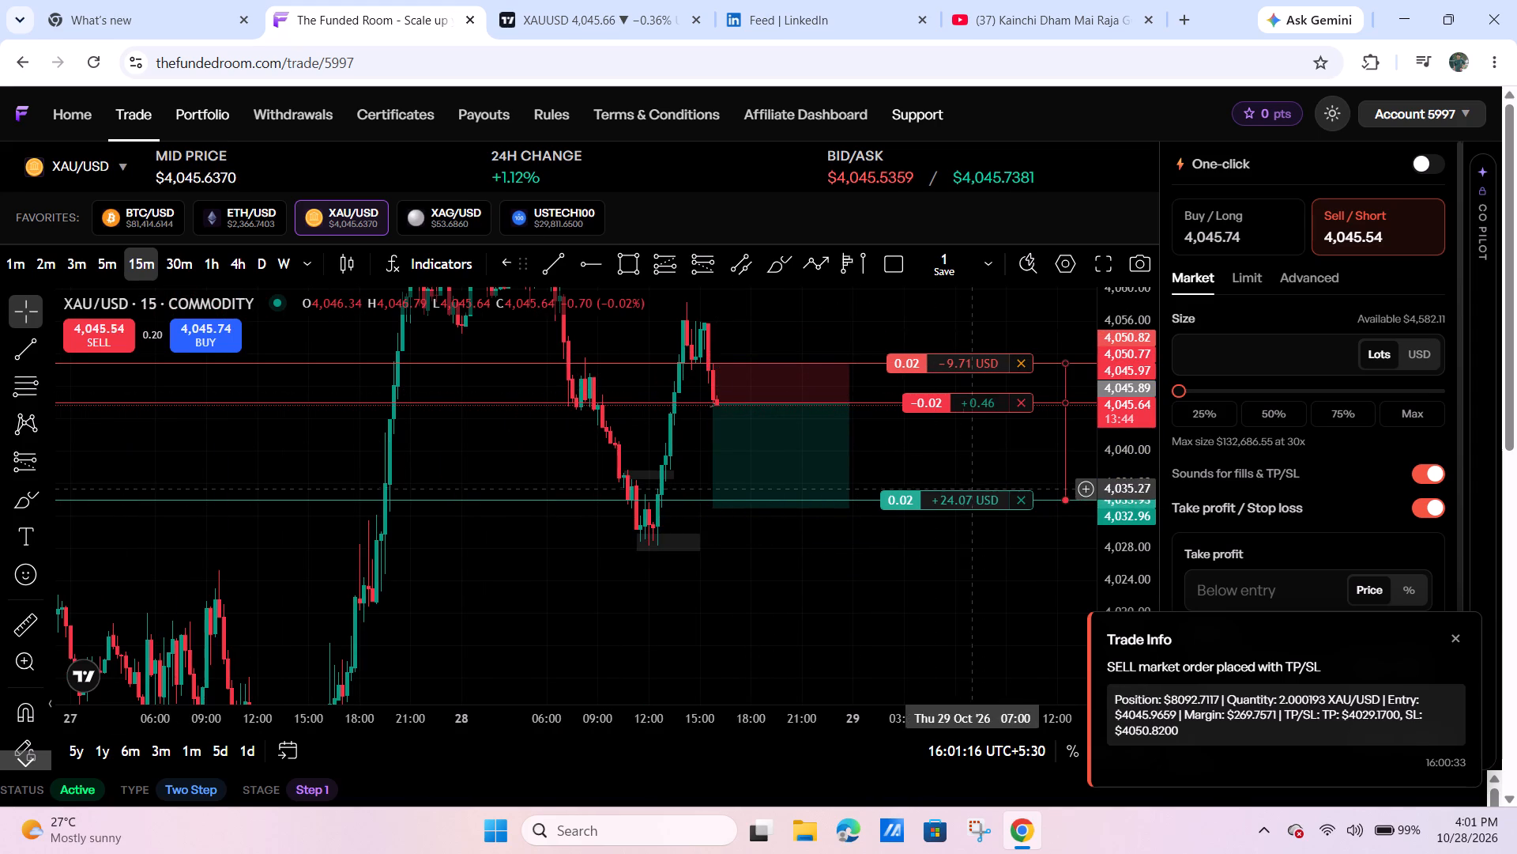
Dismiss the trade info notification covering the order form.
scroll(930, 474, "up", 4)
left_click_drag(1117, 373, 1097, 430)
left_click_drag(998, 531, 966, 532)
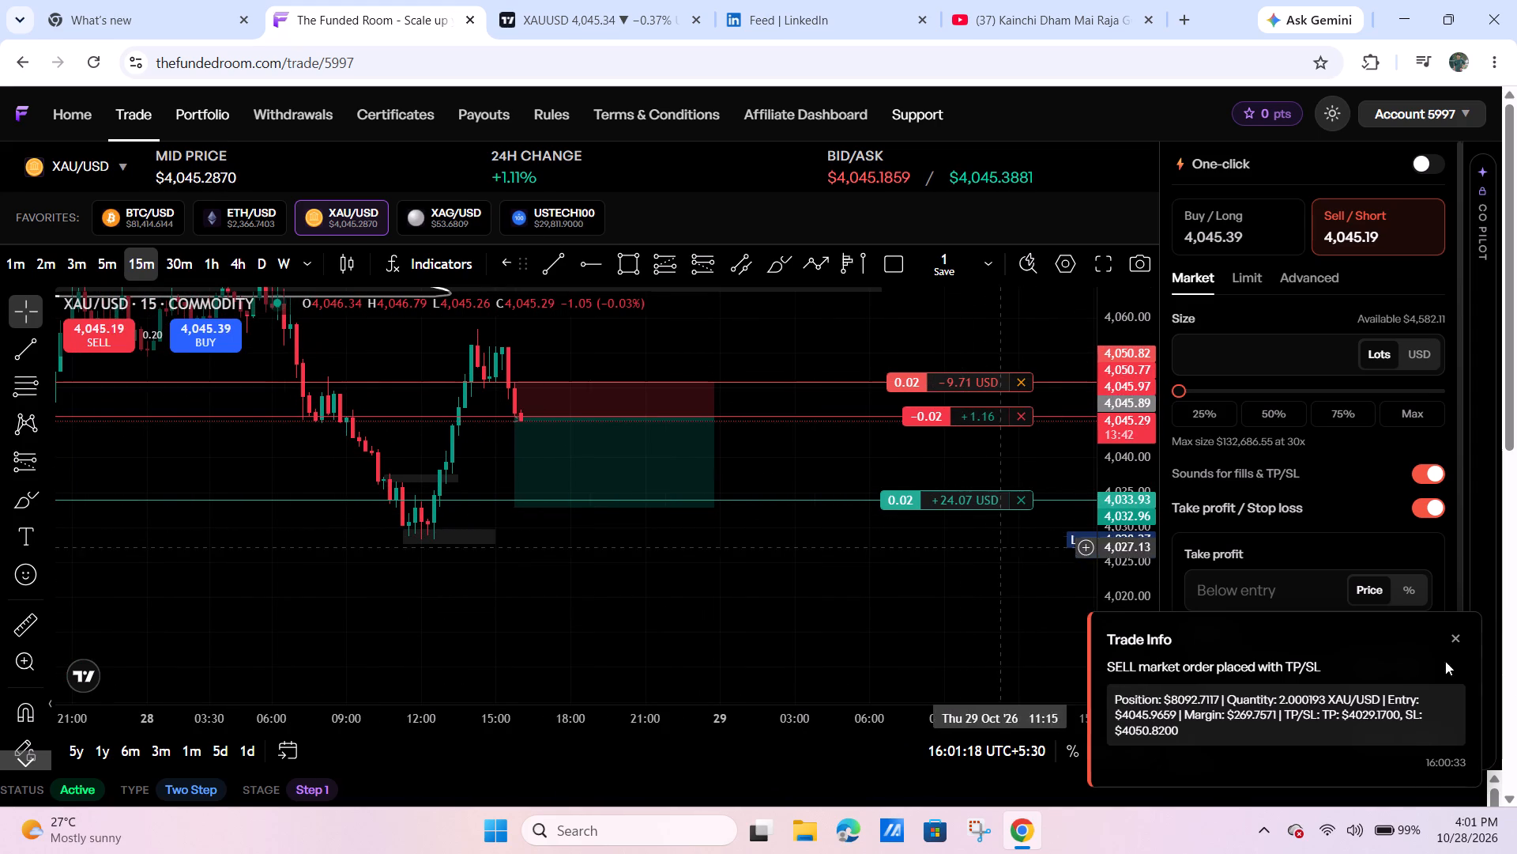
left_click(1457, 634)
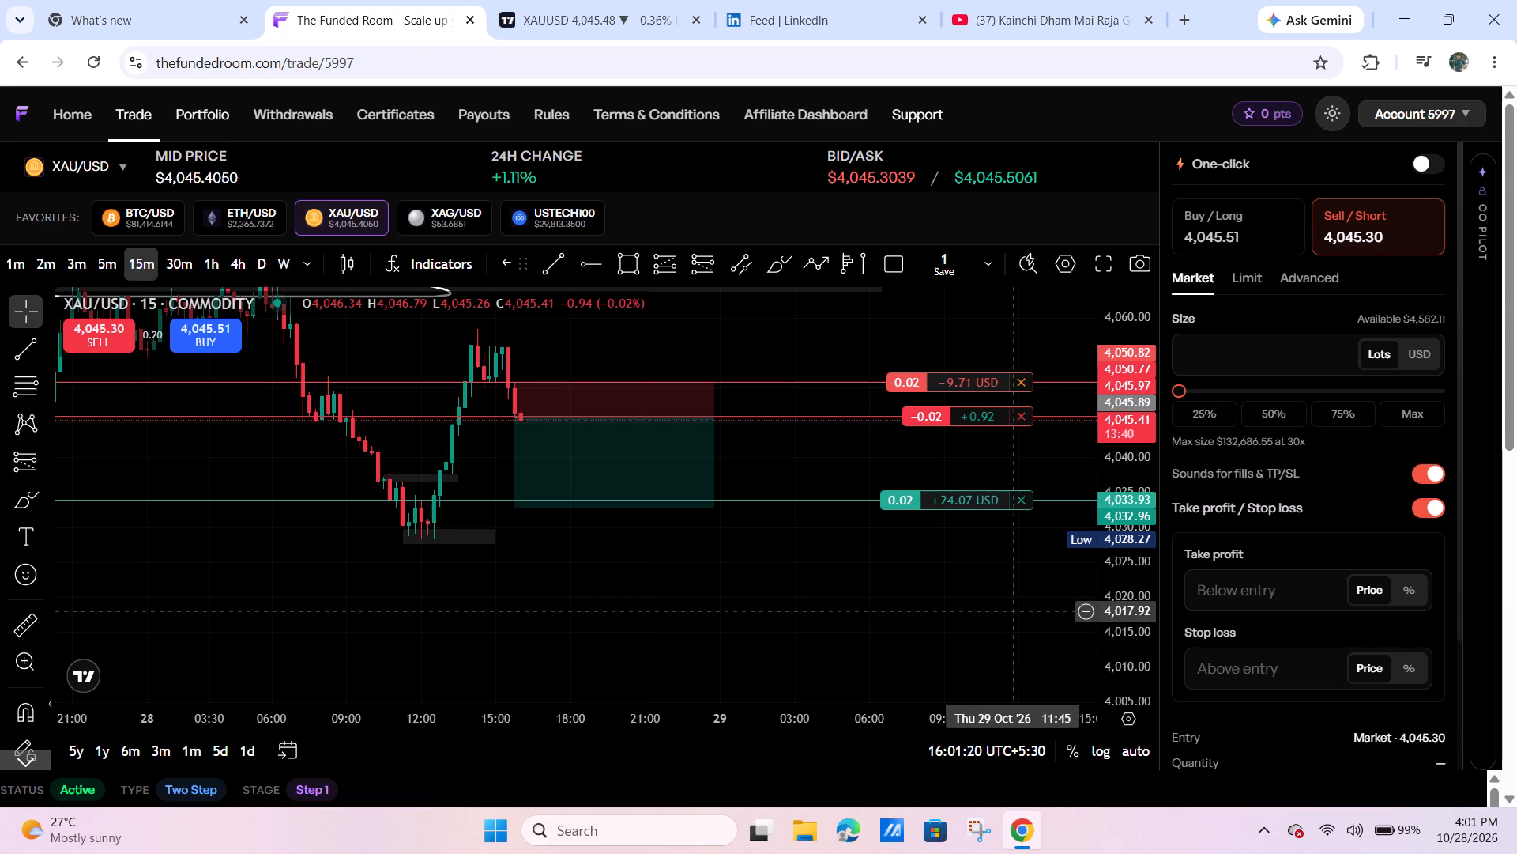
Lower the target of the Short Position drawing to about 4,031.23 for a risk/reward ratio of 3.
left_click_drag(511, 508, 518, 504)
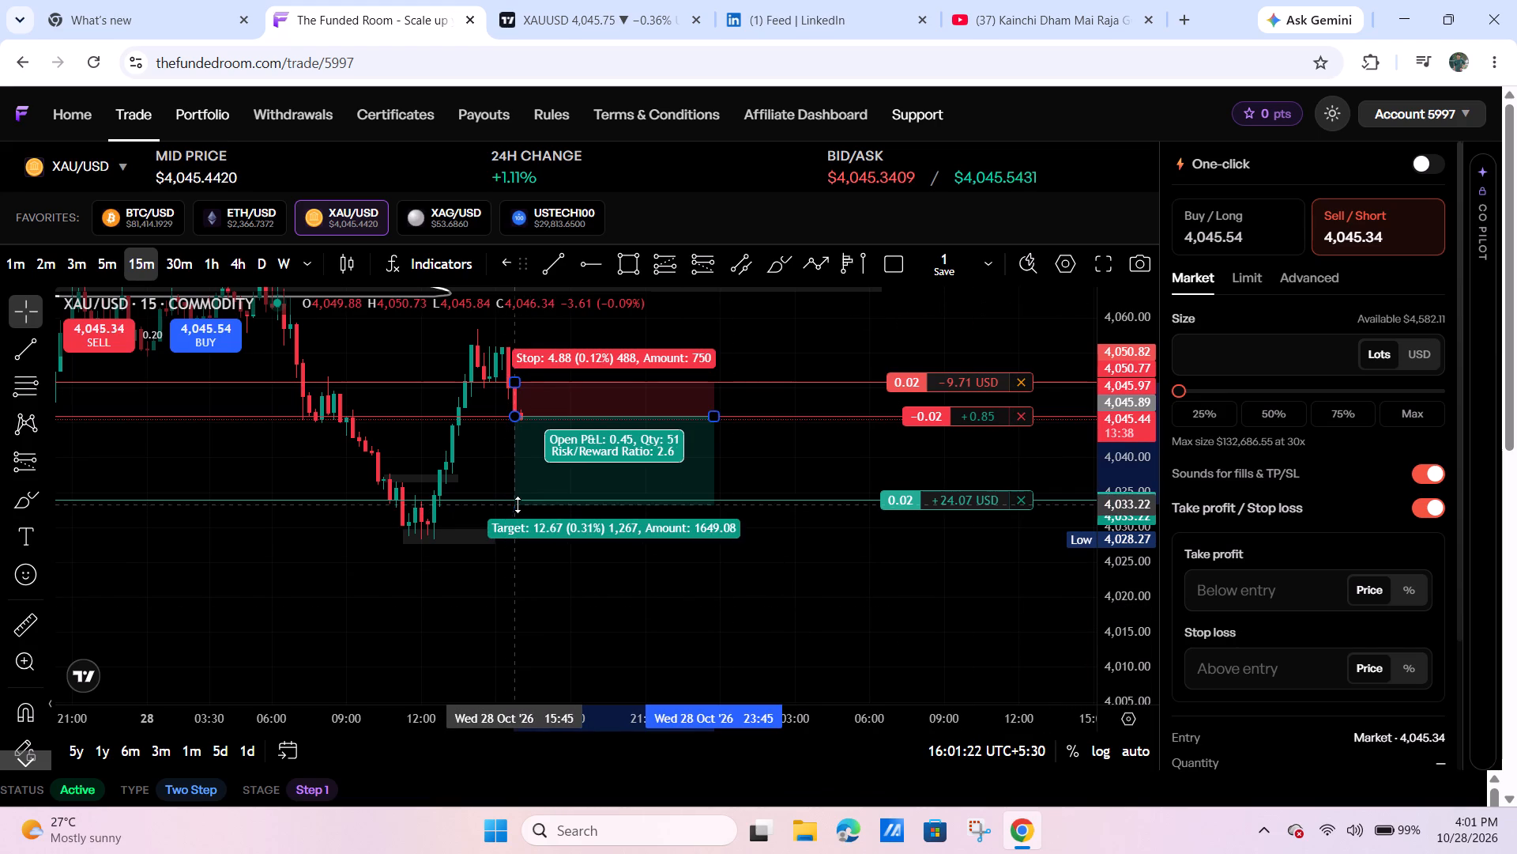
left_click_drag(518, 504, 529, 501)
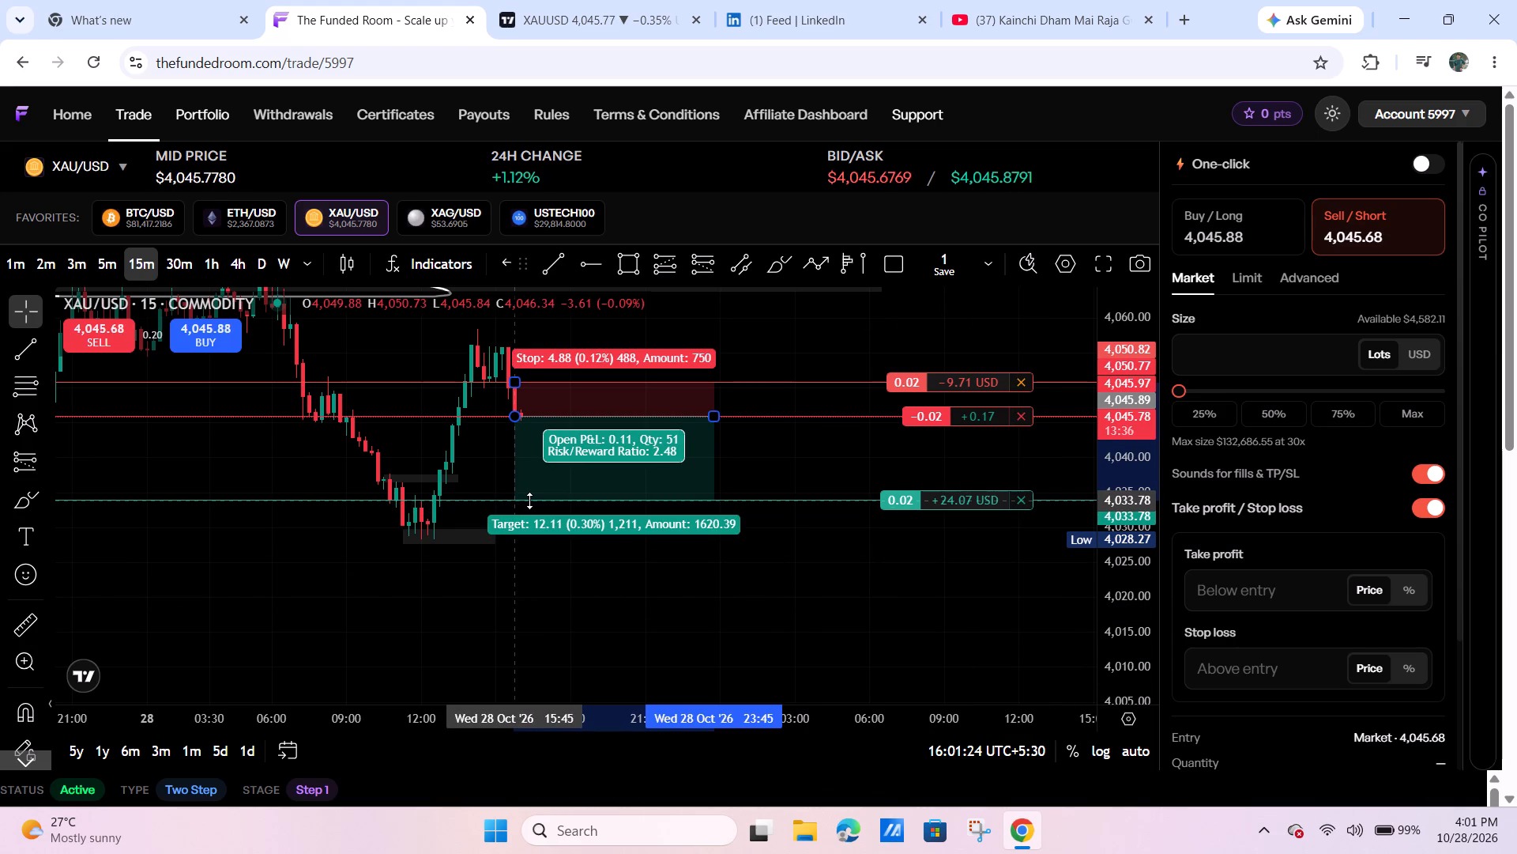
left_click_drag(529, 501, 523, 514)
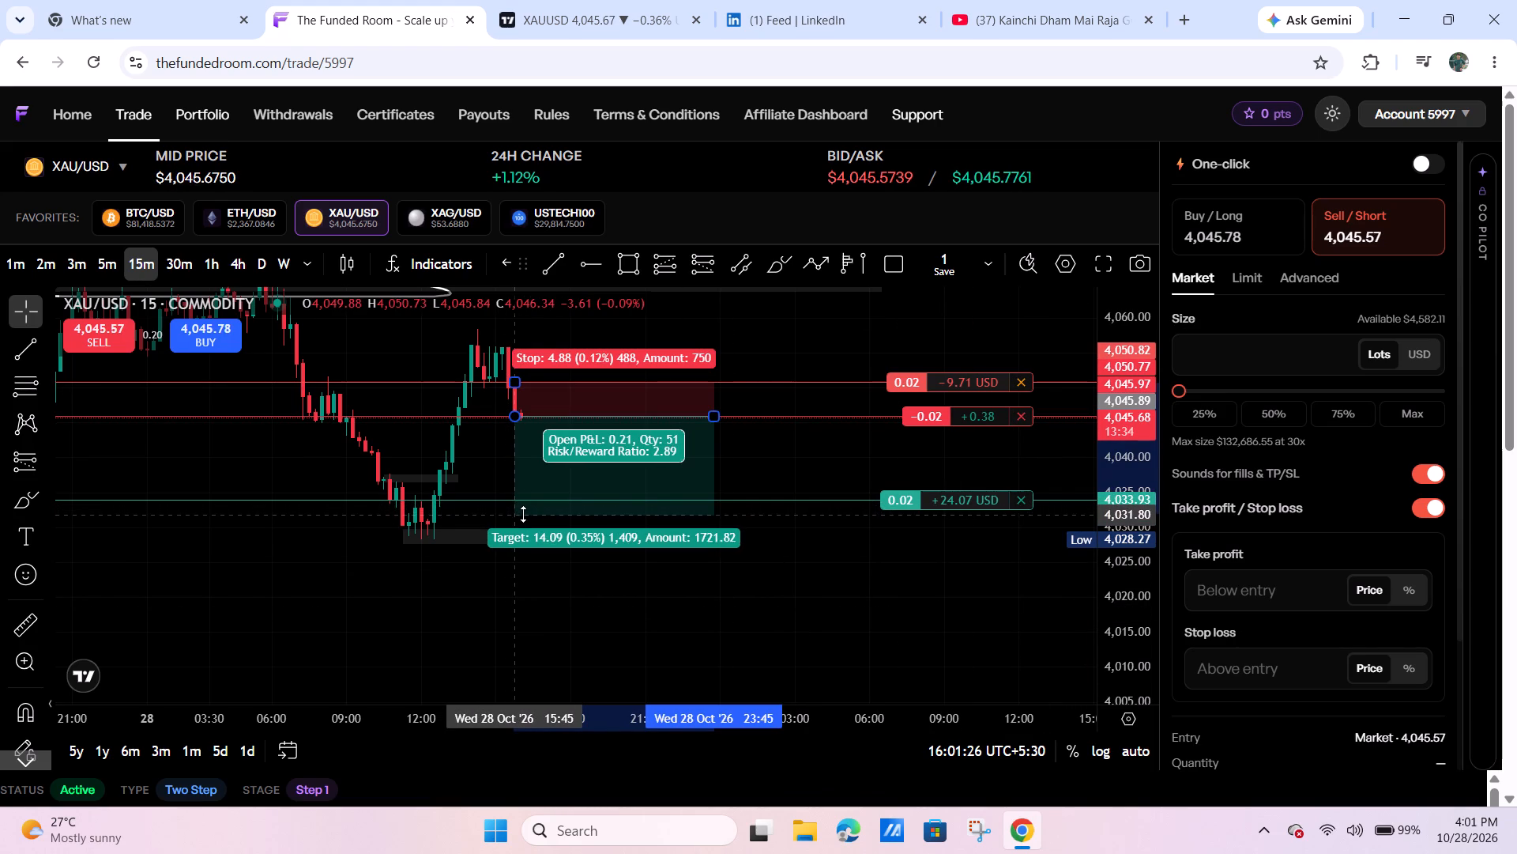
left_click_drag(523, 514, 520, 518)
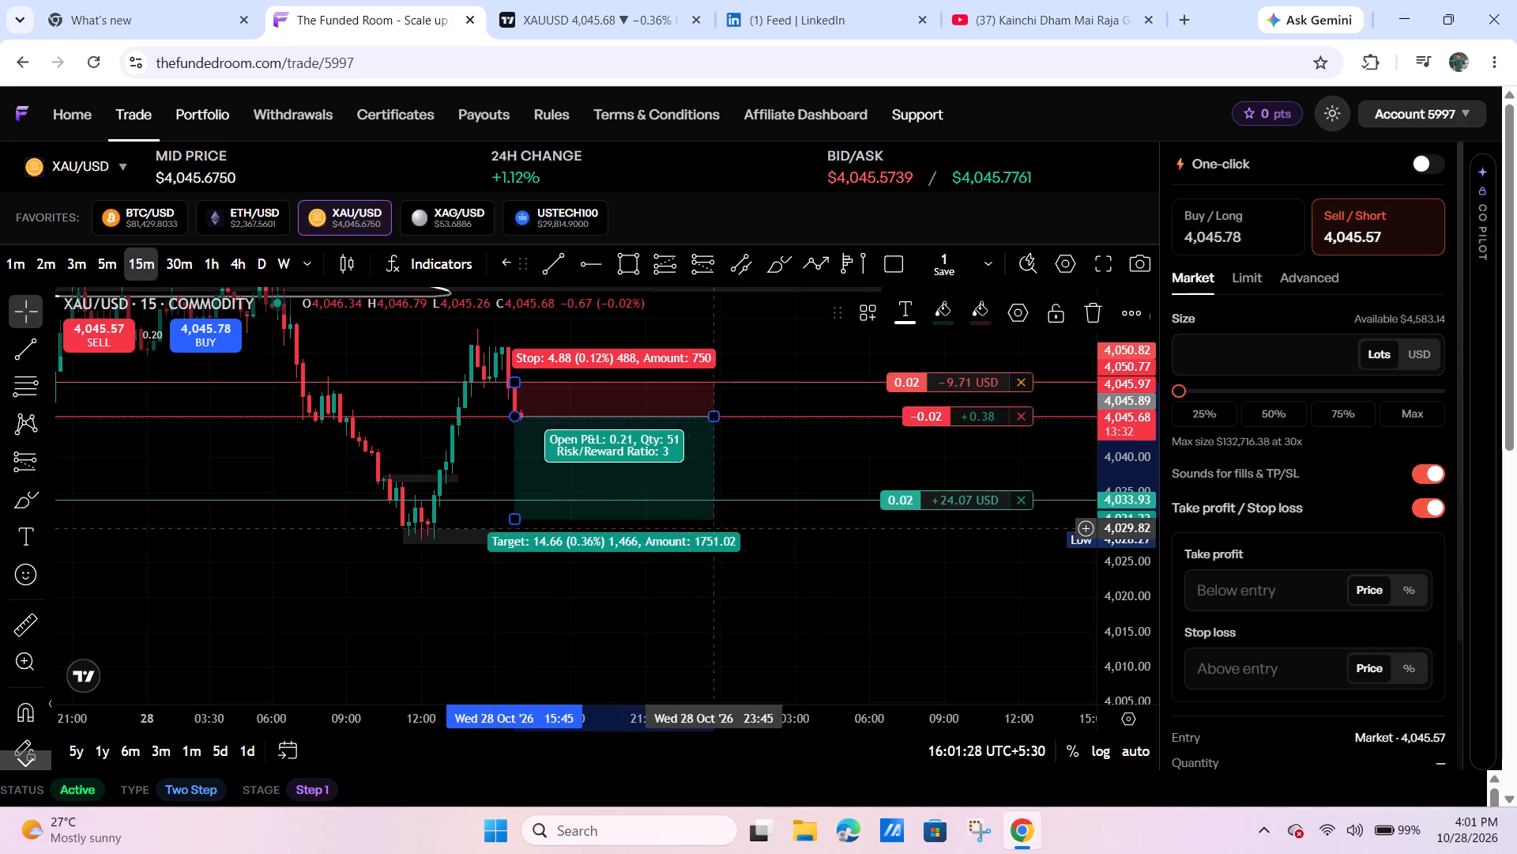
Move the open short position's take profit to 4031.09 and apply the change.
left_click_drag(894, 499, 899, 520)
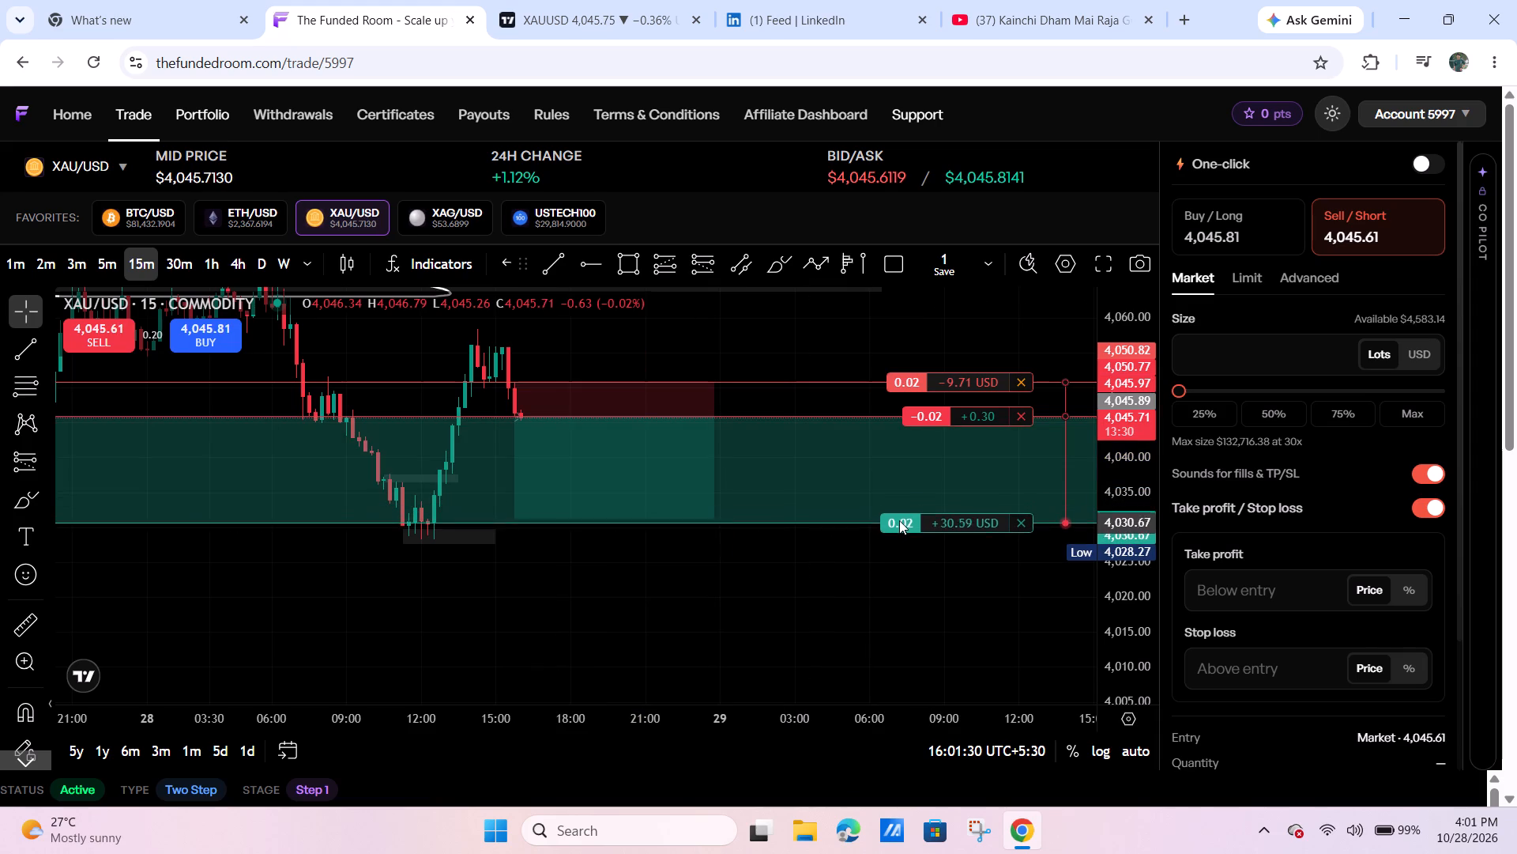
left_click_drag(899, 520, 899, 519)
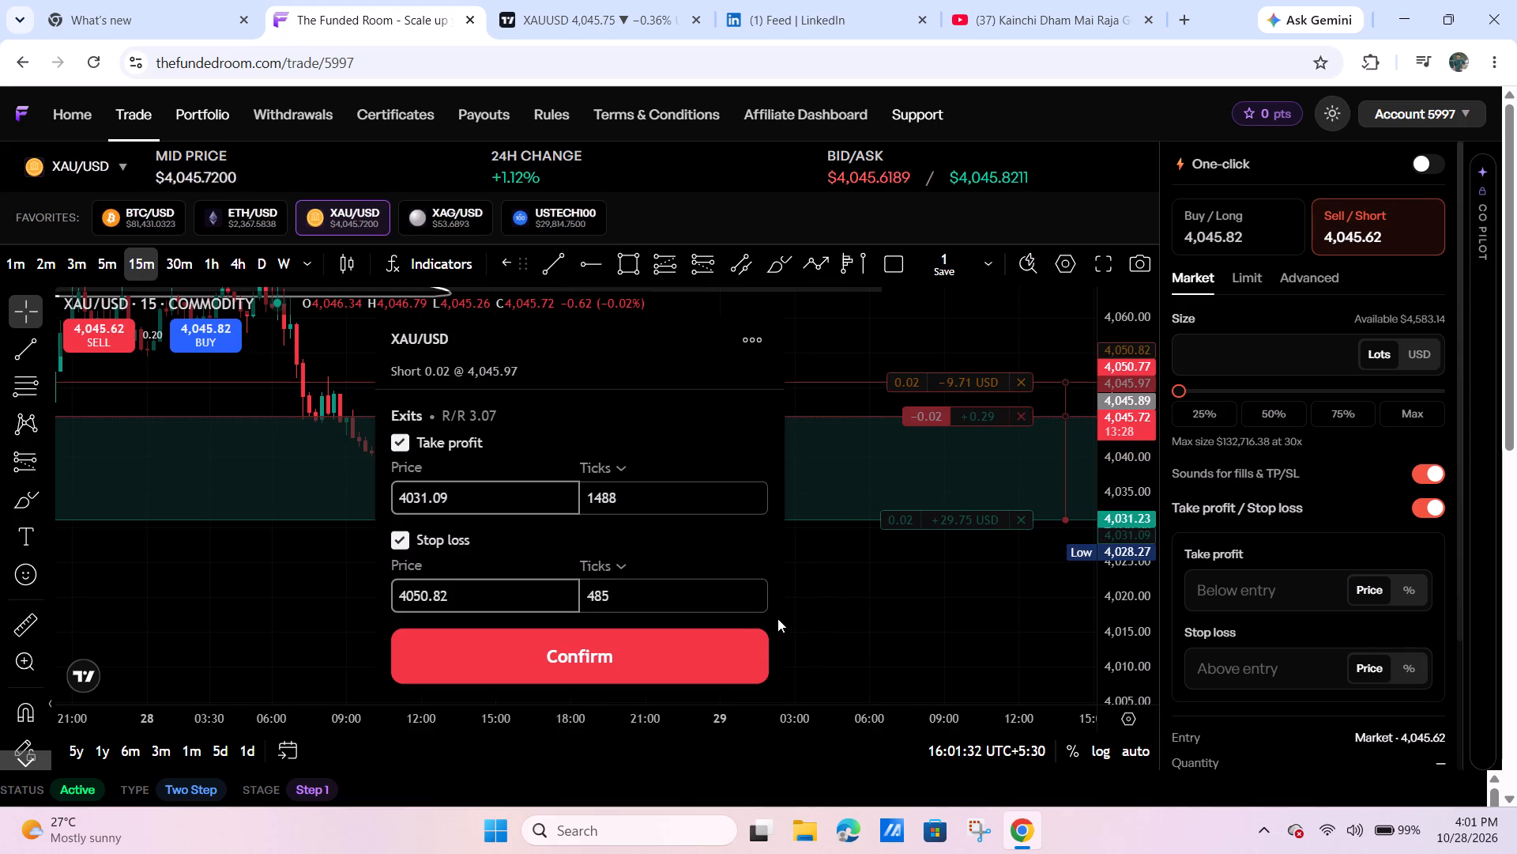
left_click(888, 619)
left_click(698, 654)
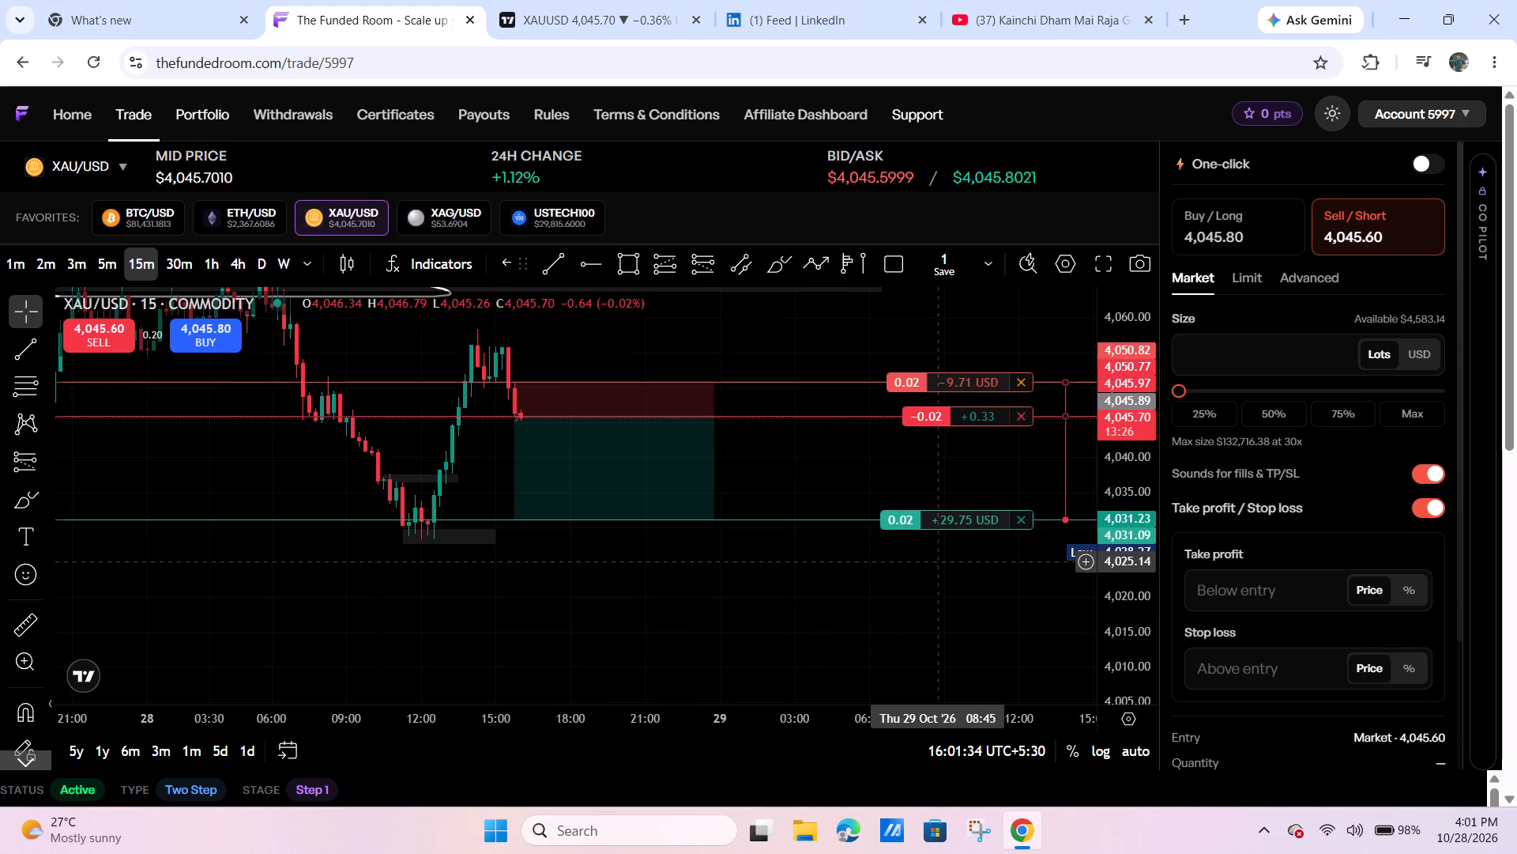
Examine the XAU/USD 15-minute chart around the open short, its exit levels and the recent swing highs and lows.
scroll(939, 561, "down", 3)
left_click_drag(929, 576, 924, 607)
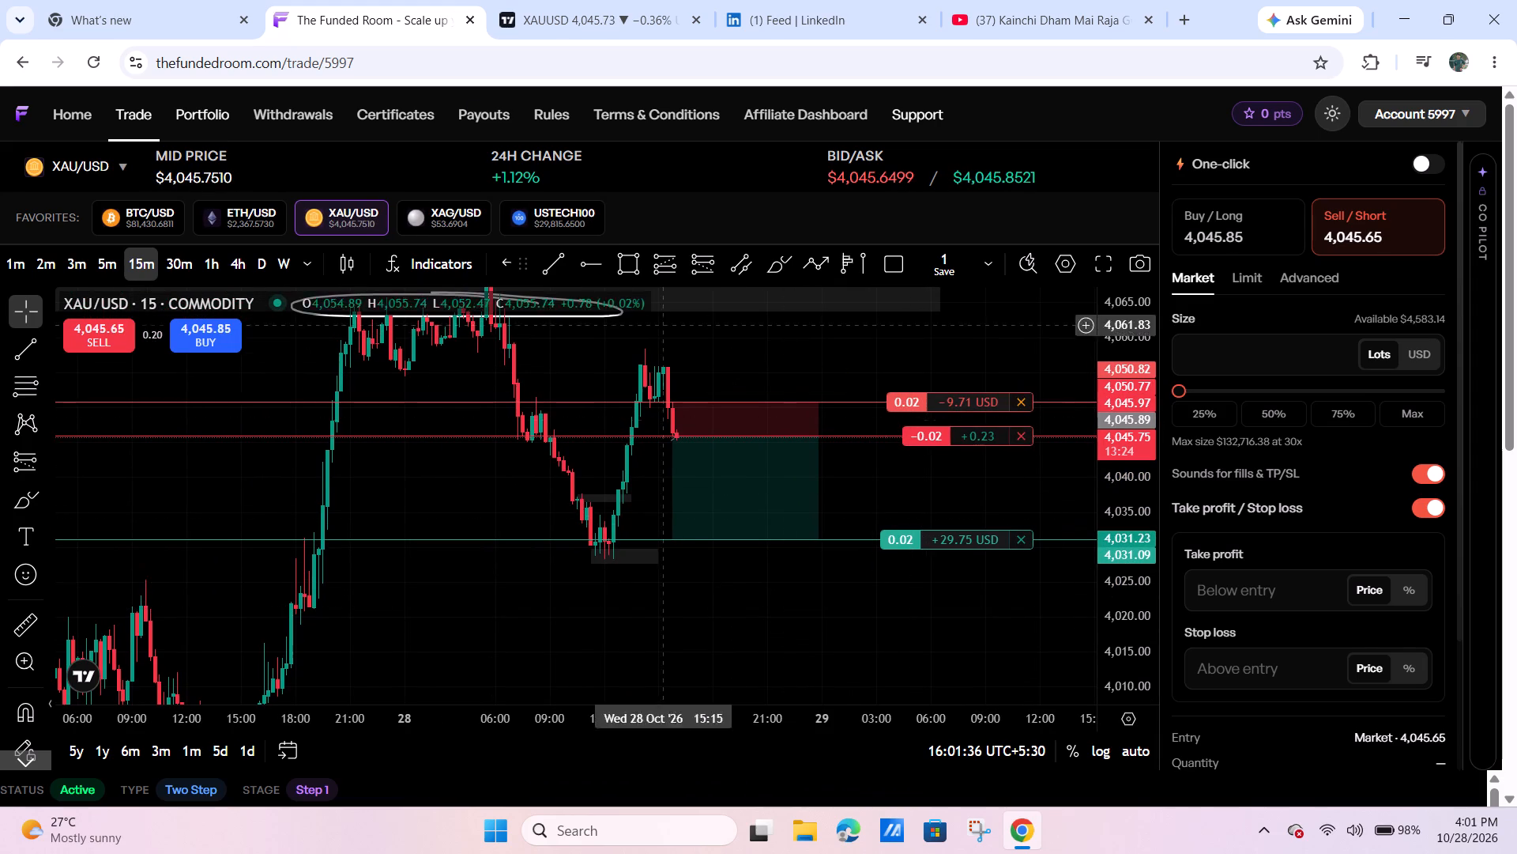
scroll(862, 618, "up", 5)
left_click_drag(822, 482, 914, 502)
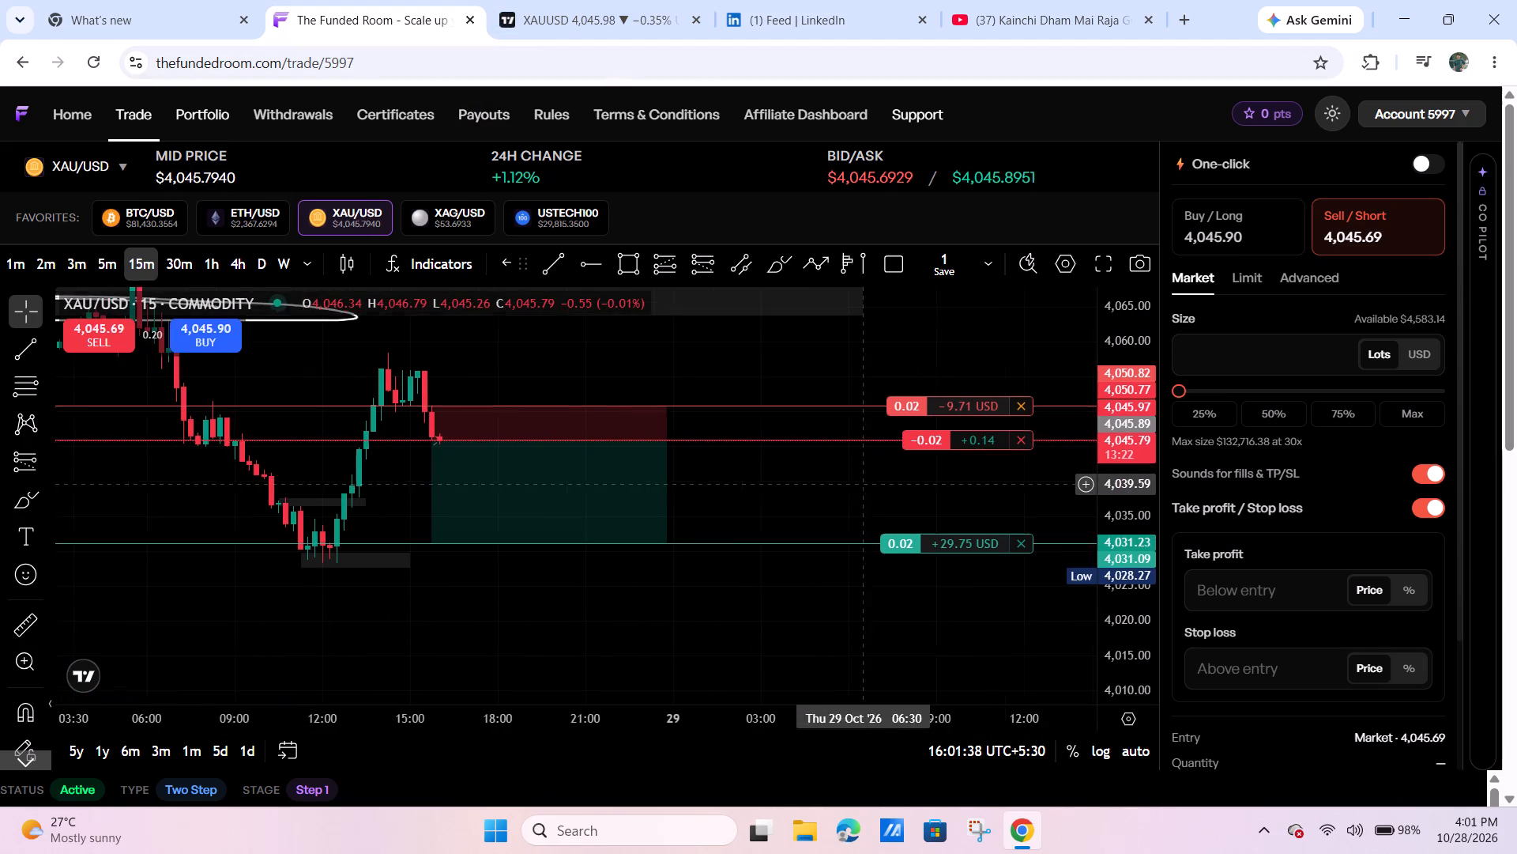
left_click_drag(914, 502, 1041, 529)
left_click_drag(1123, 574, 1086, 340)
scroll(919, 433, "up", 4)
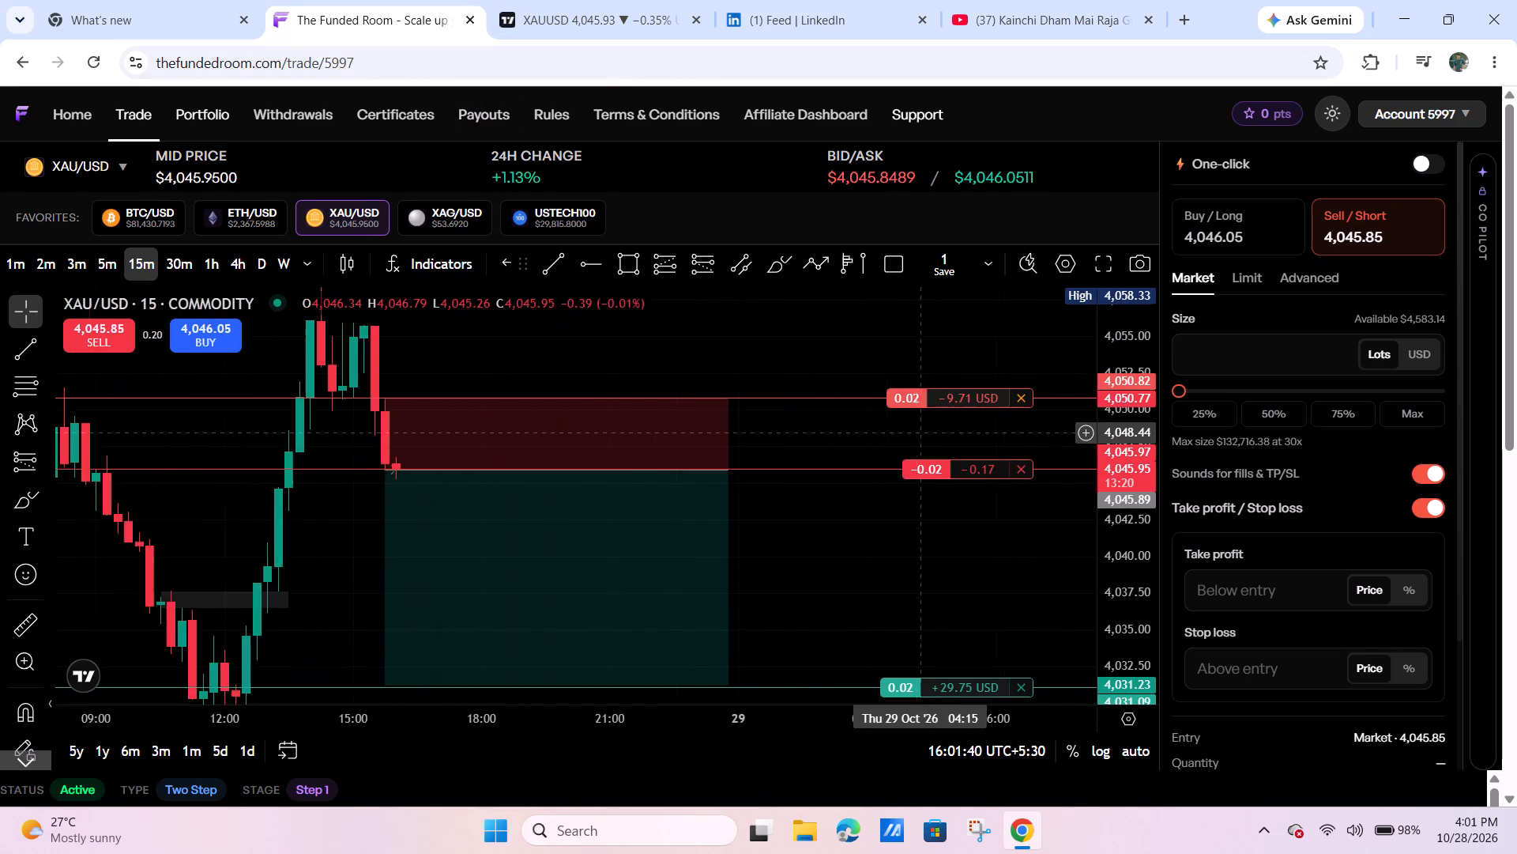
left_click_drag(917, 433, 819, 354)
left_click_drag(1134, 328, 1083, 440)
left_click_drag(981, 463, 934, 455)
scroll(935, 477, "down", 2)
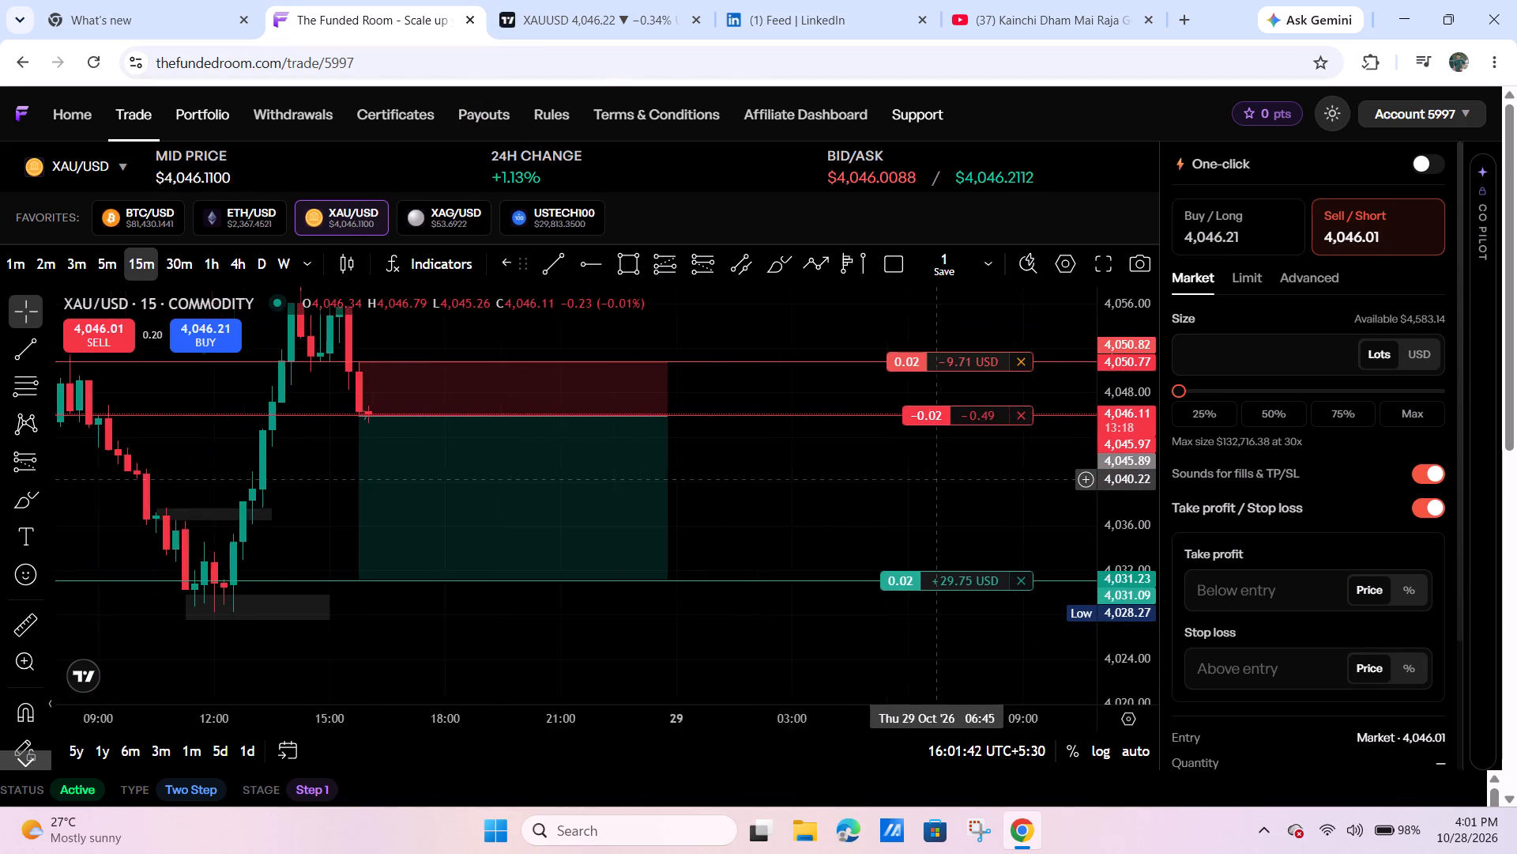
left_click_drag(946, 480, 855, 443)
left_click_drag(871, 437, 911, 414)
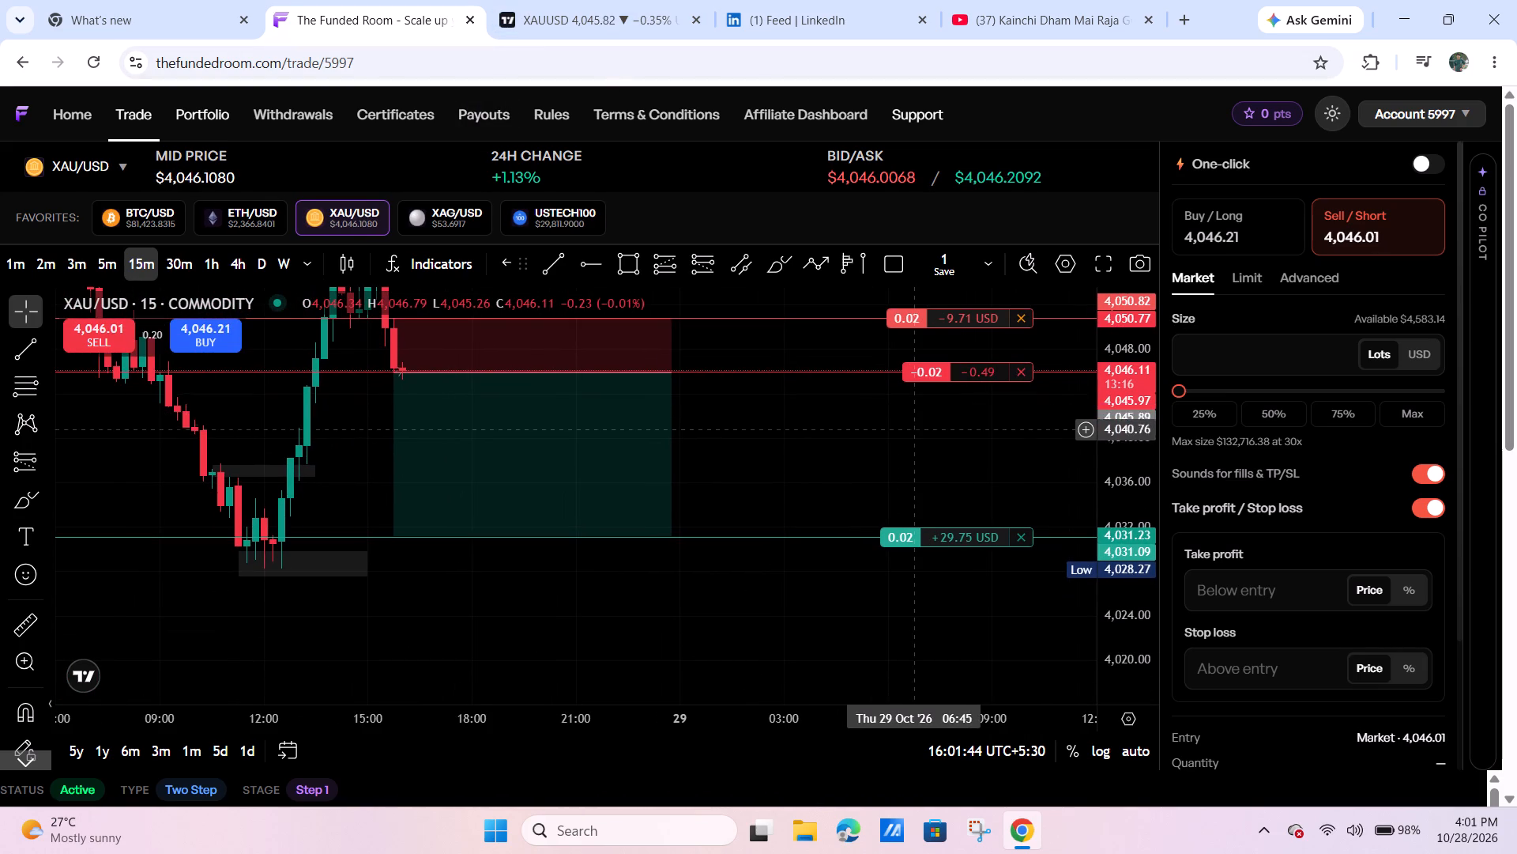
scroll(939, 439, "down", 2)
left_click_drag(1122, 377, 1090, 461)
left_click_drag(1029, 460, 980, 469)
left_click_drag(957, 475, 906, 476)
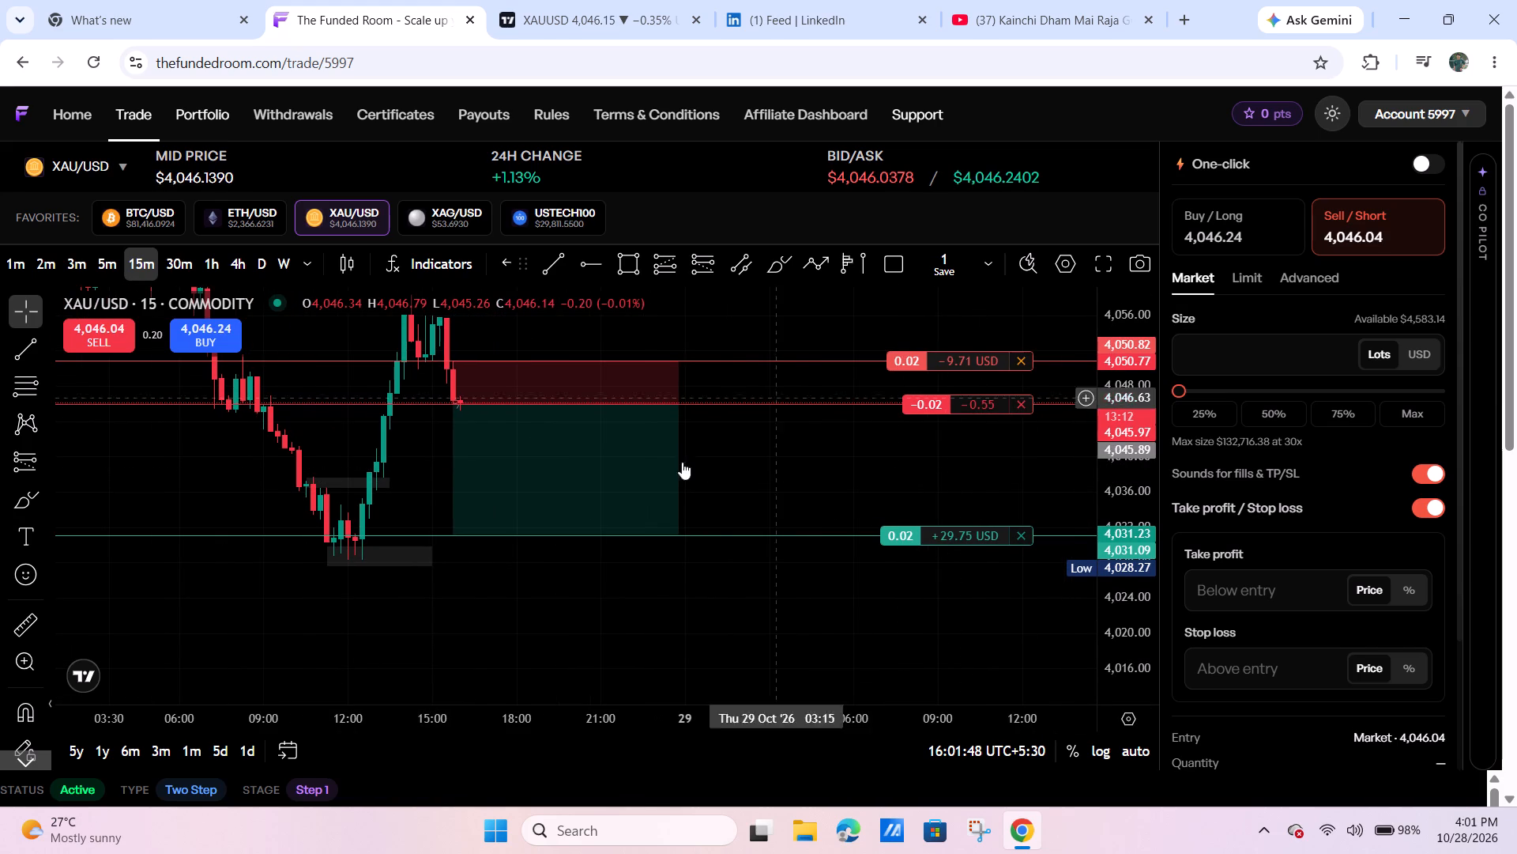
left_click_drag(800, 465, 982, 511)
Switch to the TradingView XAUUSD chart and examine the 1-hour price action around the marked zones.
left_click(604, 0)
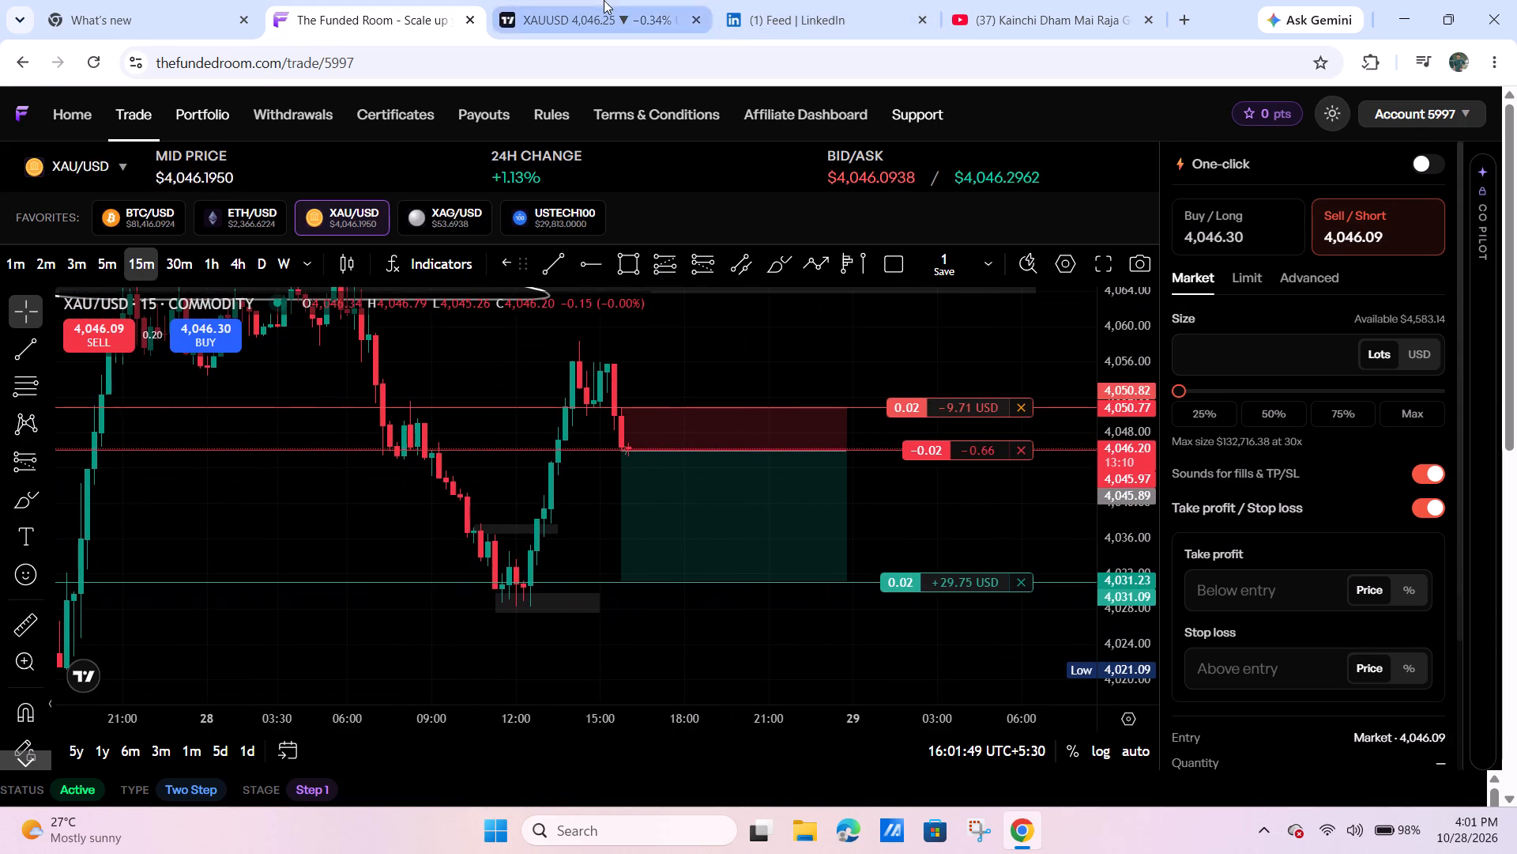
left_click(400, 106)
scroll(1114, 499, "down", 4)
left_click_drag(1447, 244, 1413, 418)
left_click_drag(1352, 350, 1215, 259)
scroll(1250, 289, "down", 5)
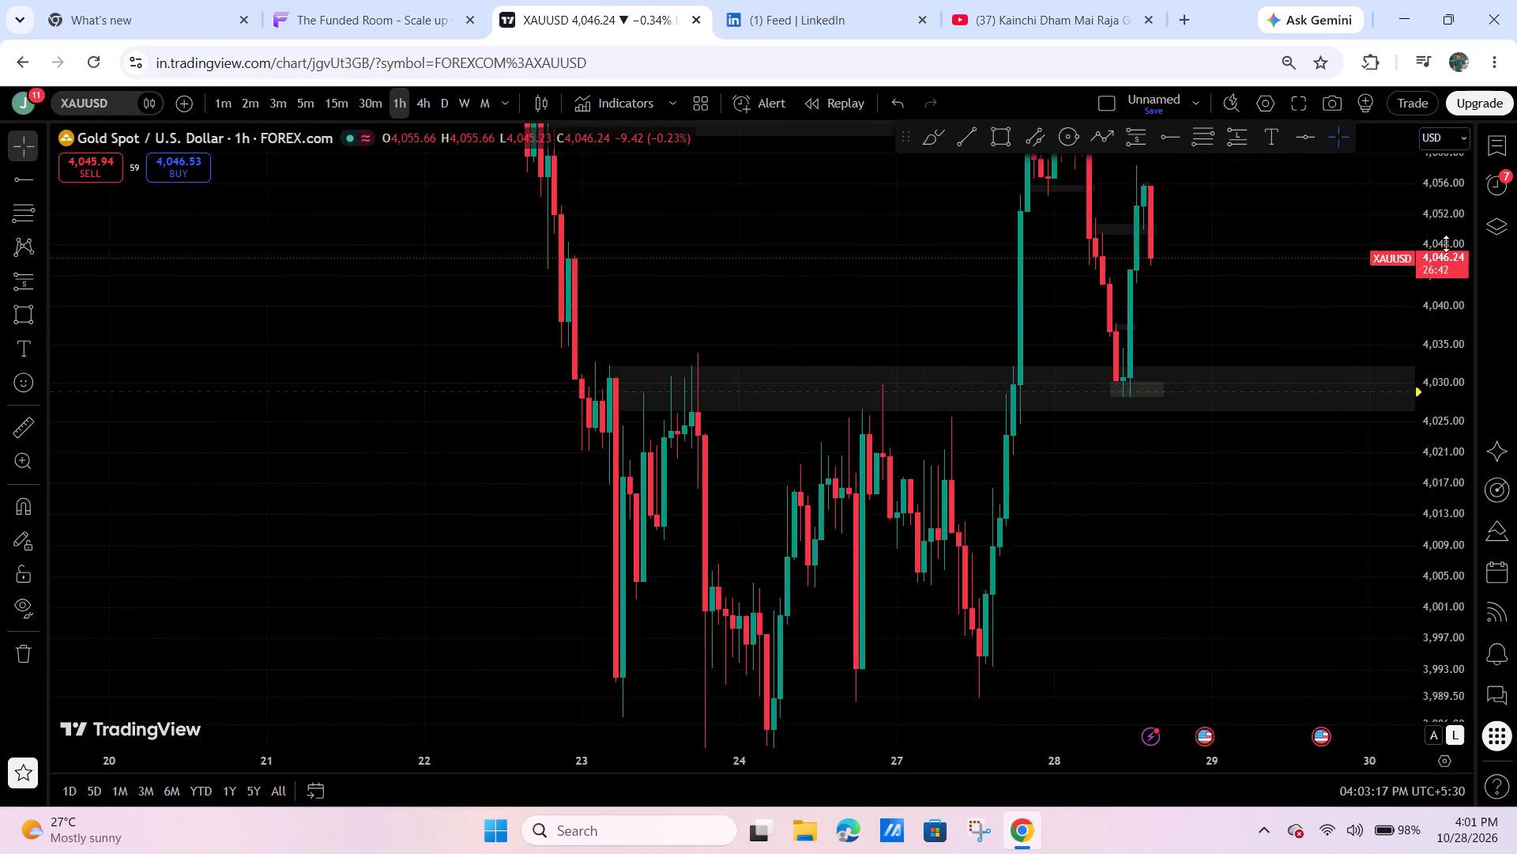
left_click_drag(1446, 251, 1408, 634)
left_click_drag(1224, 533, 1115, 541)
scroll(1116, 534, "down", 5)
left_click_drag(1243, 519, 1128, 535)
left_click(1128, 535)
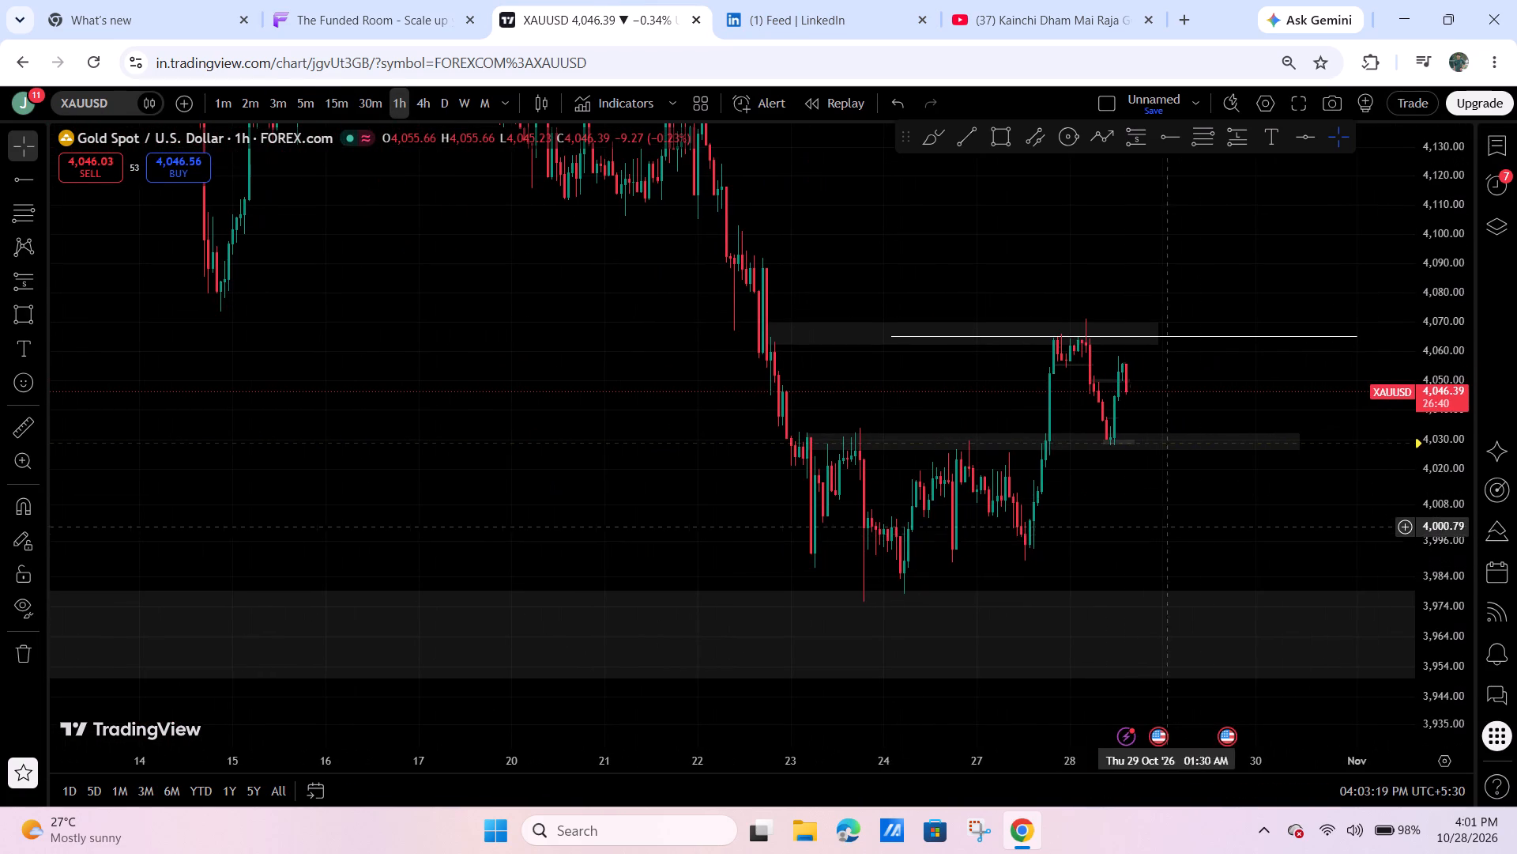
scroll(1218, 522, "up", 3)
left_click(1207, 525)
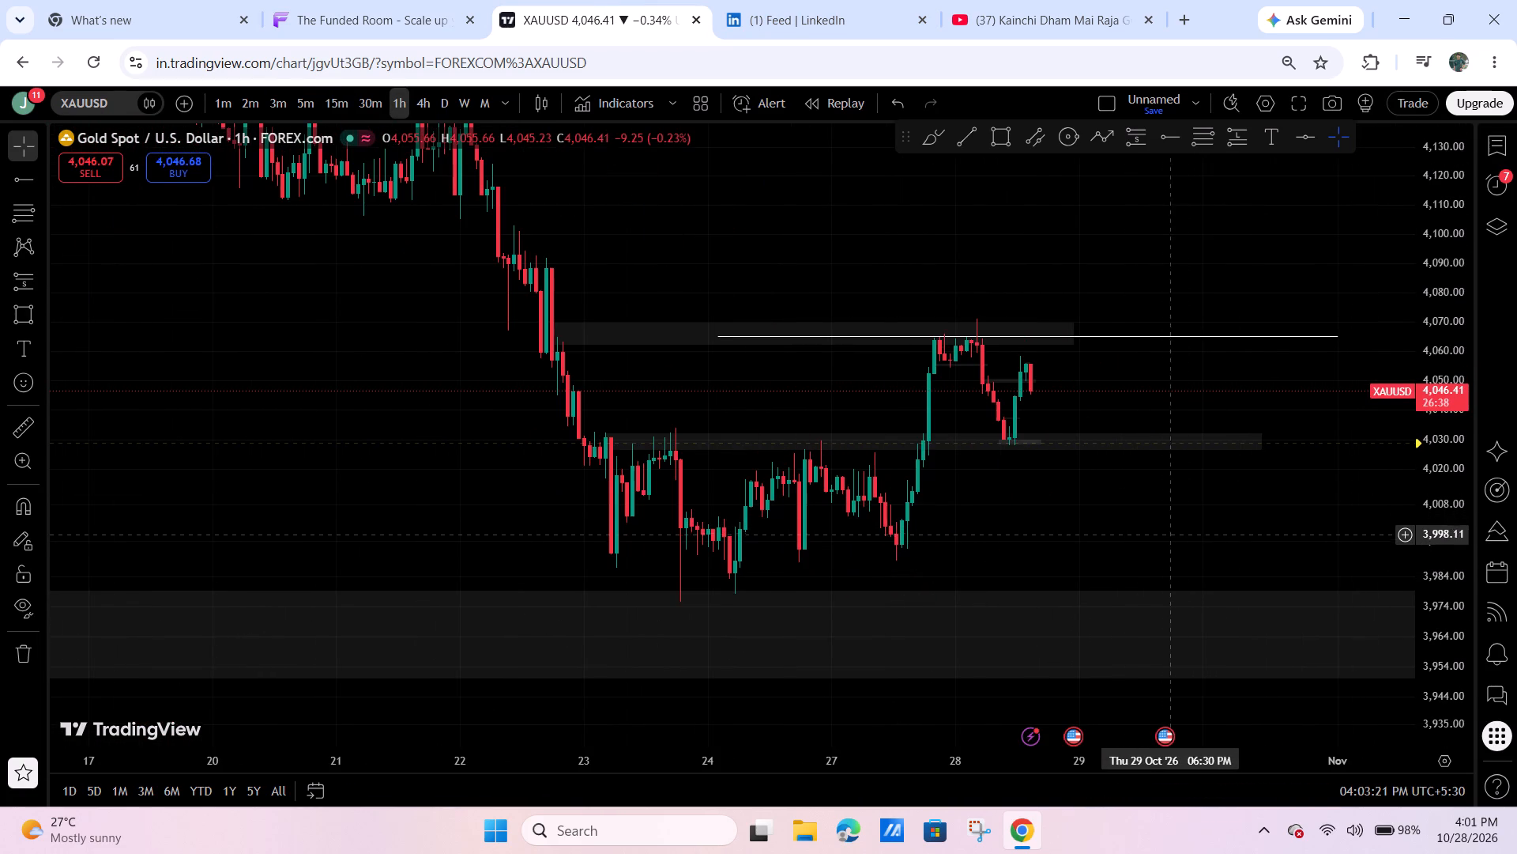
left_click_drag(1155, 538, 1117, 542)
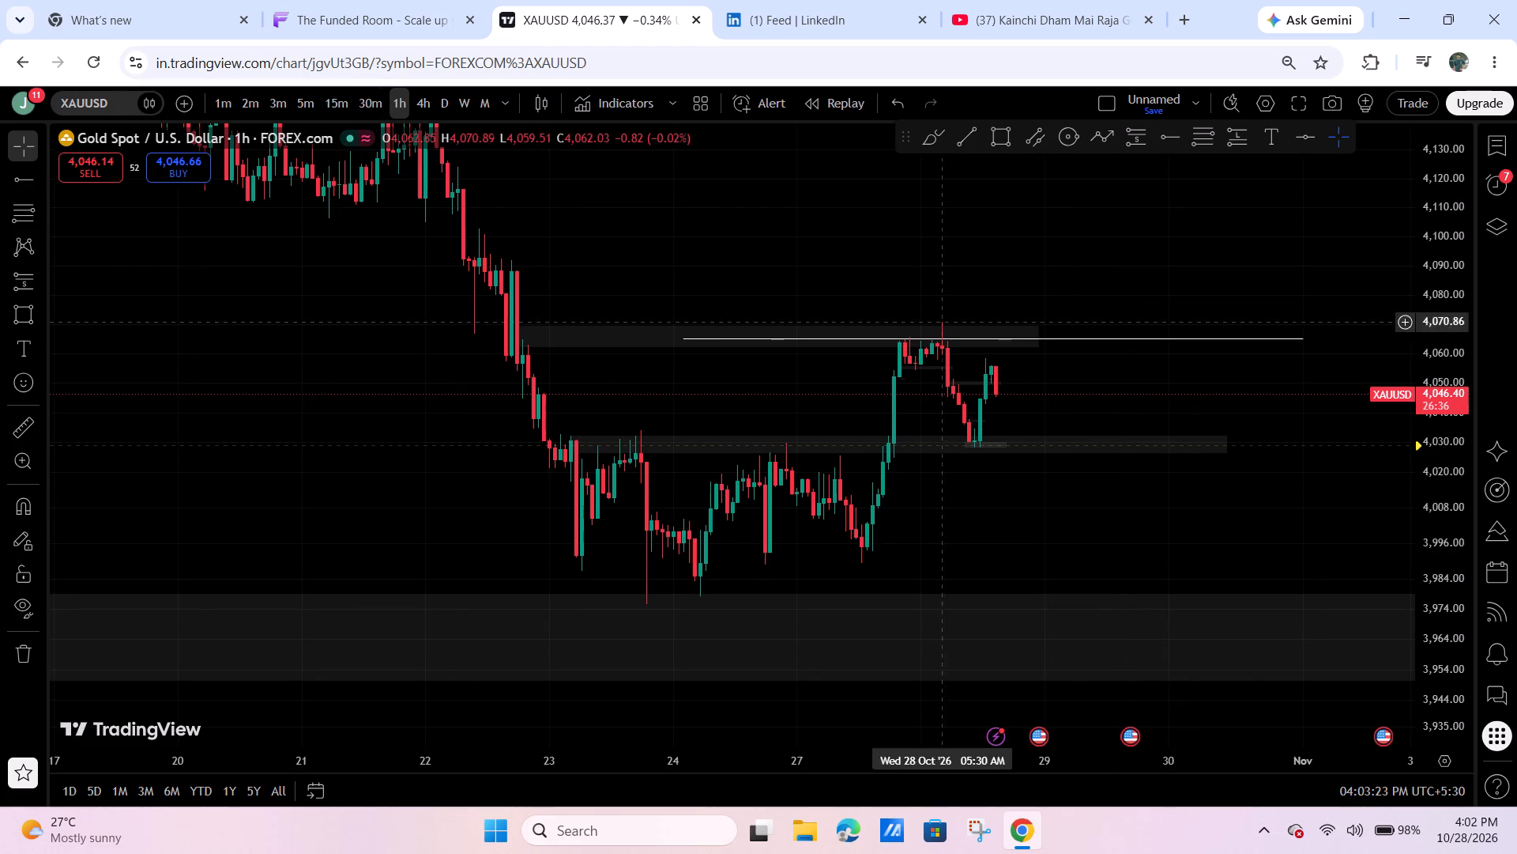
scroll(1064, 480, "up", 7)
left_click_drag(1002, 517, 1338, 486)
left_click_drag(1454, 588, 1389, 271)
scroll(1181, 380, "down", 6)
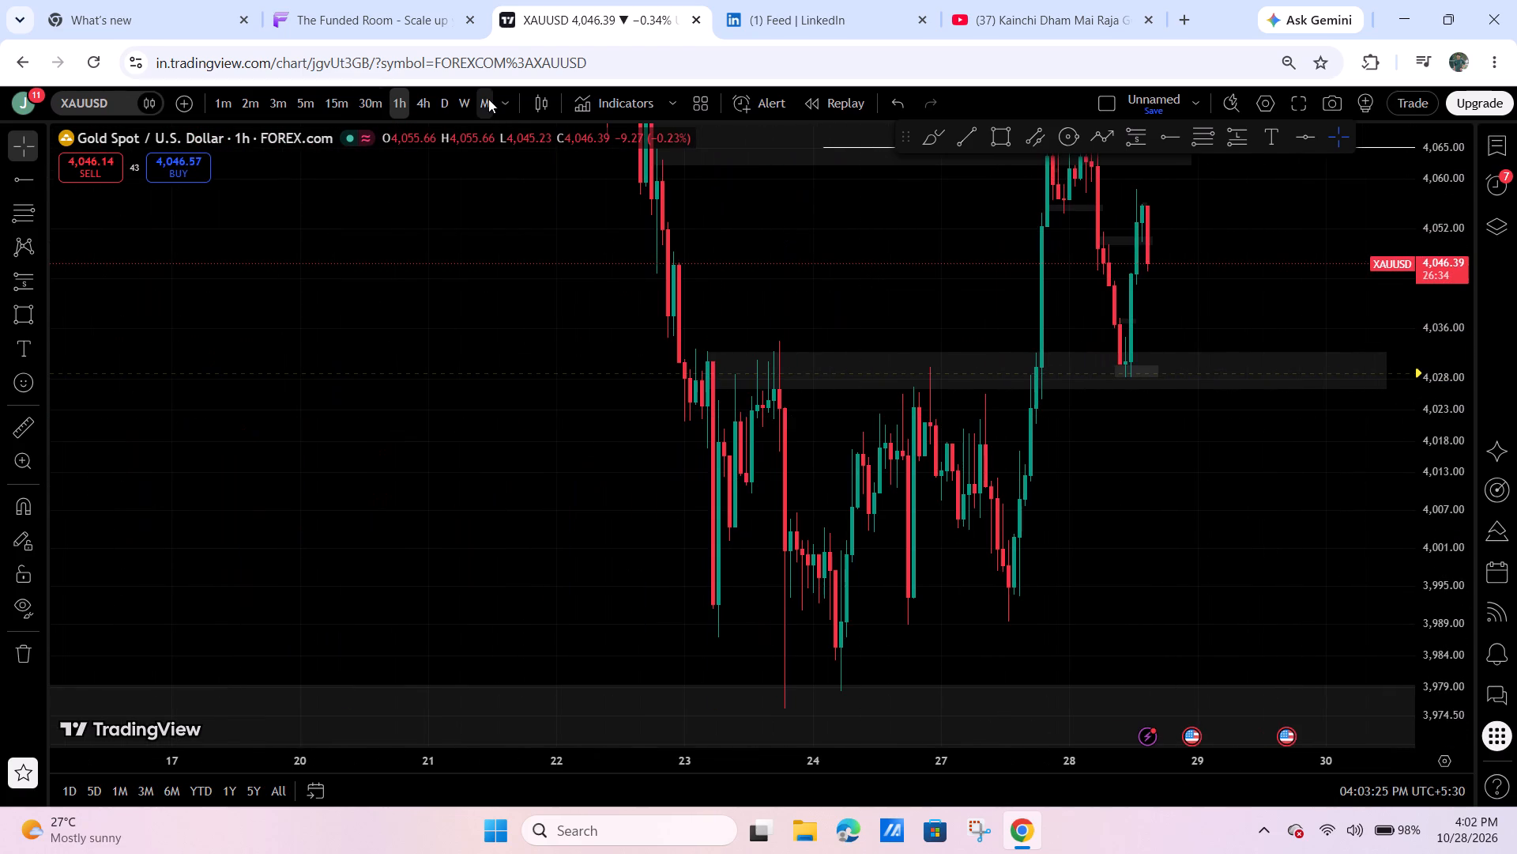
Set the TradingView XAUUSD chart to 4 hours and examine the latest candles against the marked zones.
left_click(427, 106)
scroll(1127, 475, "up", 6)
left_click_drag(1447, 213, 1370, 569)
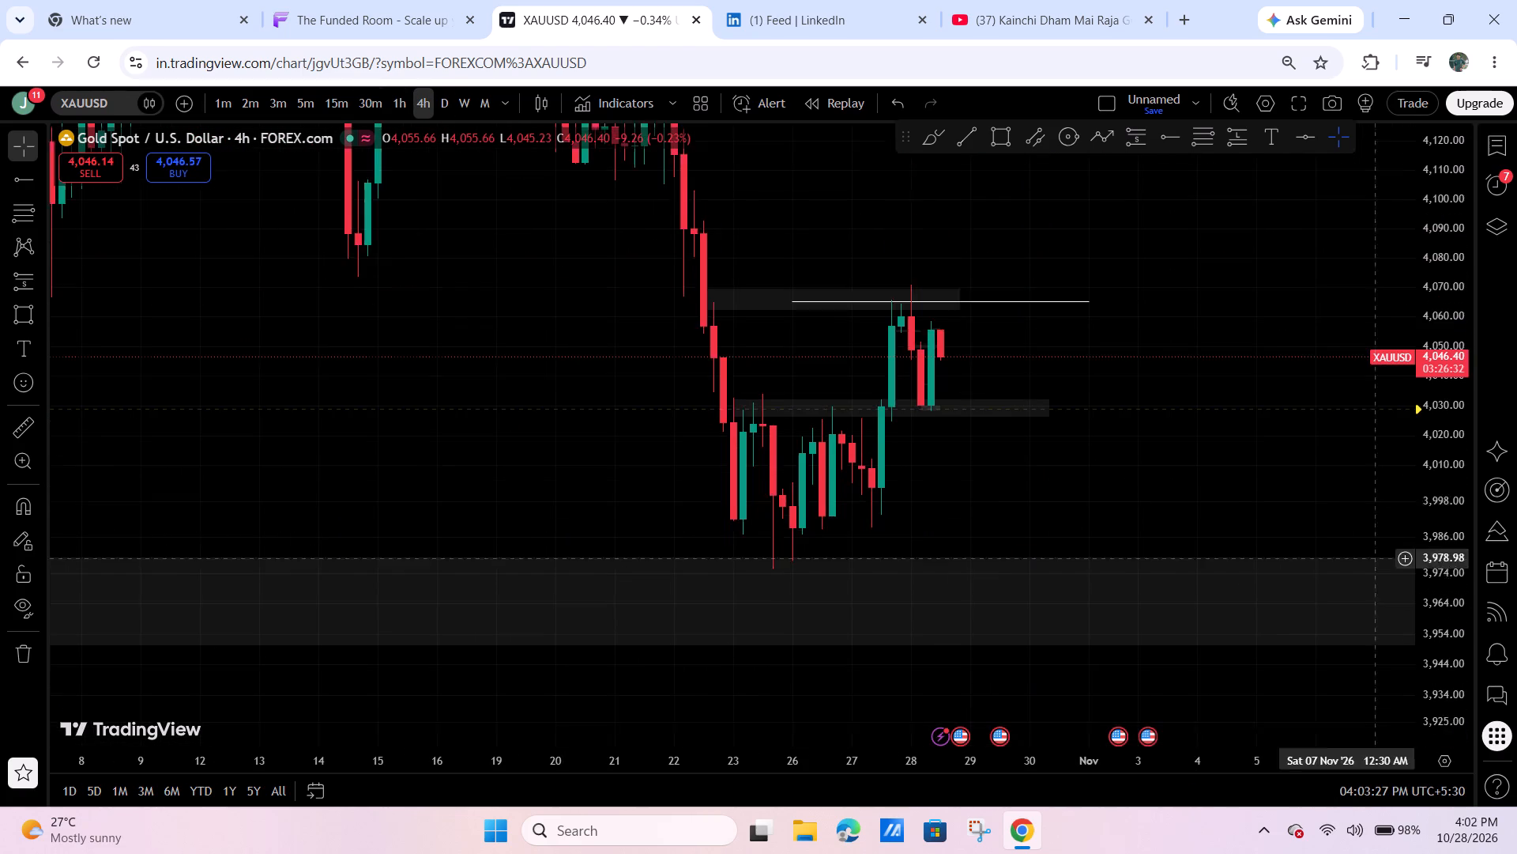
left_click_drag(1370, 569, 1360, 572)
left_click_drag(1034, 464, 1289, 477)
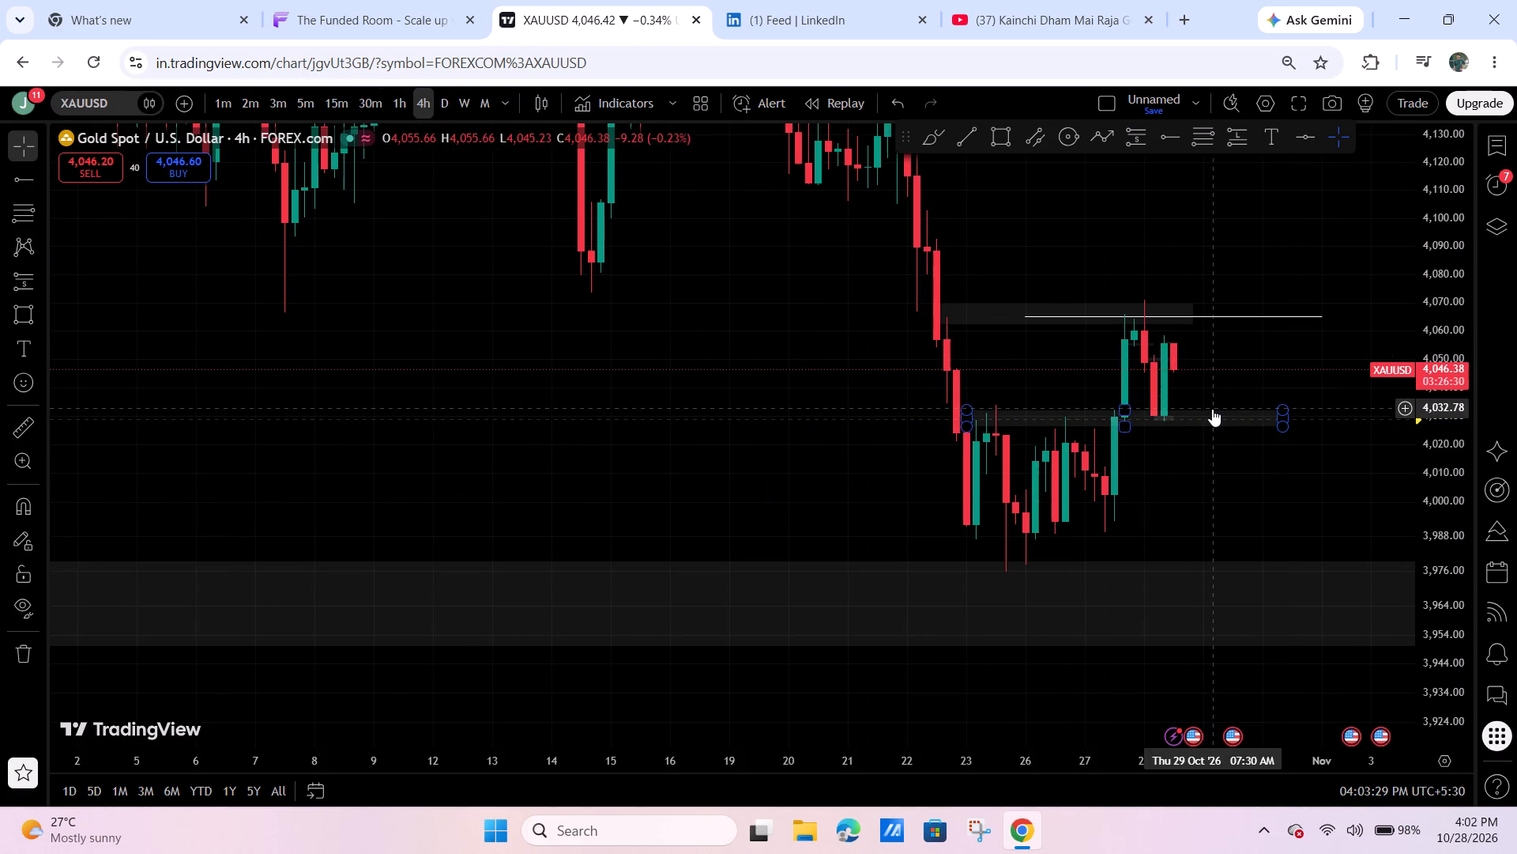
scroll(1224, 493, "up", 4)
left_click_drag(1435, 594, 1395, 334)
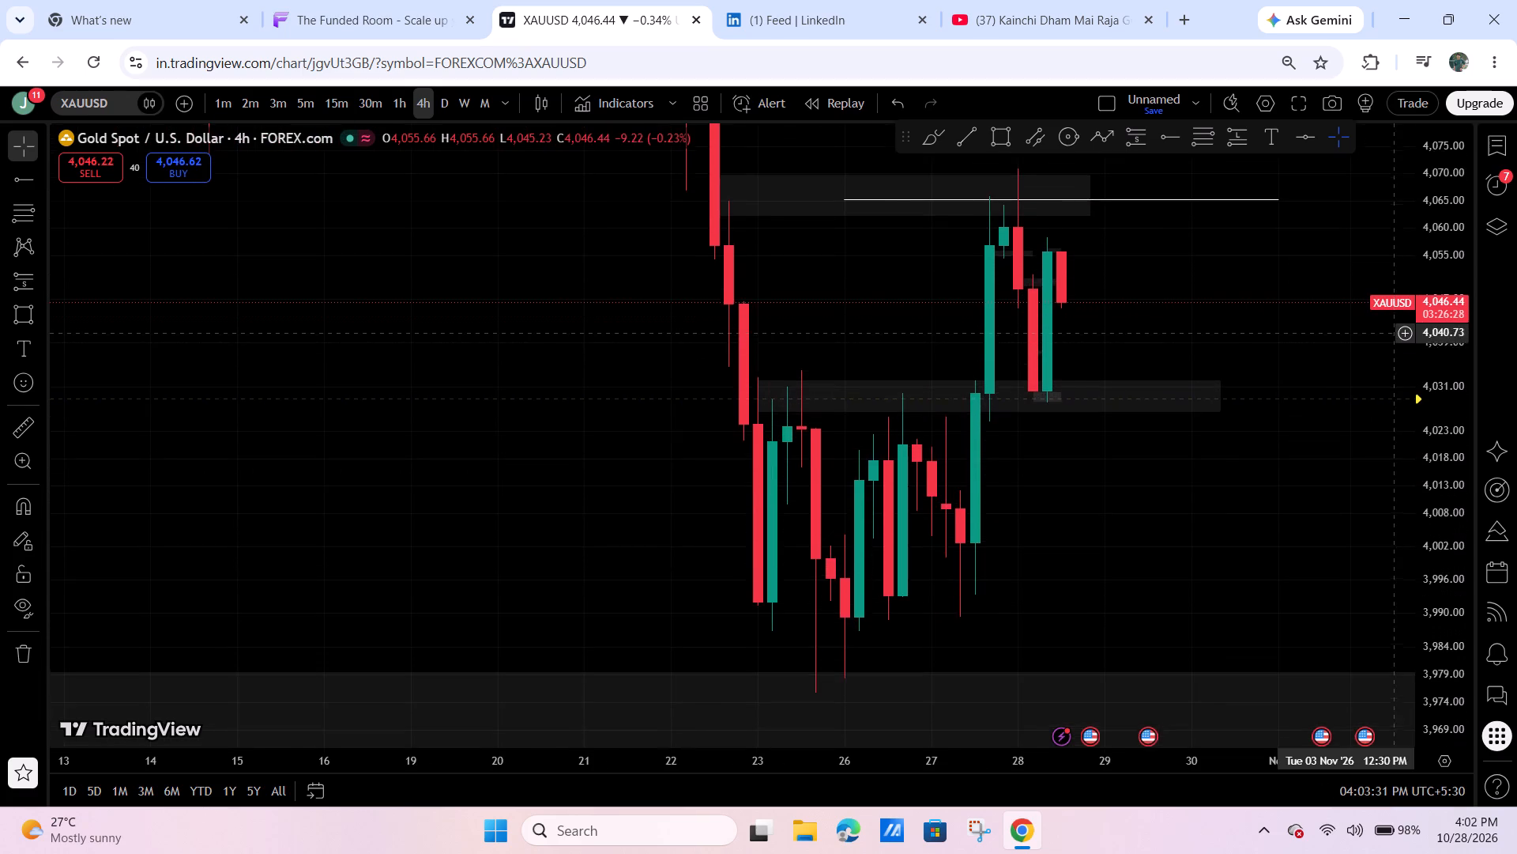
scroll(1218, 338, "up", 6)
left_click_drag(1190, 337, 1067, 320)
left_click(965, 139)
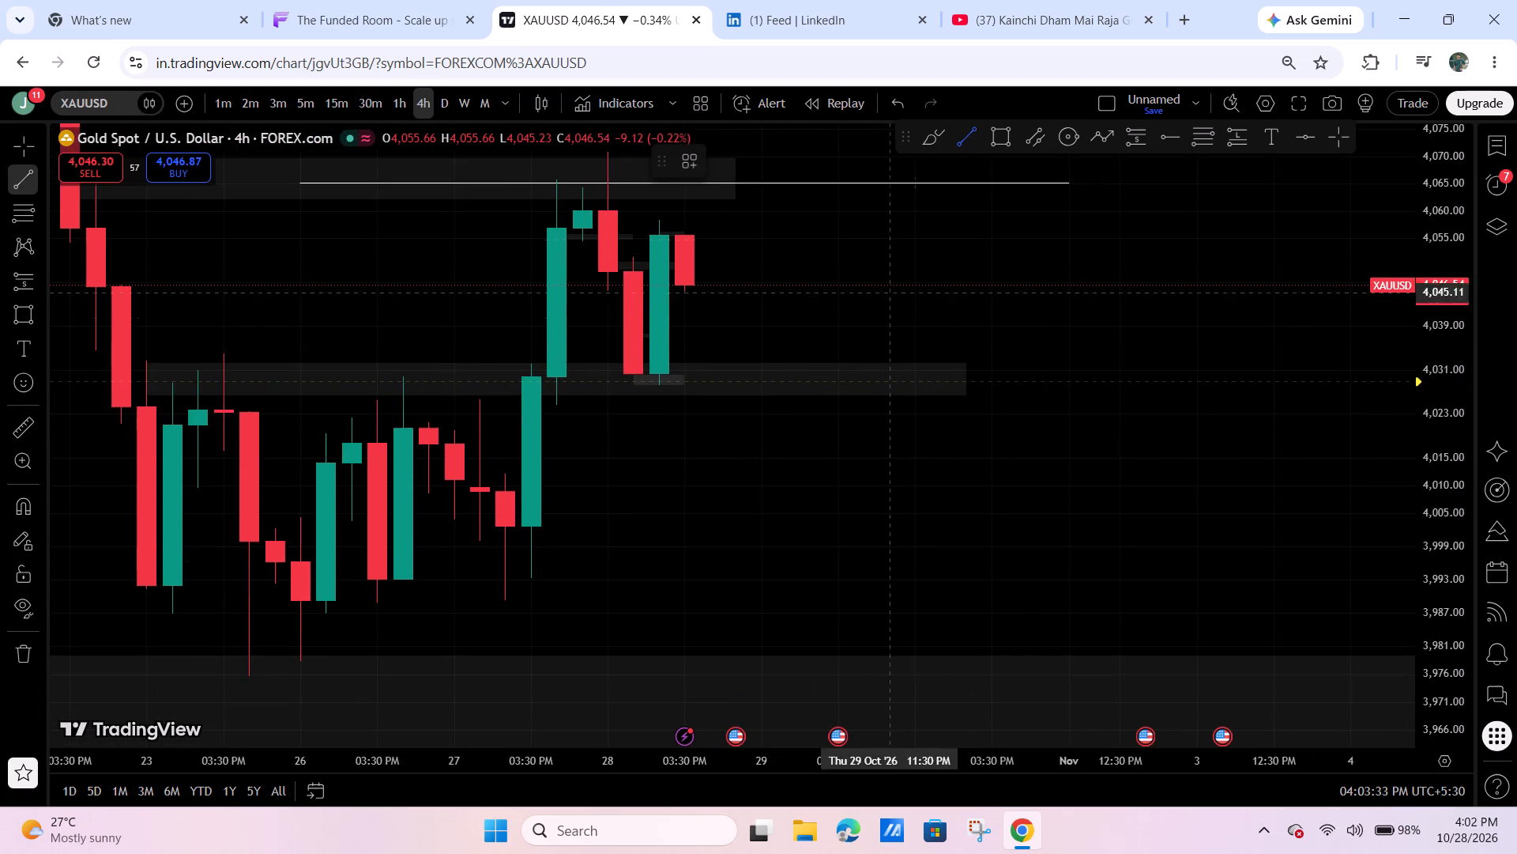
right_click(653, 374)
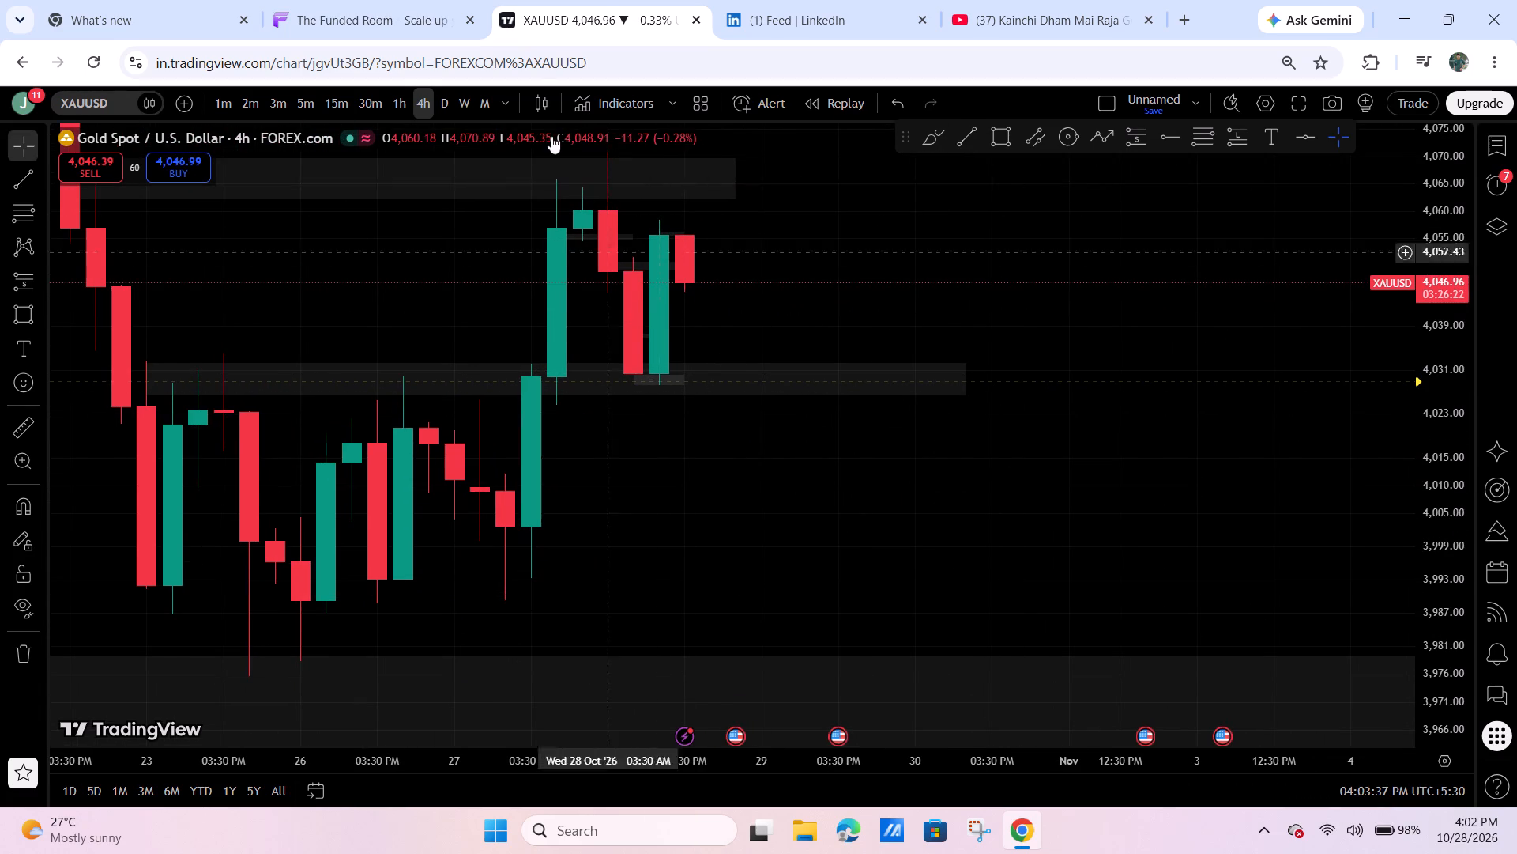
Return to The Funded Room and examine the open short and its exit levels on the 15-minute XAU/USD chart.
left_click(404, 0)
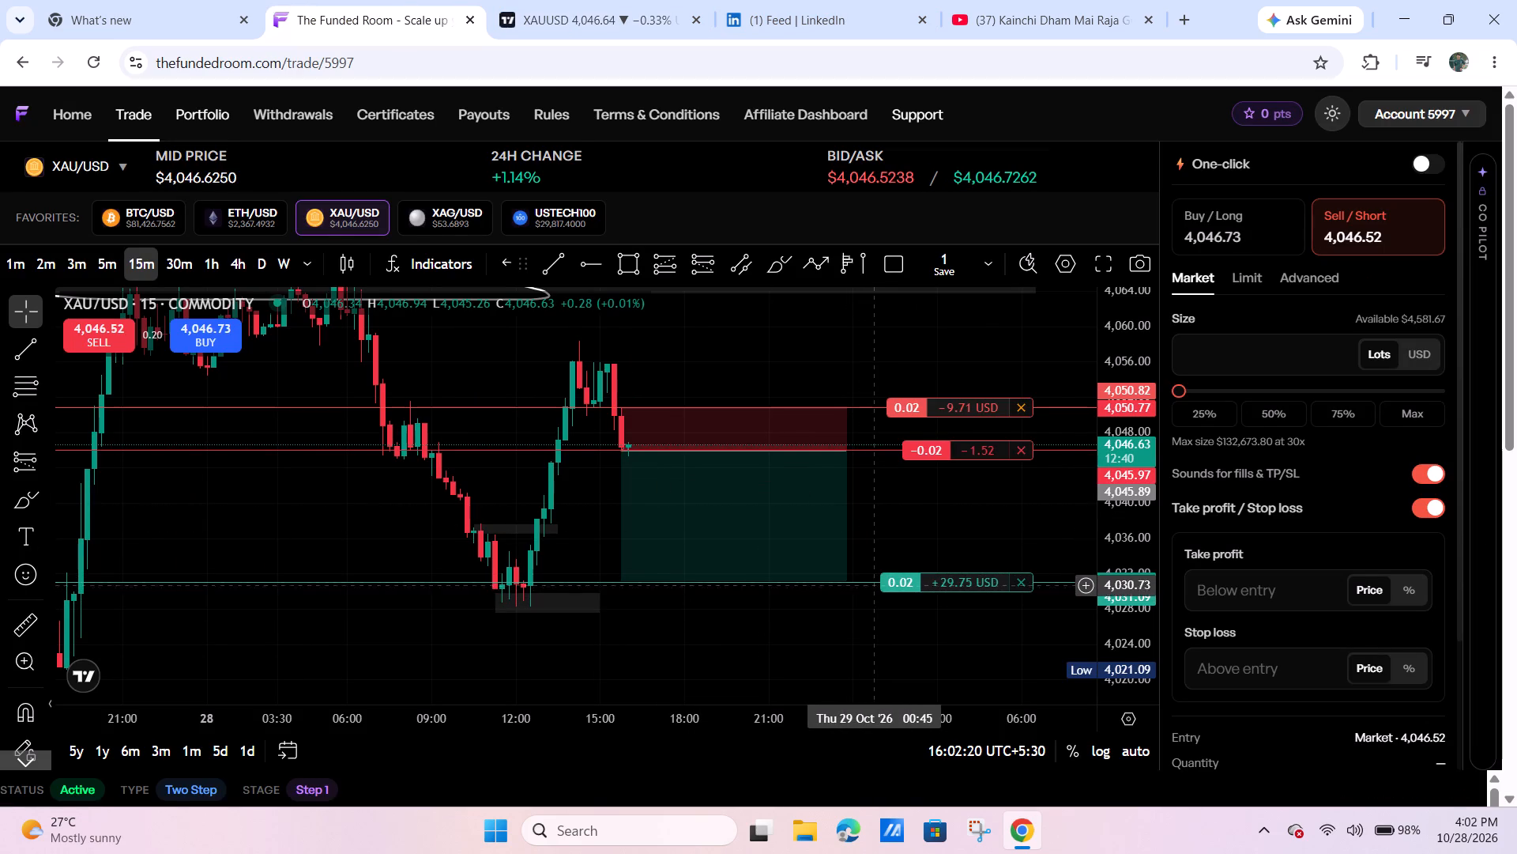
left_click_drag(887, 541, 913, 531)
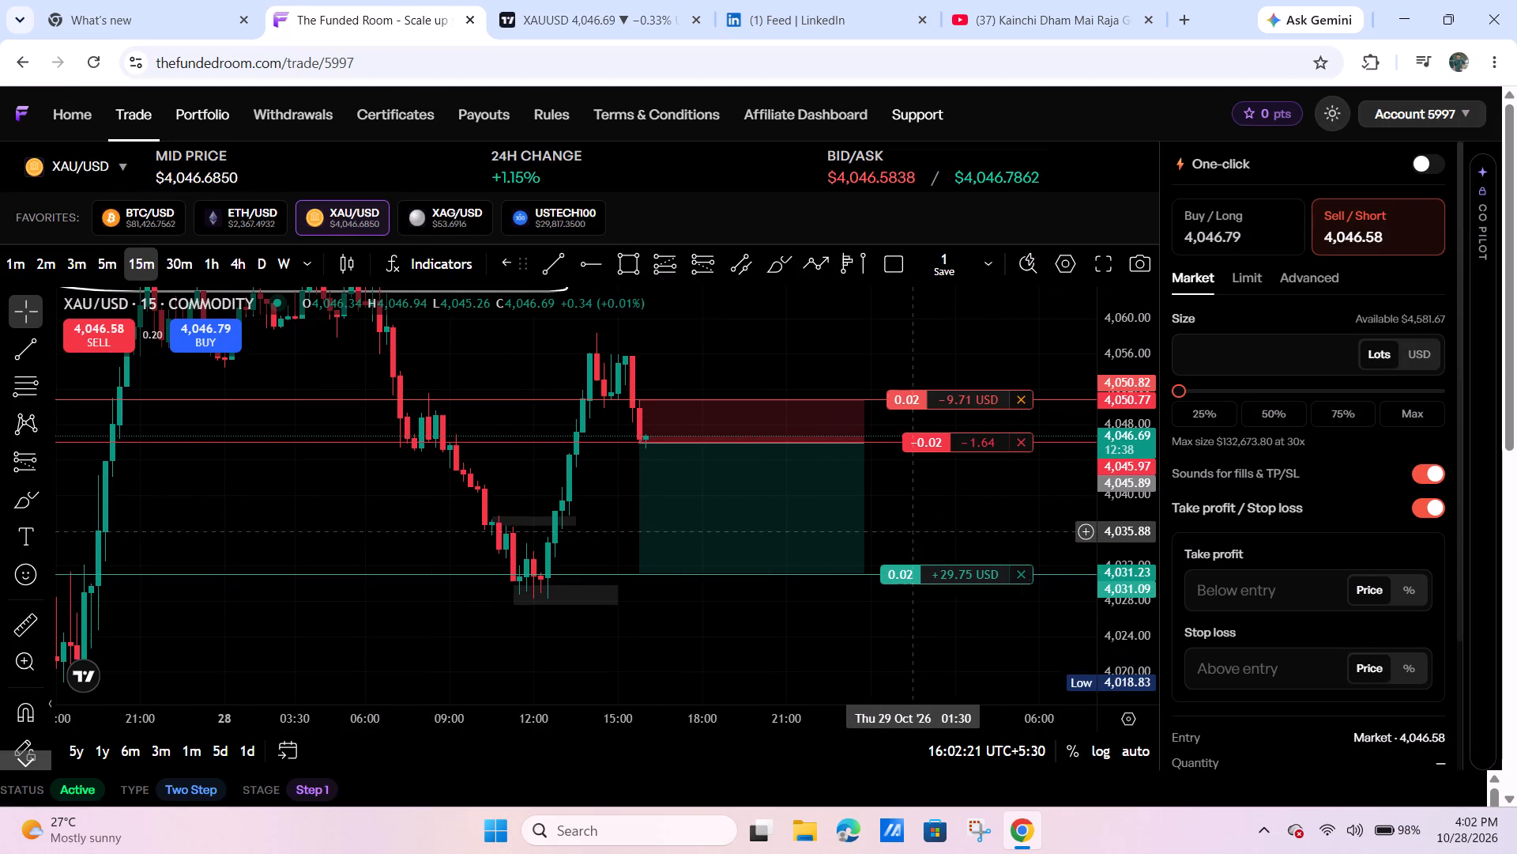
scroll(916, 531, "down", 2)
left_click_drag(993, 523, 925, 519)
scroll(958, 516, "down", 2)
left_click_drag(1011, 525, 966, 528)
scroll(966, 528, "up", 2)
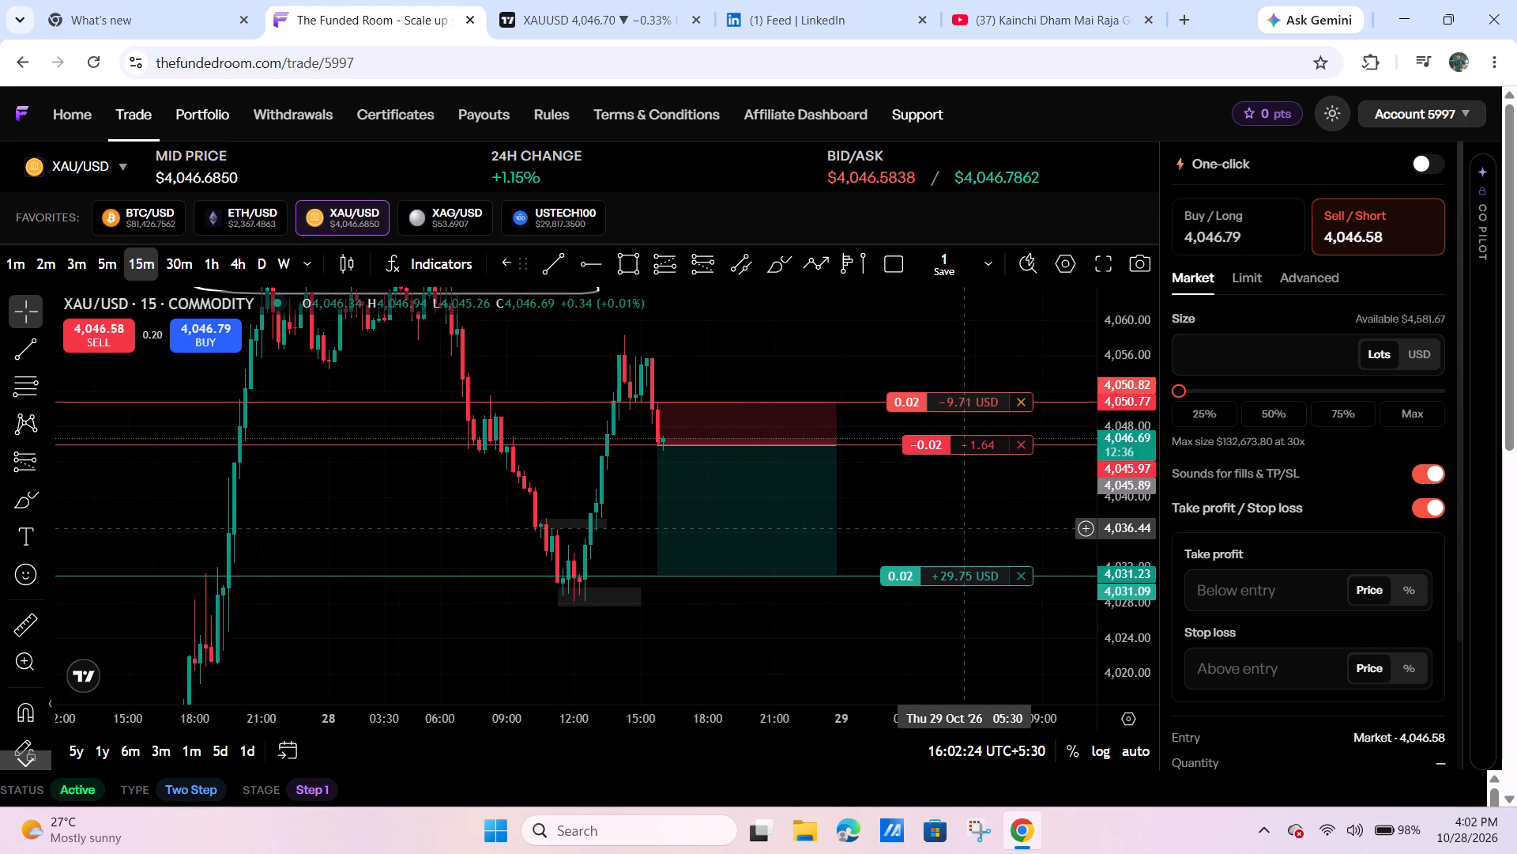
left_click_drag(966, 527, 1036, 532)
left_click_drag(1120, 461, 1106, 516)
left_click_drag(1066, 519, 1022, 519)
left_click_drag(1007, 519, 988, 519)
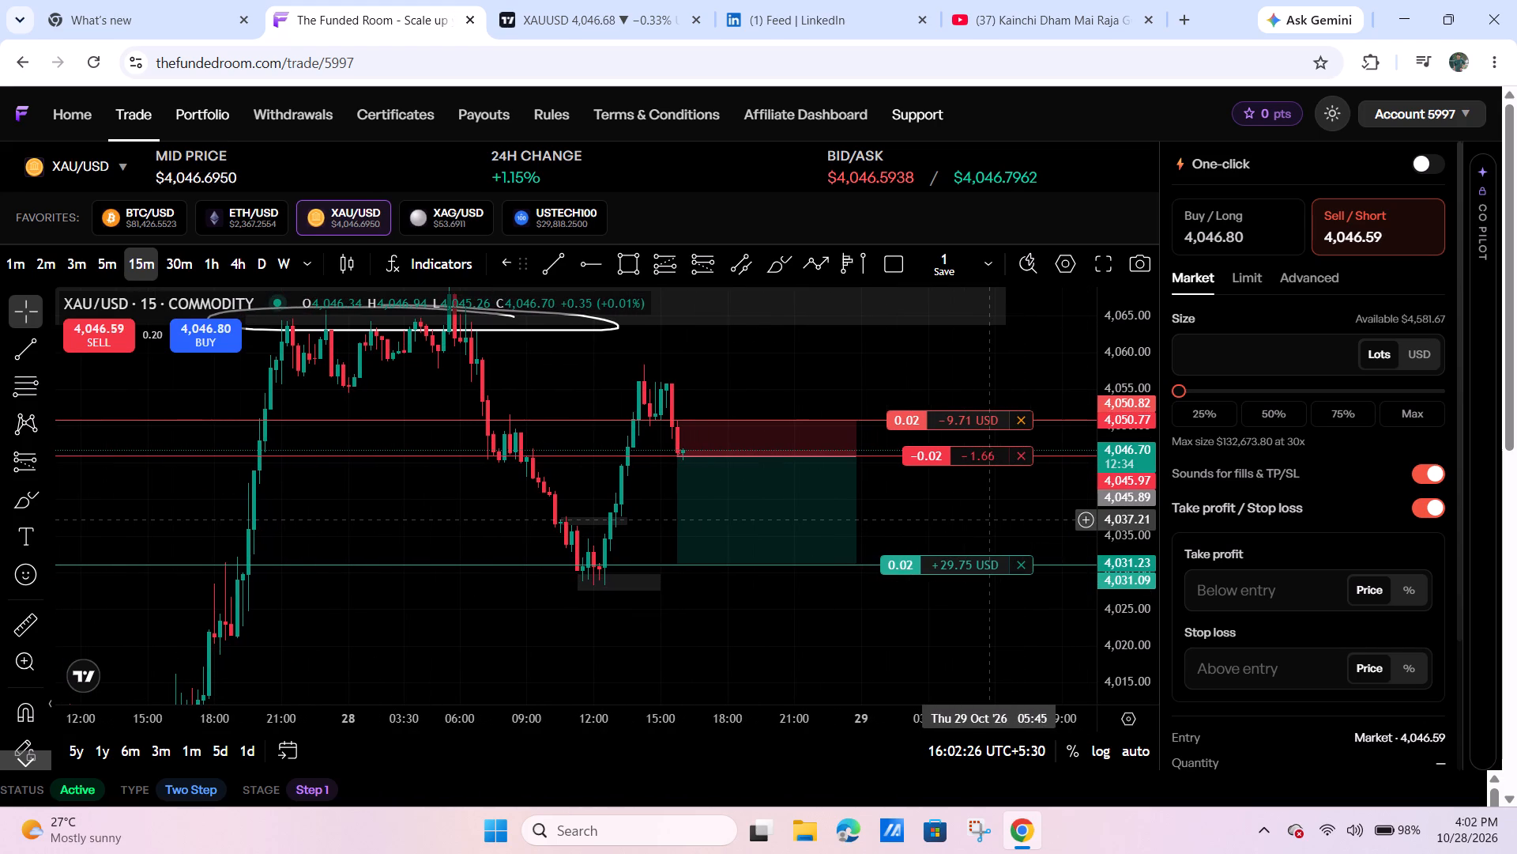
Examine the open short and its exit levels against the earlier price swings on the 15-minute XAU/USD chart.
scroll(988, 519, "down", 2)
left_click_drag(1139, 416, 1088, 534)
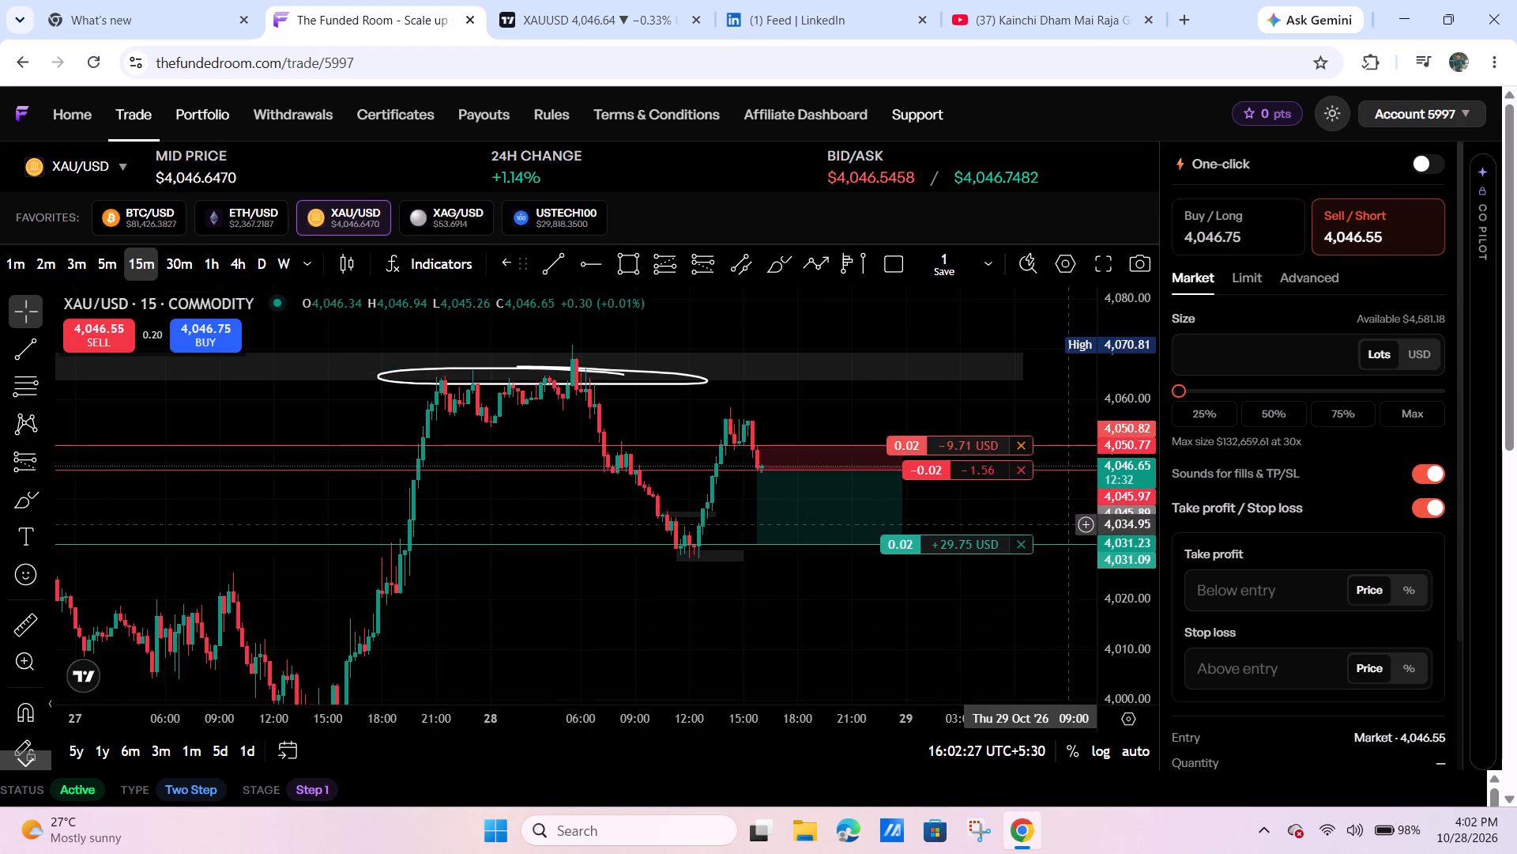
left_click_drag(1017, 506, 956, 506)
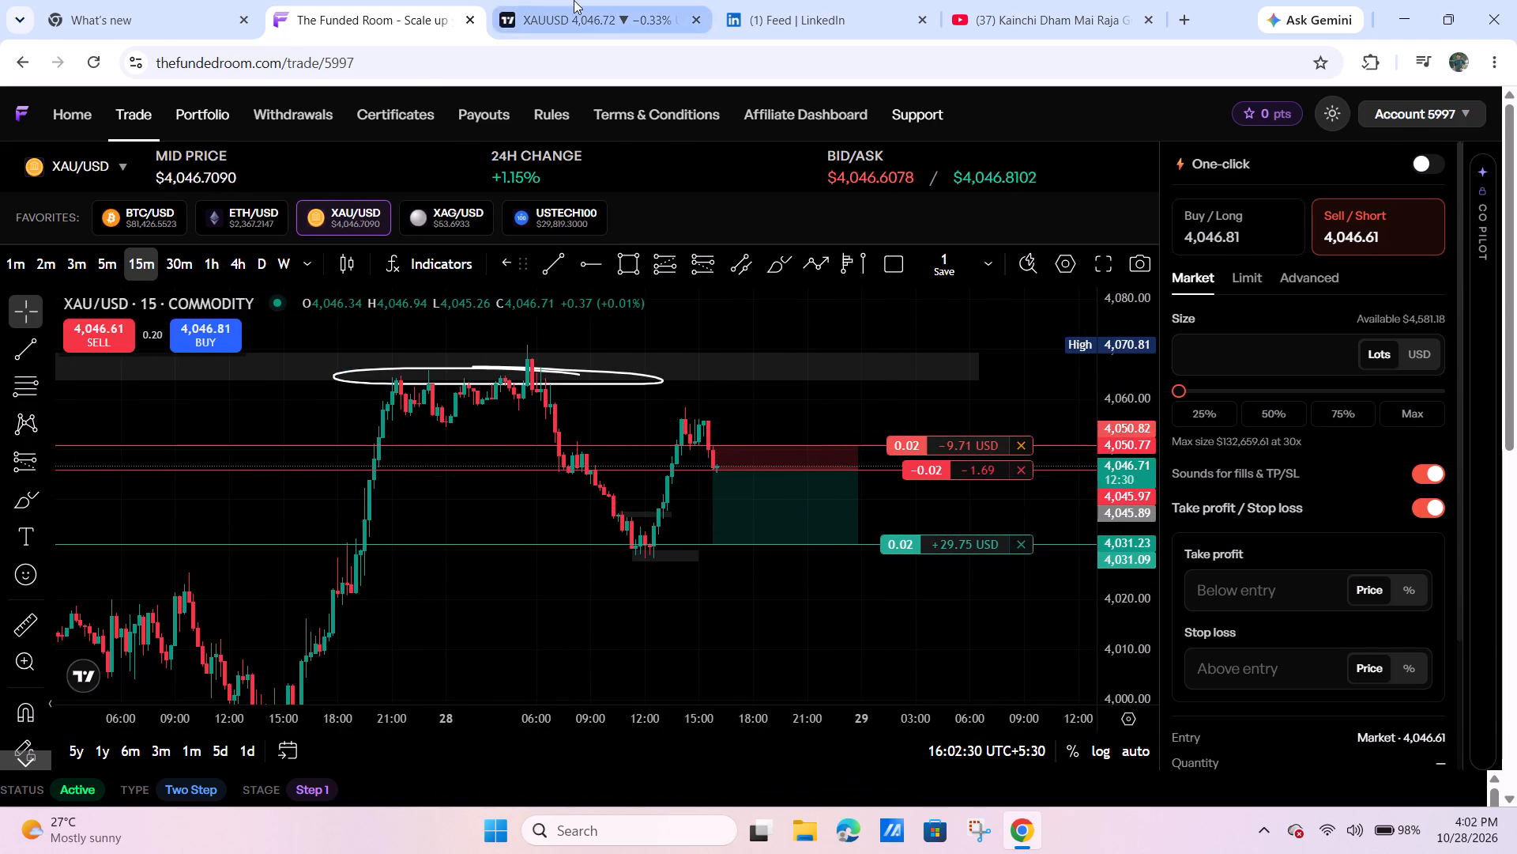
Switch to the TradingView XAUUSD chart, set it to 15 minutes and examine the recent swings around the marked zones.
left_click(574, 0)
scroll(789, 348, "up", 3)
left_click(350, 100)
scroll(663, 283, "down", 6)
left_click_drag(1029, 350, 1105, 429)
left_click_drag(1451, 577, 1392, 43)
left_click_drag(1188, 240, 1132, 415)
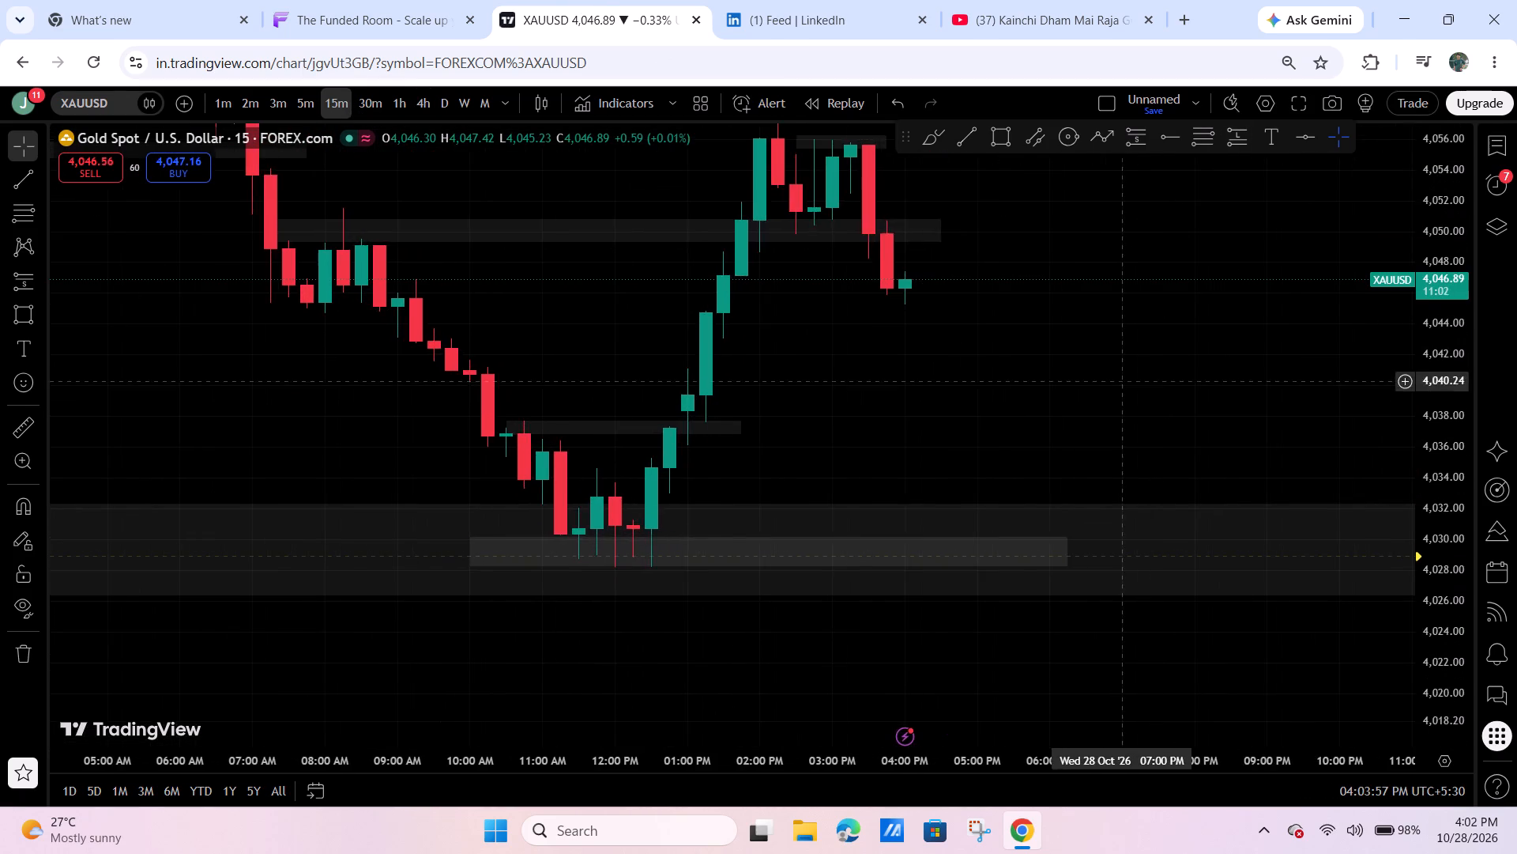
scroll(1126, 382, "down", 3)
left_click_drag(1425, 252, 1397, 430)
left_click_drag(1262, 342, 1054, 455)
scroll(1053, 455, "down", 5)
left_click_drag(1295, 503, 1141, 518)
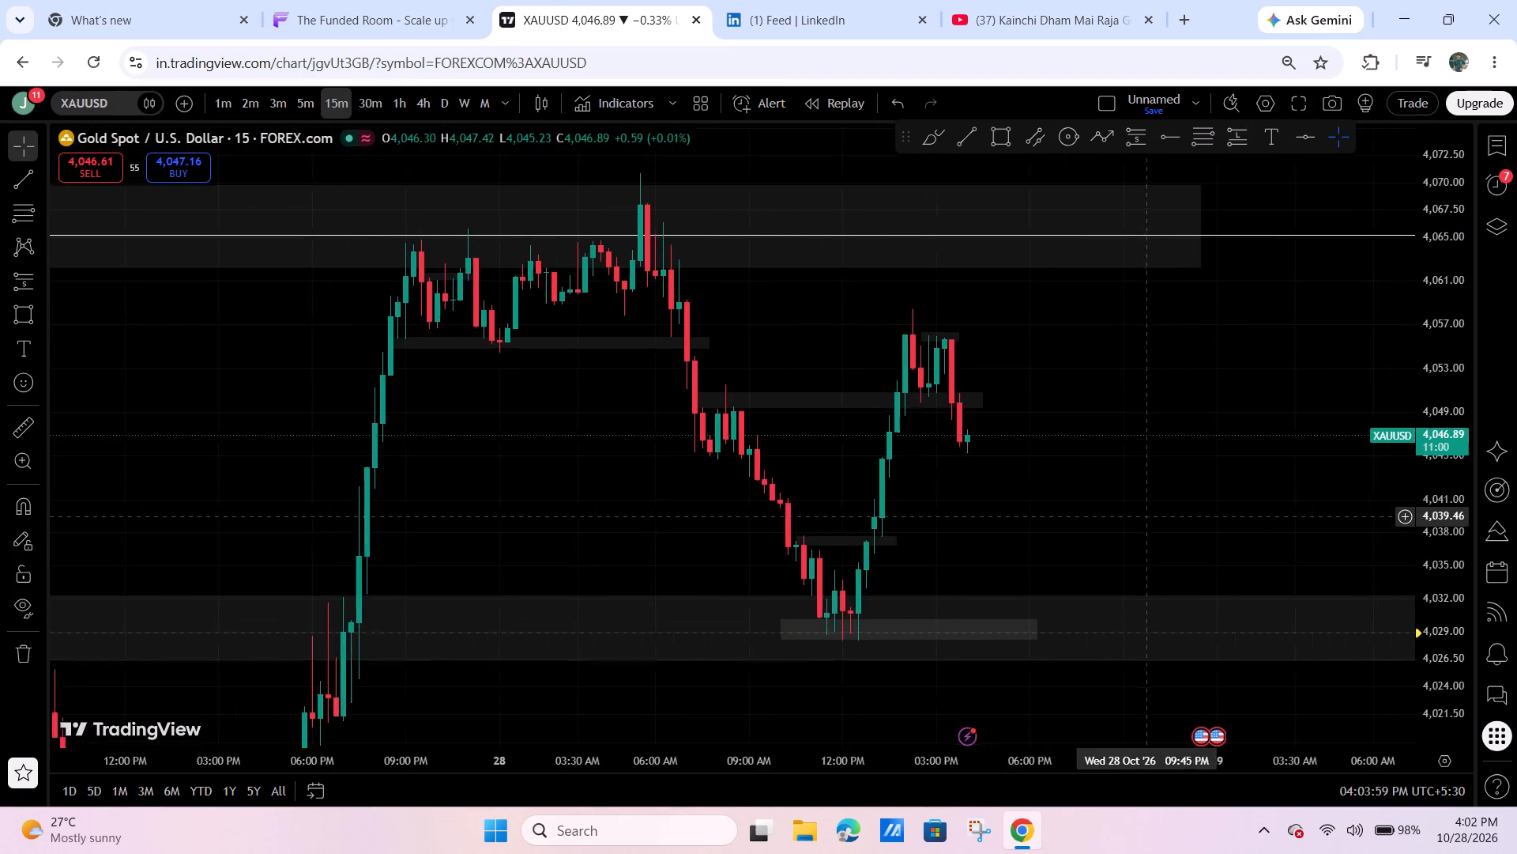
left_click_drag(1141, 518, 1112, 518)
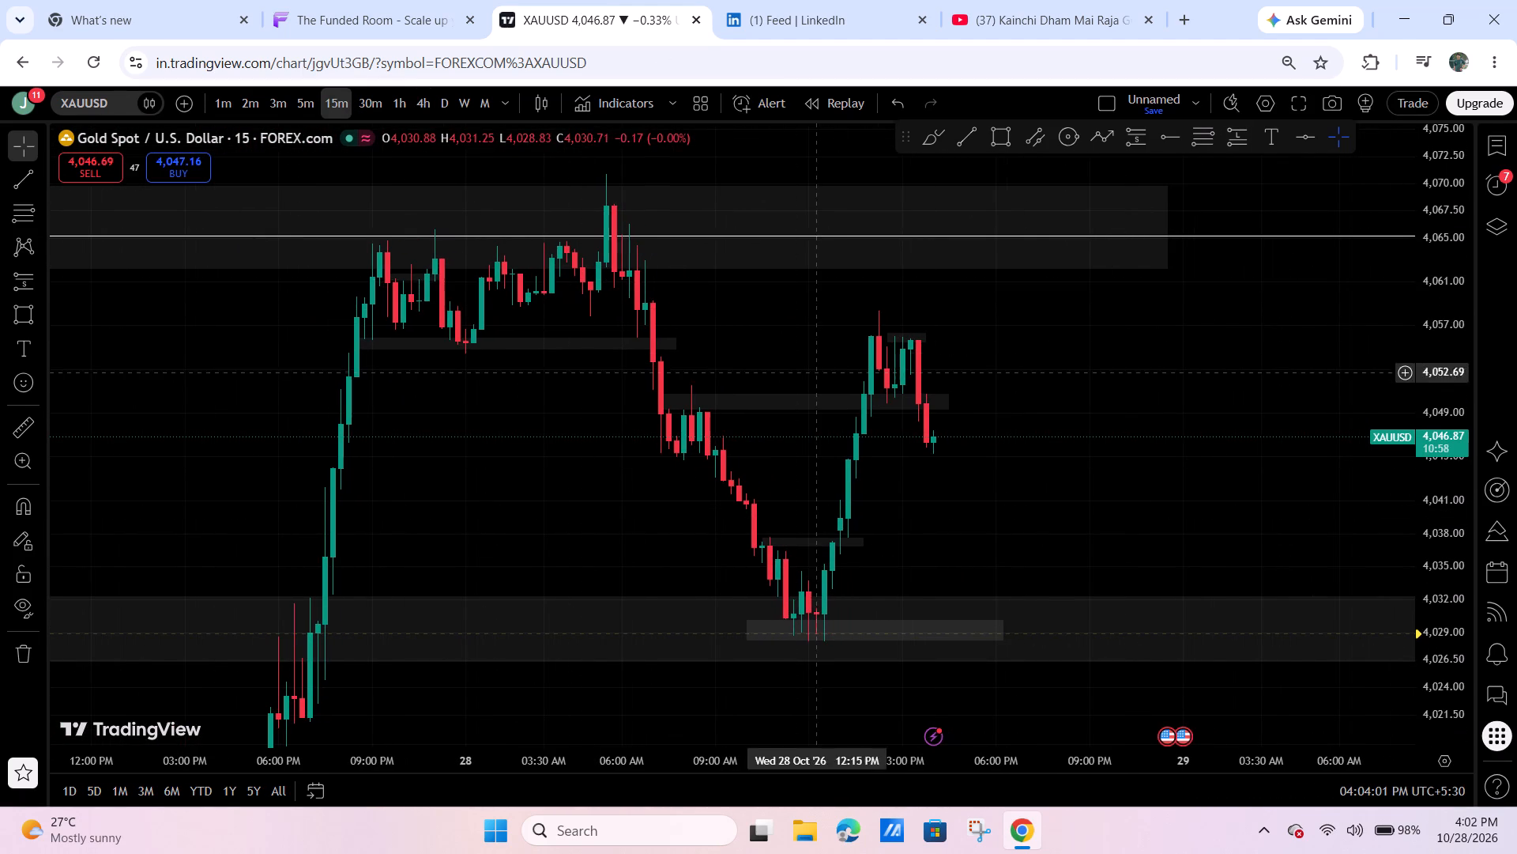
Remove all drawings from the XAUUSD chart.
right_click(830, 308)
left_click(999, 701)
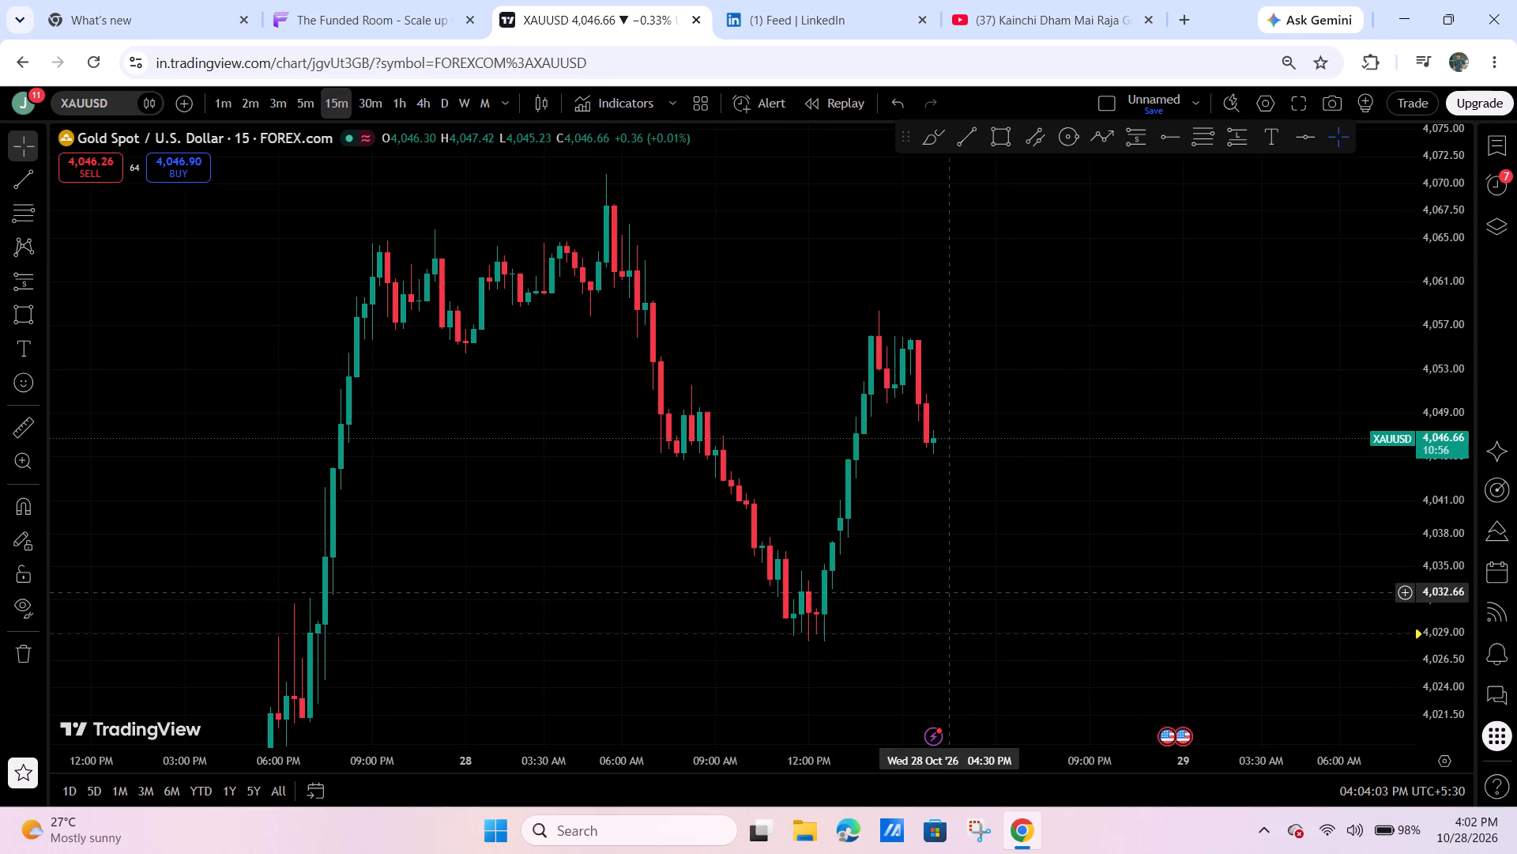
On the 4-hour chart, draw a rectangle zone over the late-October lows, from about 3,989 down to 3,978.
left_click(412, 96)
scroll(683, 237, "down", 5)
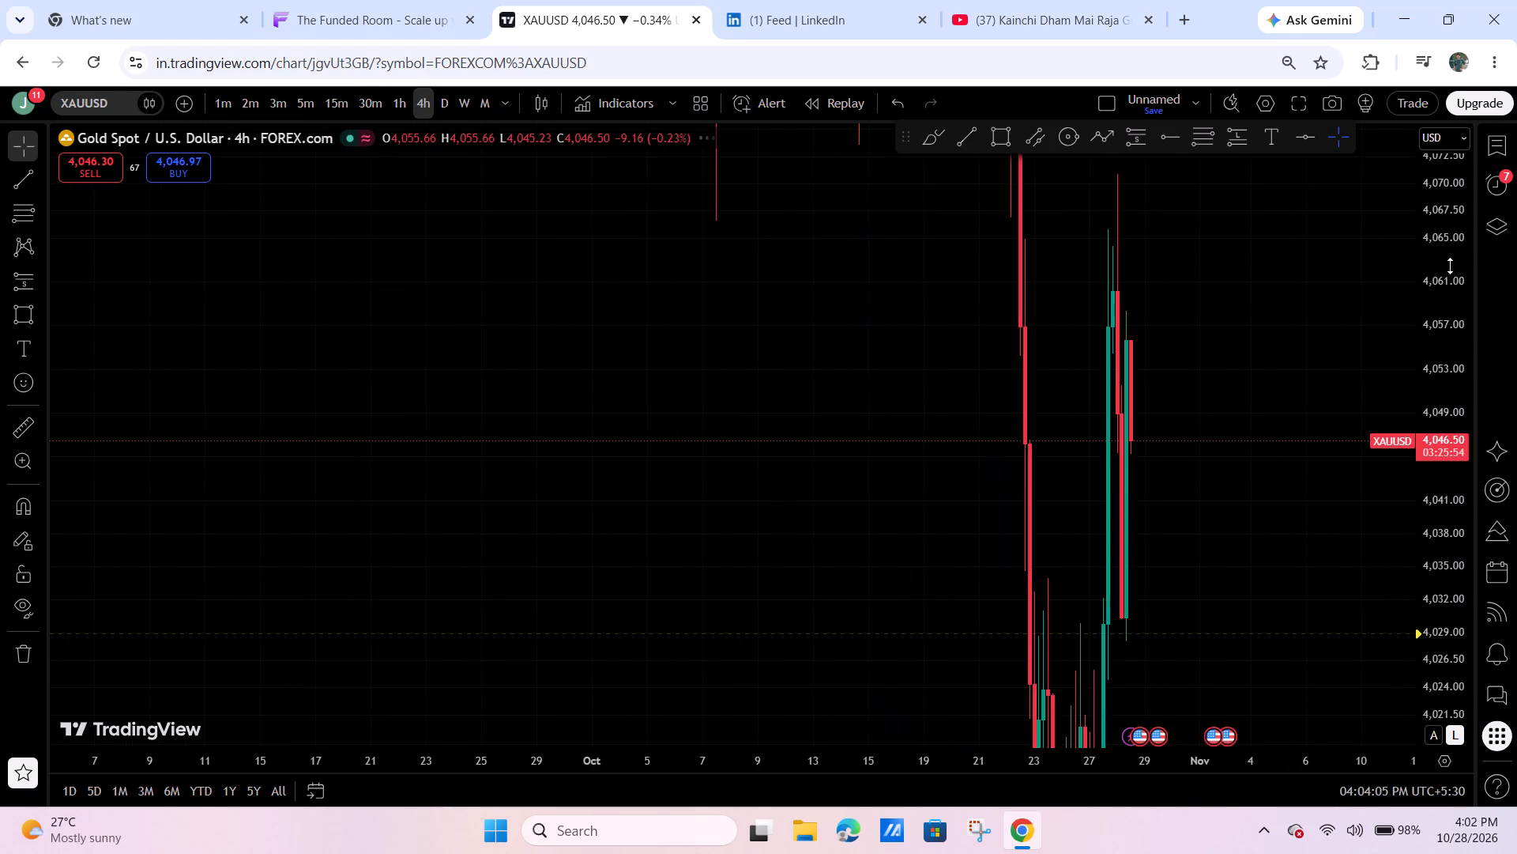
left_click_drag(1456, 220, 1425, 748)
scroll(1180, 604, "up", 7)
scroll(959, 547, "up", 2)
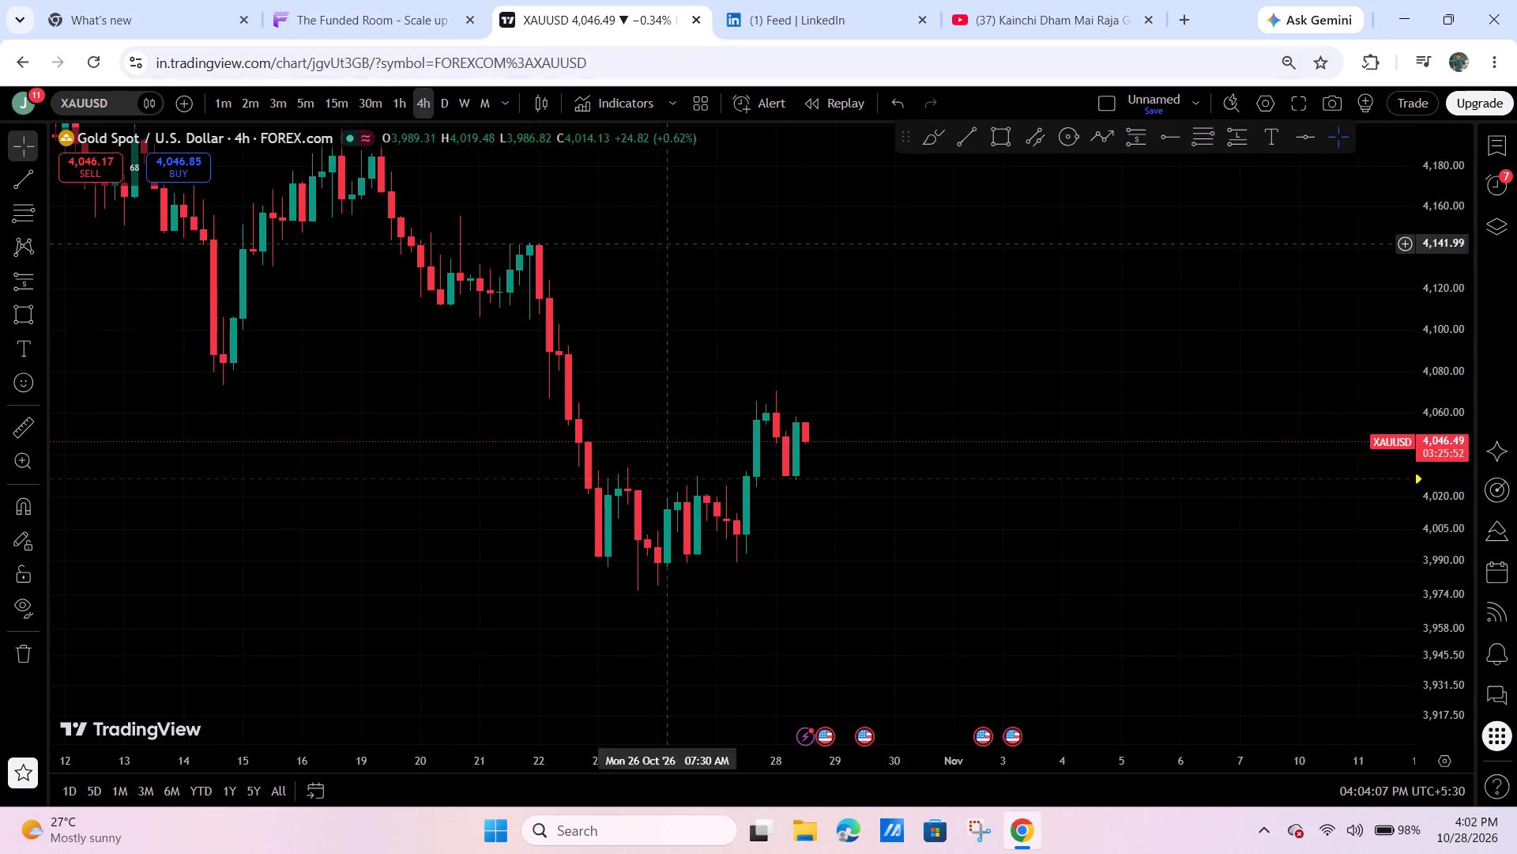
scroll(1020, 502, "down", 5)
left_click_drag(1226, 582, 1160, 418)
left_click(1017, 145)
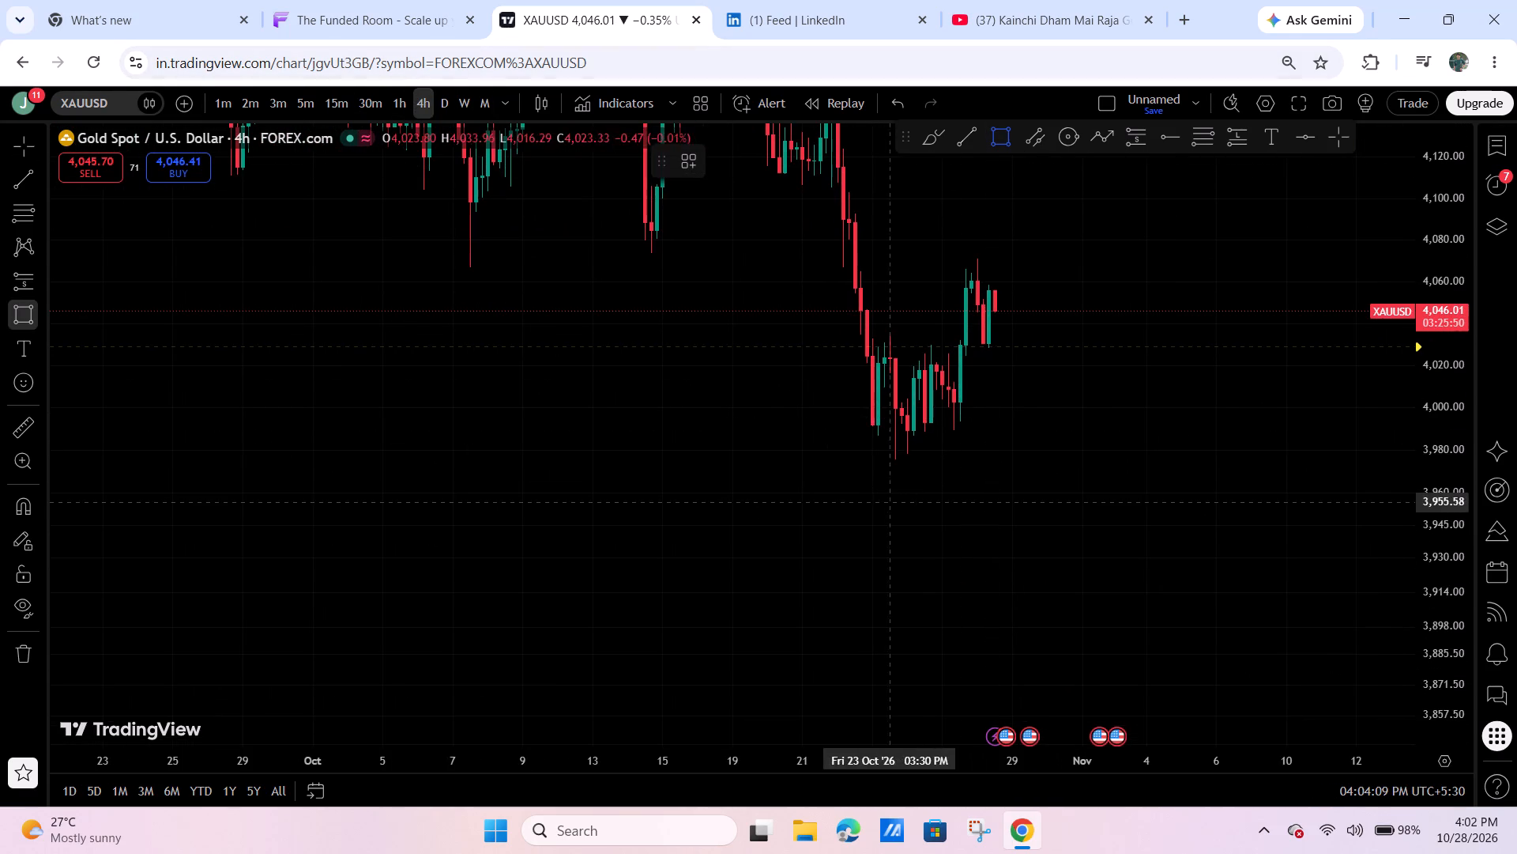
left_click(843, 431)
left_click(1140, 455)
Delete the XAUUSD Crossing 3,945.60 price alert below the new rectangle zone.
left_click_drag(1107, 359, 1240, 357)
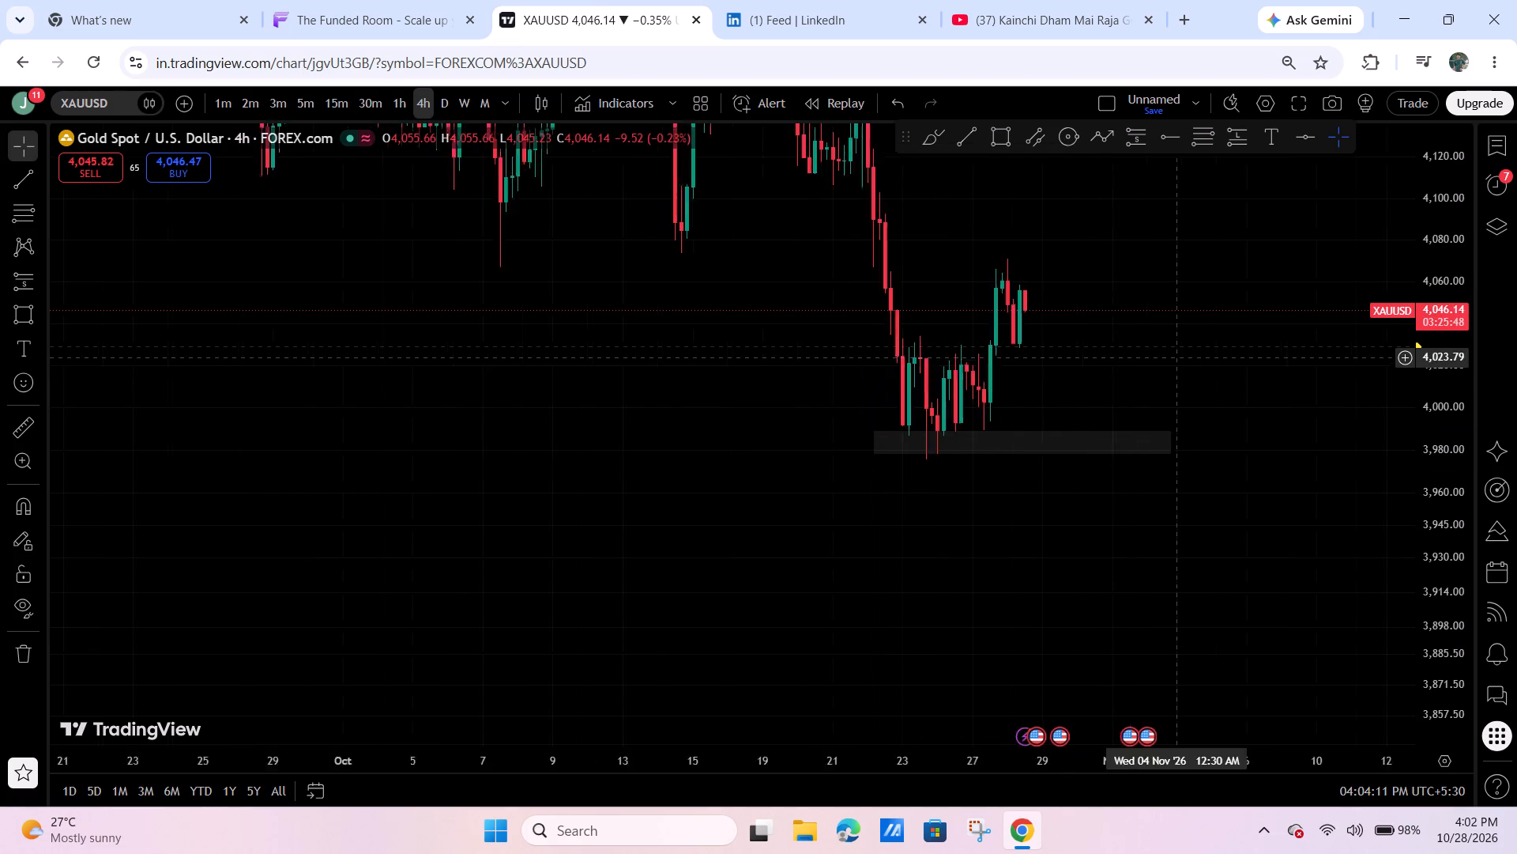
left_click_drag(1240, 357, 1316, 364)
scroll(1176, 425, "up", 8)
left_click_drag(1169, 353, 1274, 529)
left_click_drag(1453, 659, 1324, 138)
left_click_drag(1140, 278, 1221, 425)
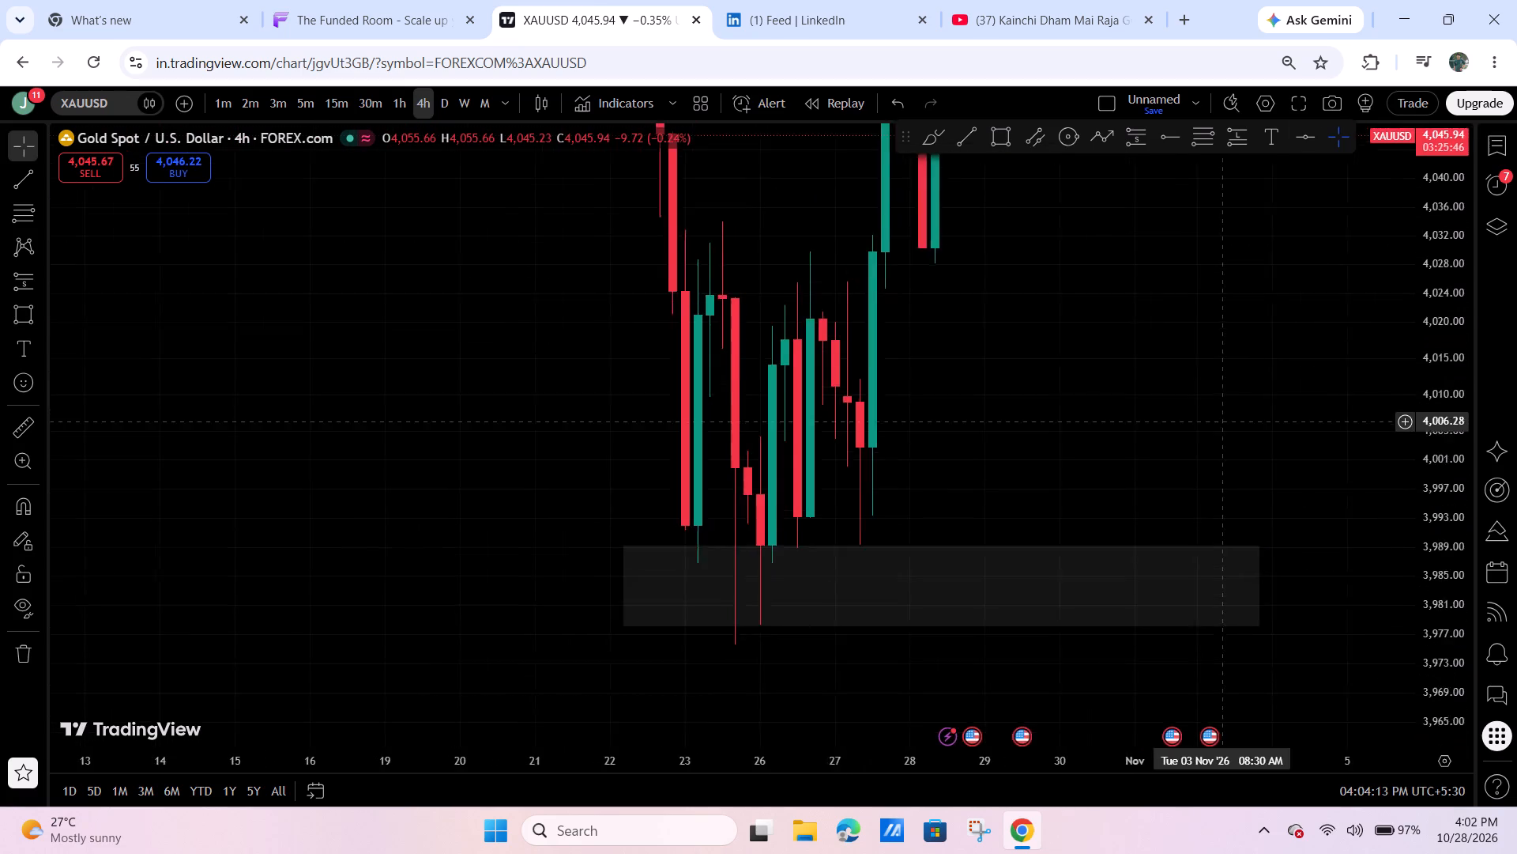
left_click_drag(1221, 425, 1093, 151)
left_click(1003, 591)
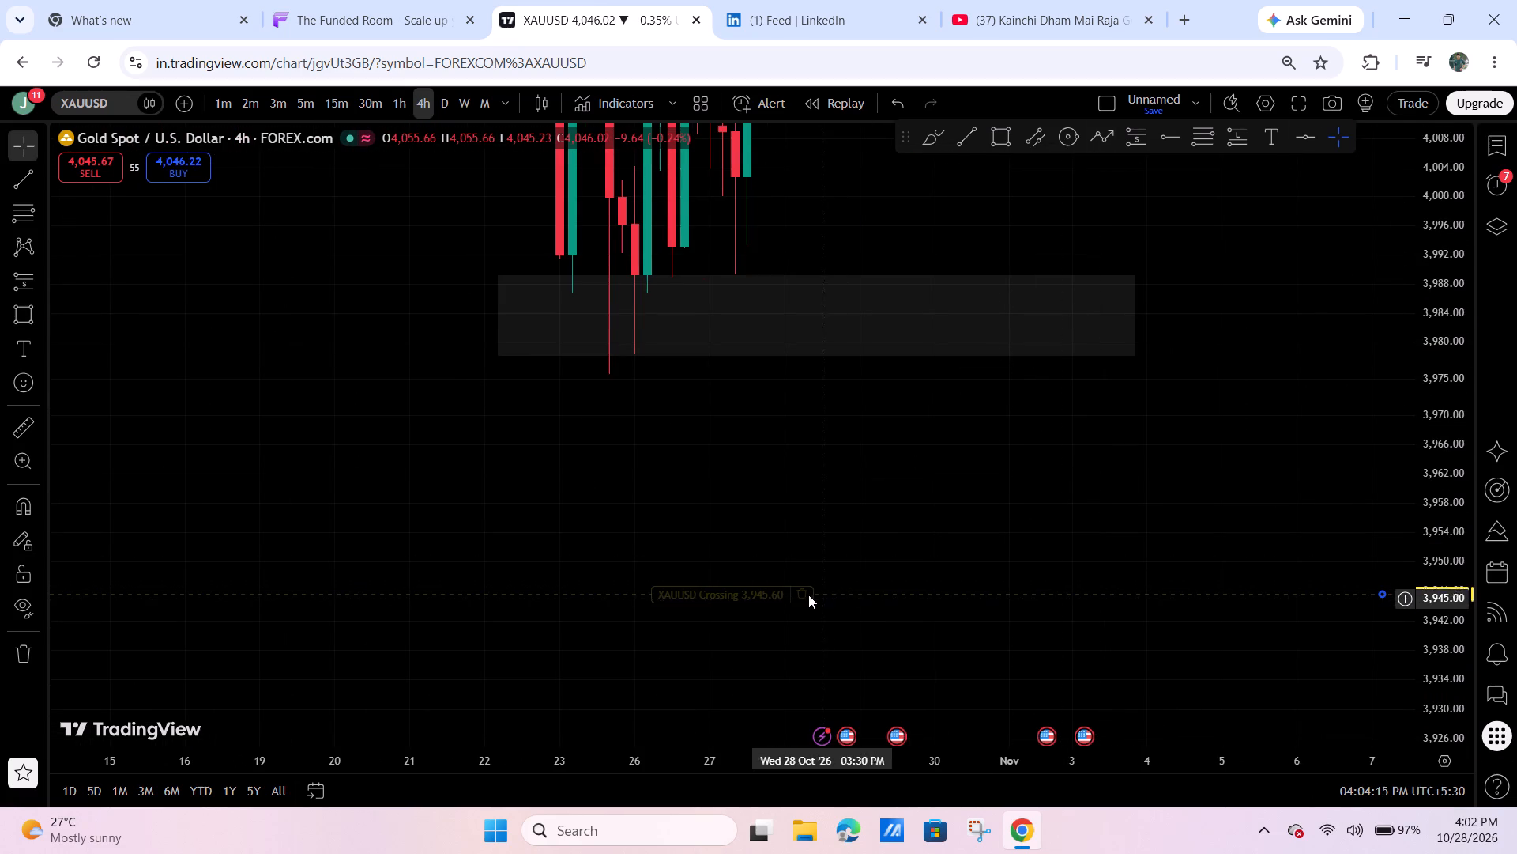
left_click(803, 593)
left_click(902, 505)
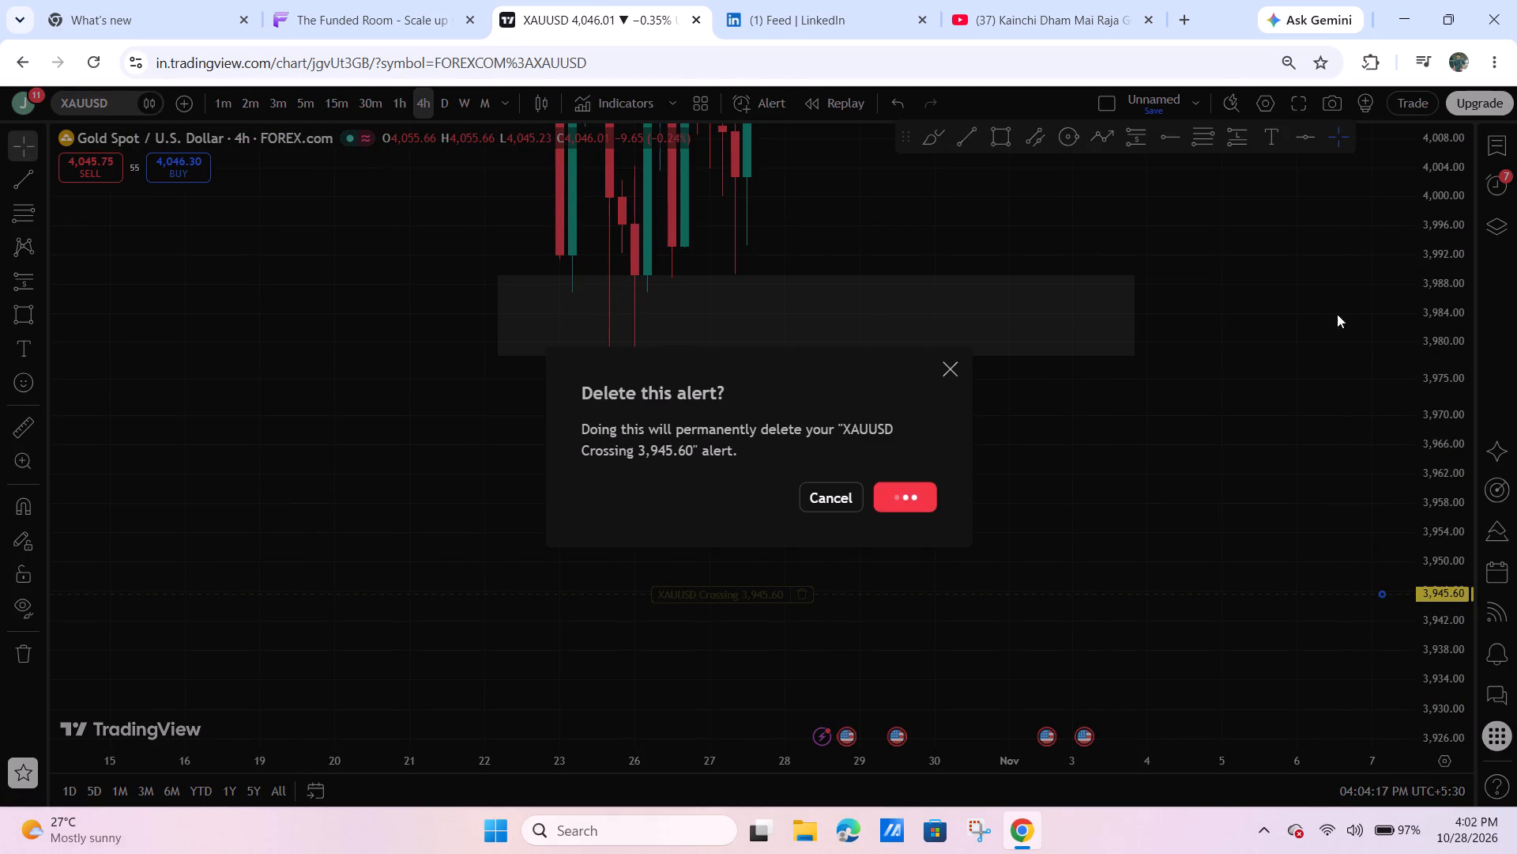
Draw a second rectangle zone on the 4-hour chart from about 4,033 down to 4,025, starting near the 23 October highs.
left_click_drag(1446, 304, 1408, 667)
scroll(1101, 466, "down", 7)
left_click_drag(1233, 314, 1144, 424)
scroll(1115, 424, "up", 6)
left_click(996, 139)
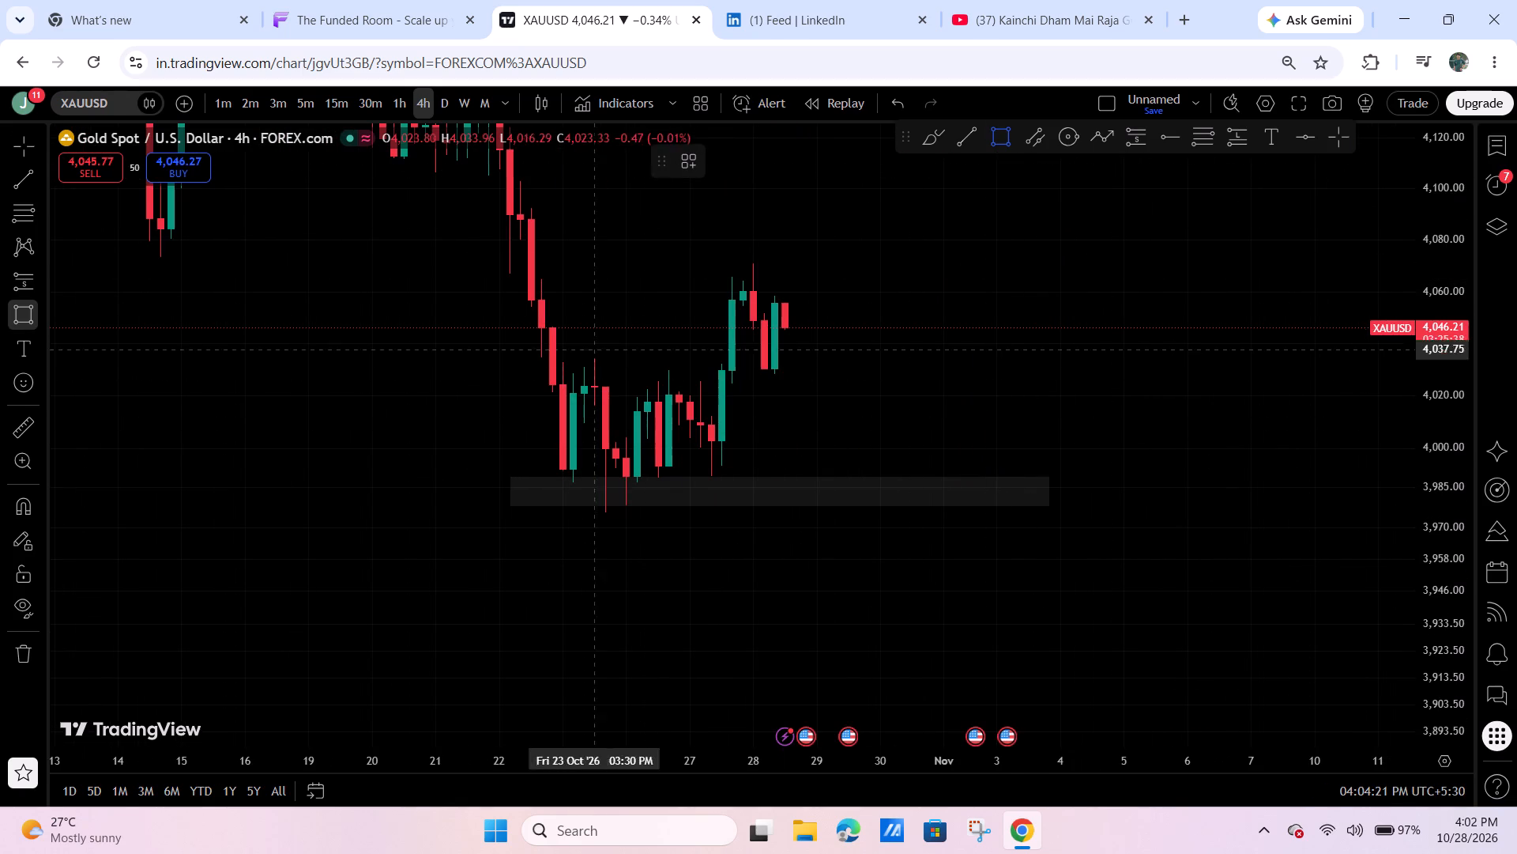
left_click_drag(557, 362, 567, 363)
left_click(981, 384)
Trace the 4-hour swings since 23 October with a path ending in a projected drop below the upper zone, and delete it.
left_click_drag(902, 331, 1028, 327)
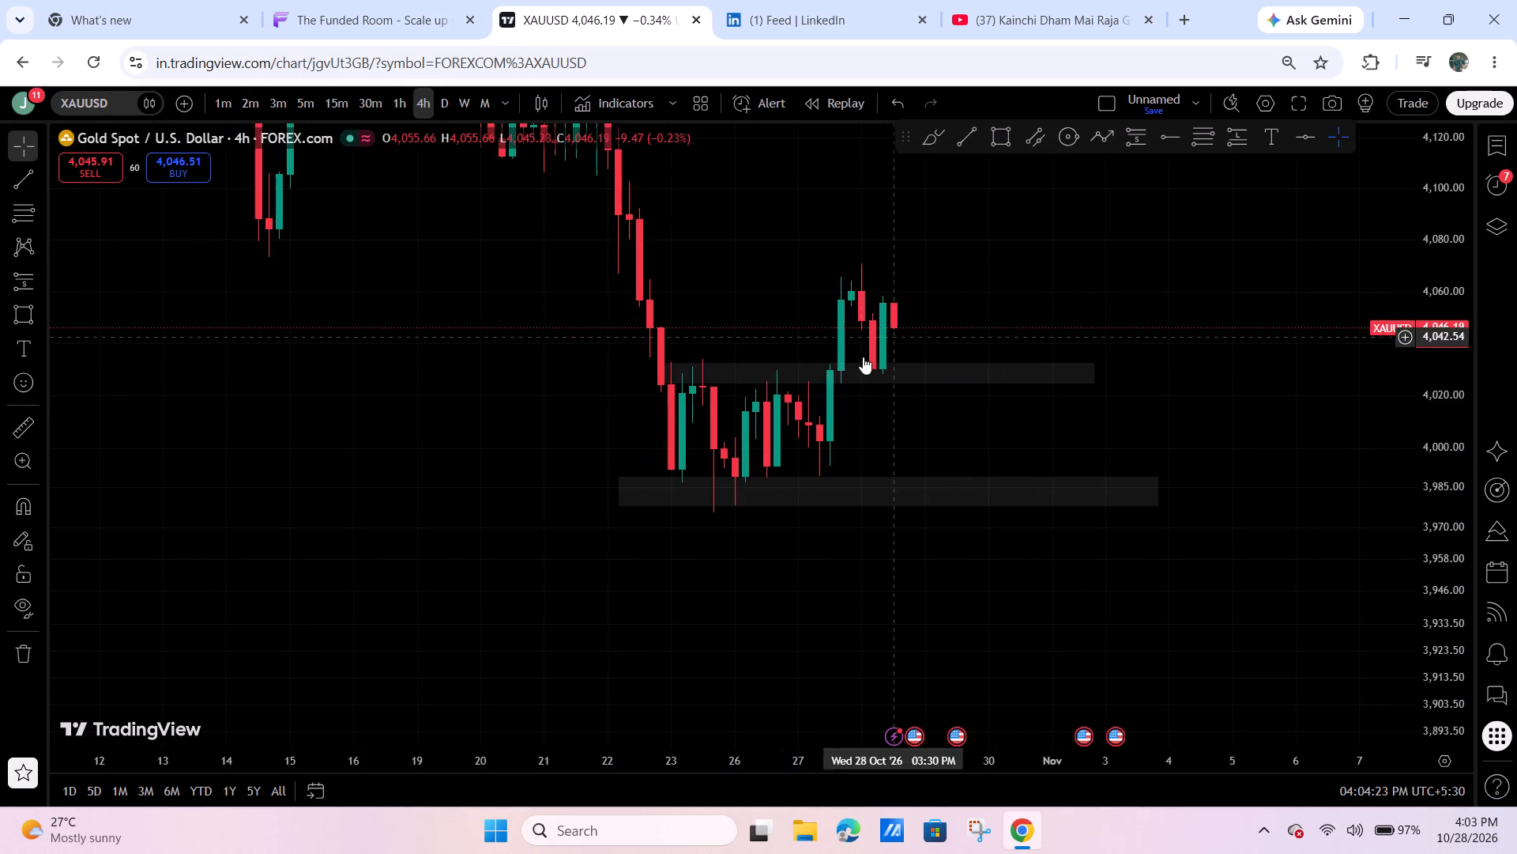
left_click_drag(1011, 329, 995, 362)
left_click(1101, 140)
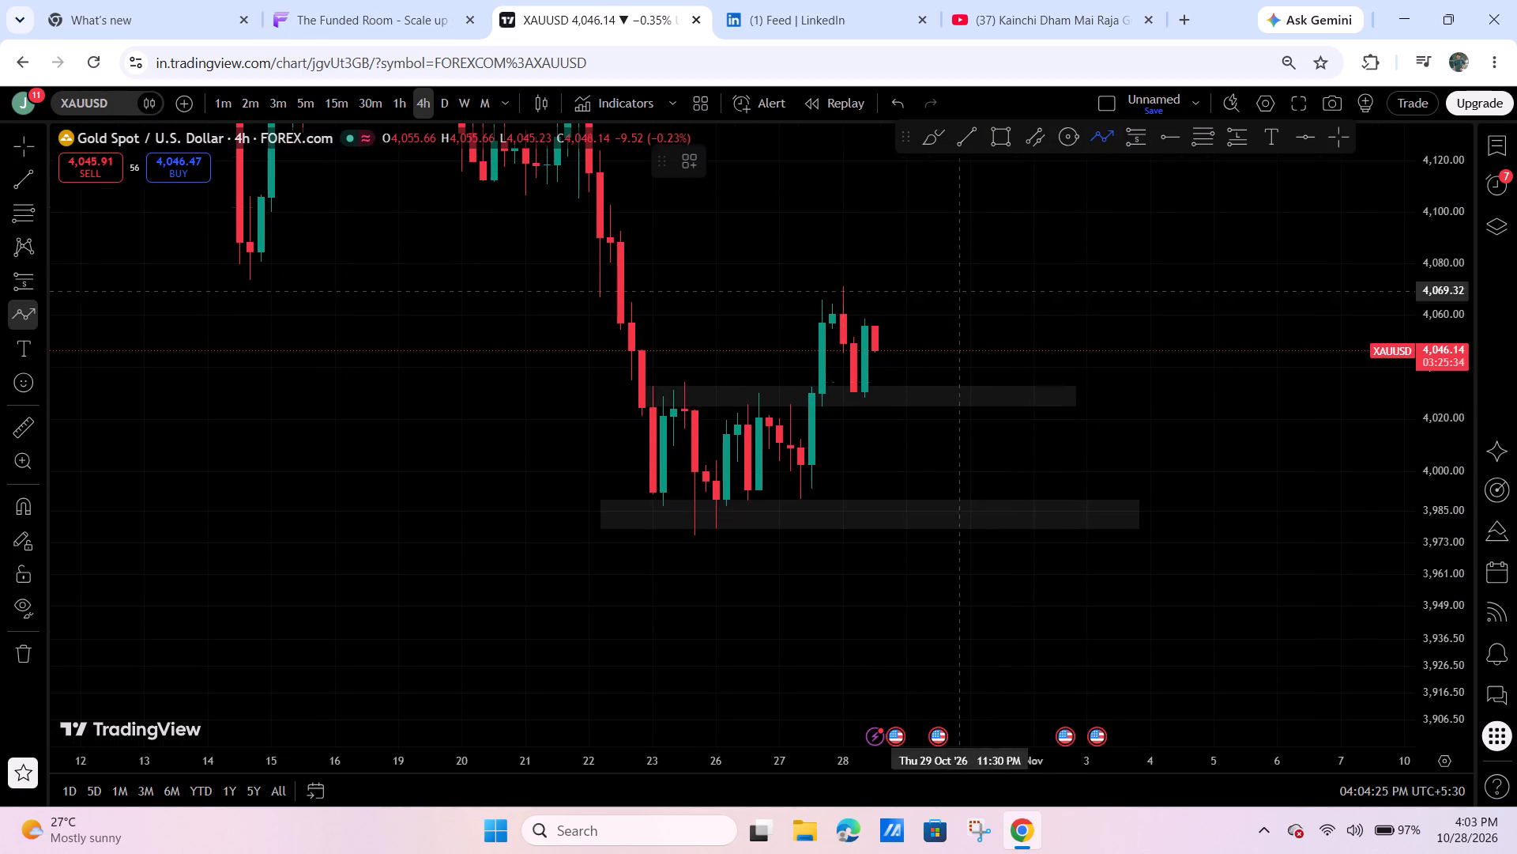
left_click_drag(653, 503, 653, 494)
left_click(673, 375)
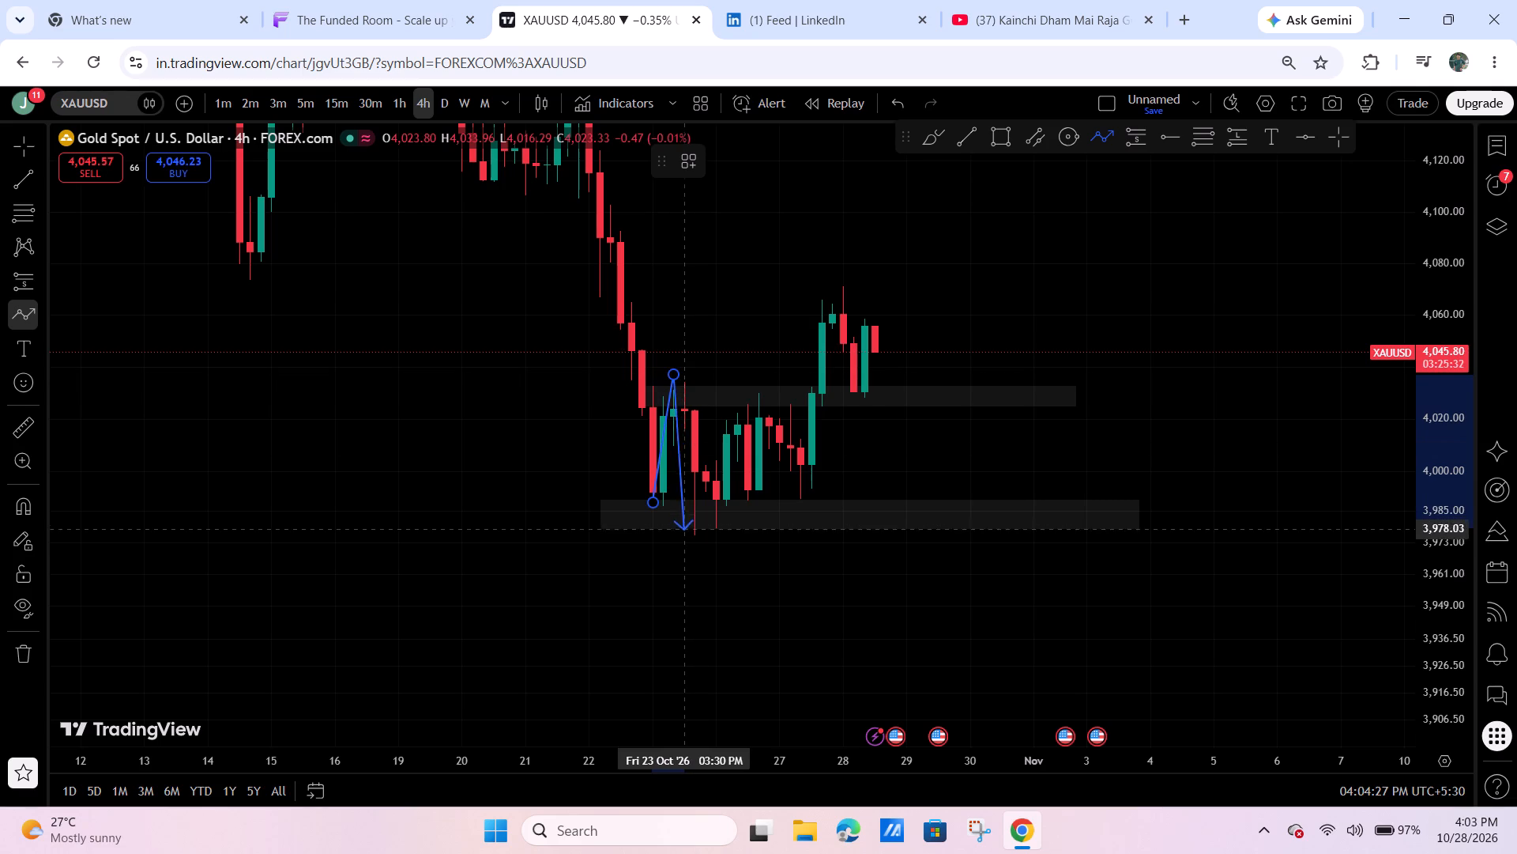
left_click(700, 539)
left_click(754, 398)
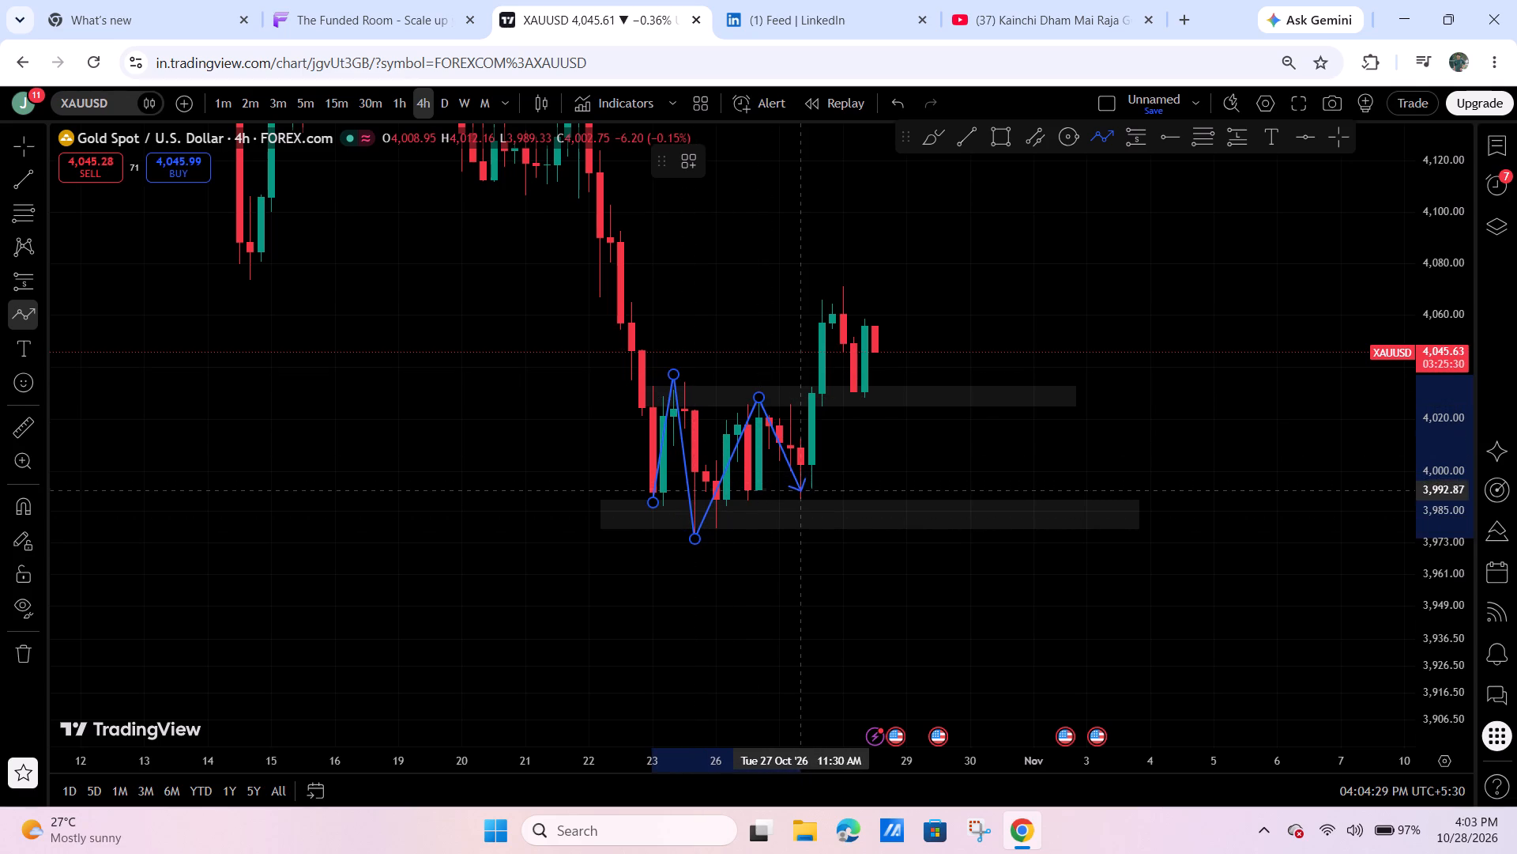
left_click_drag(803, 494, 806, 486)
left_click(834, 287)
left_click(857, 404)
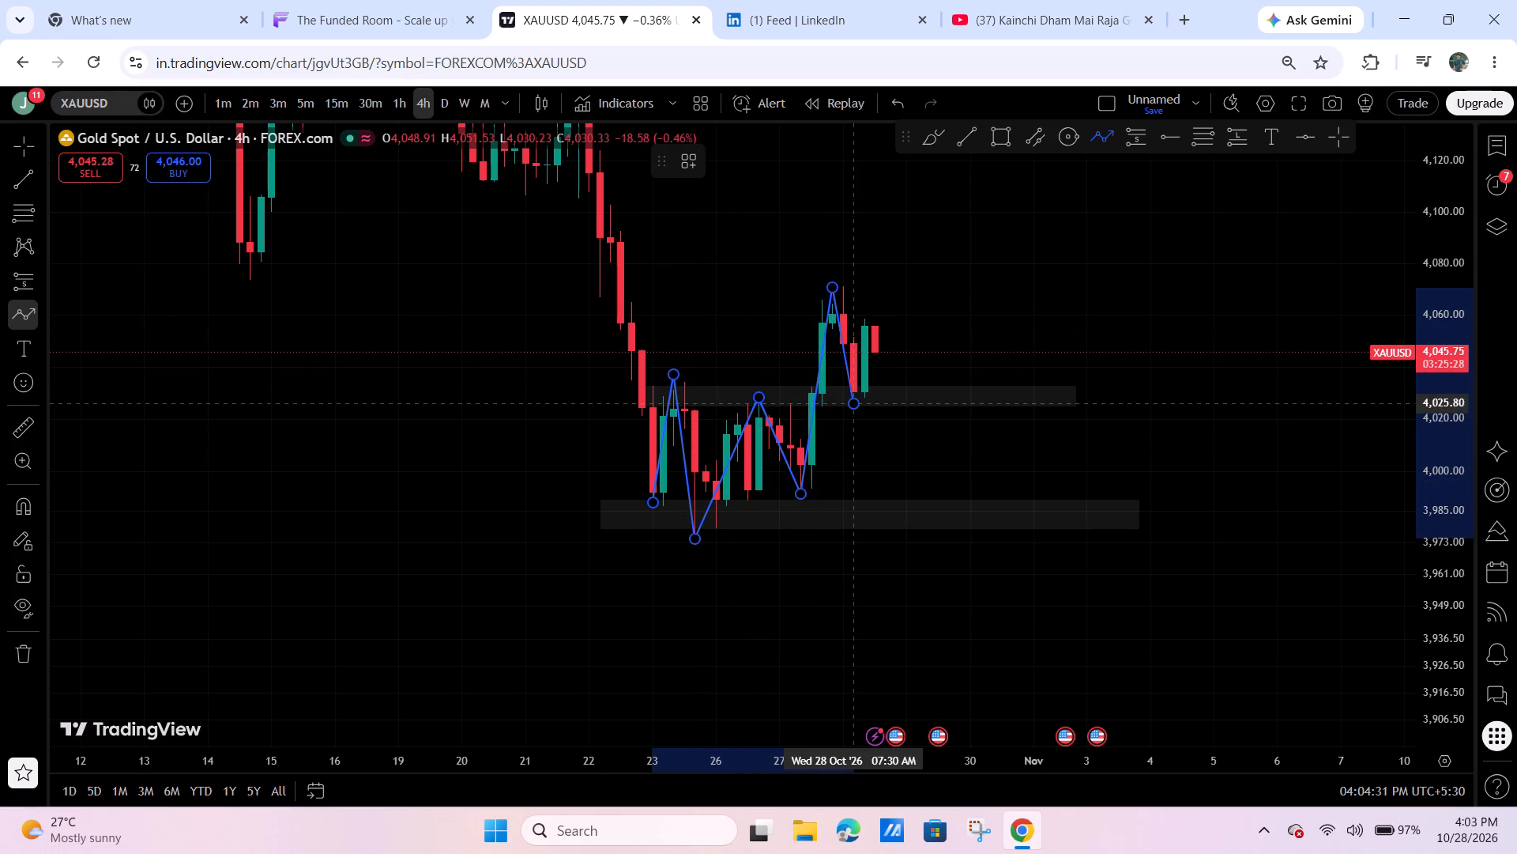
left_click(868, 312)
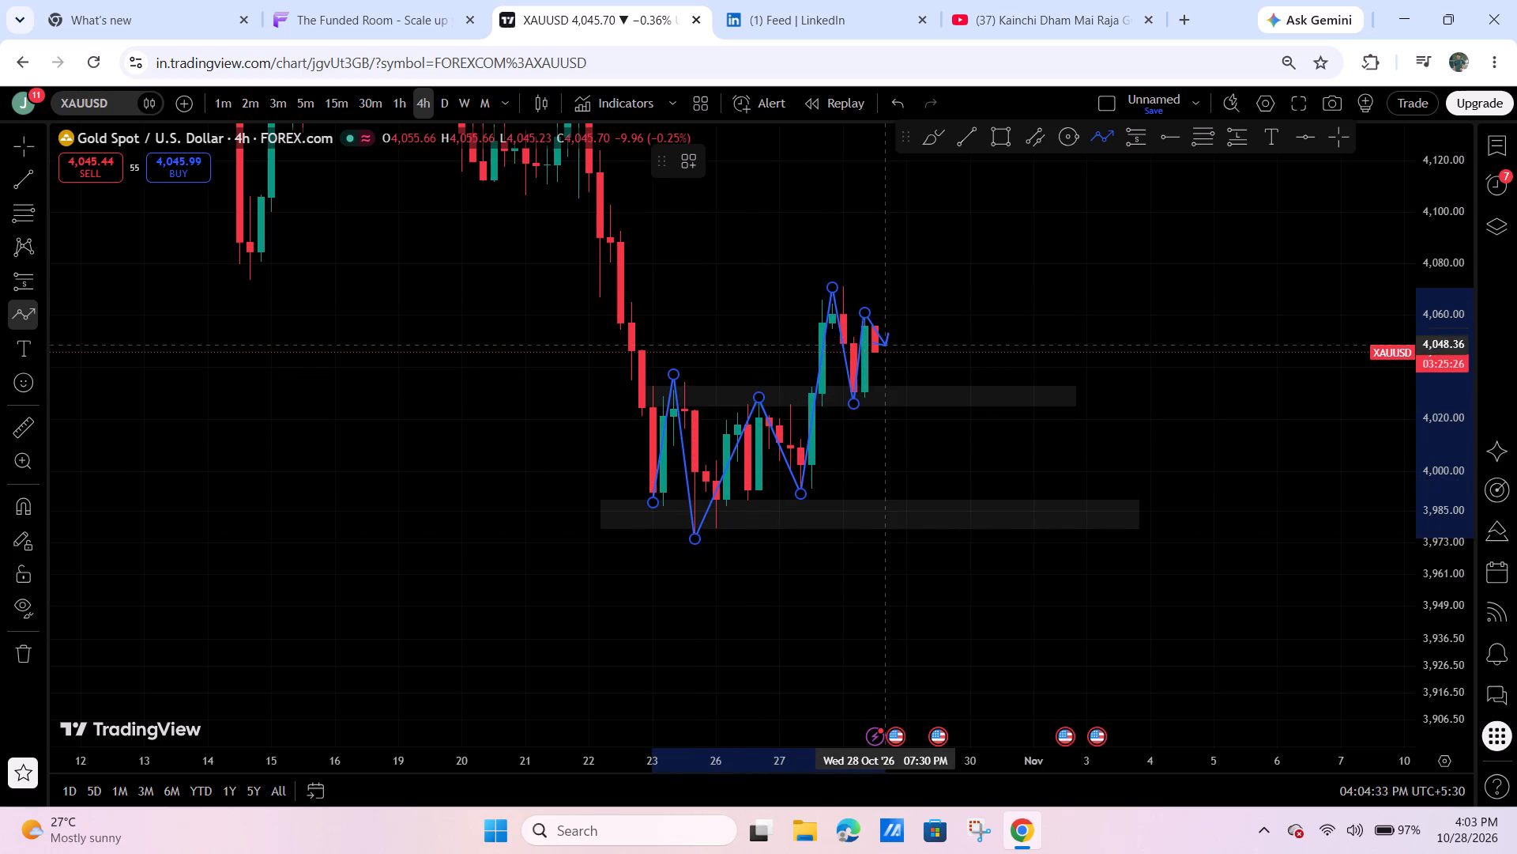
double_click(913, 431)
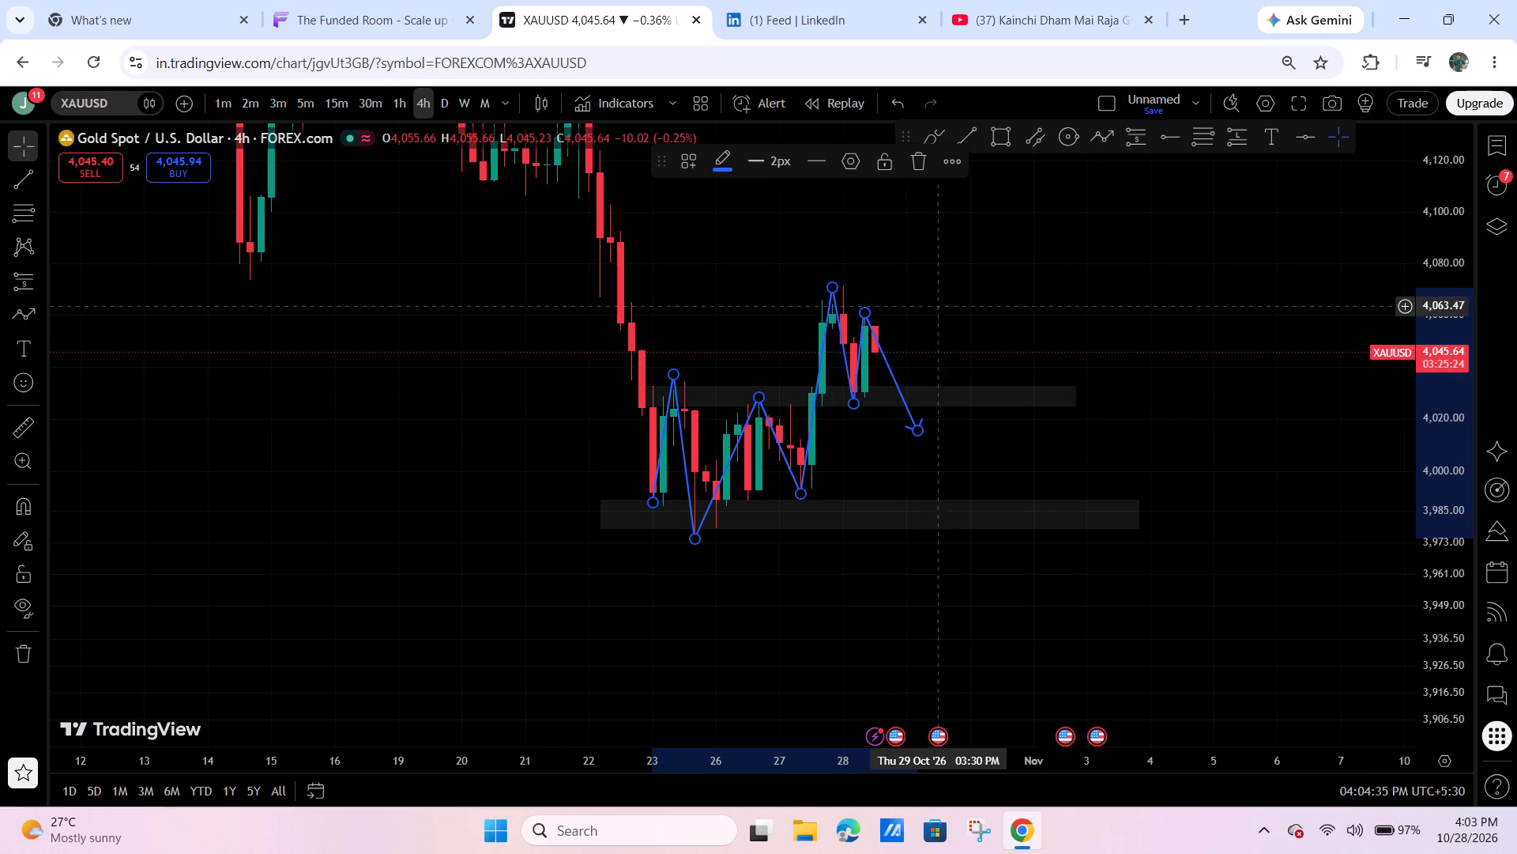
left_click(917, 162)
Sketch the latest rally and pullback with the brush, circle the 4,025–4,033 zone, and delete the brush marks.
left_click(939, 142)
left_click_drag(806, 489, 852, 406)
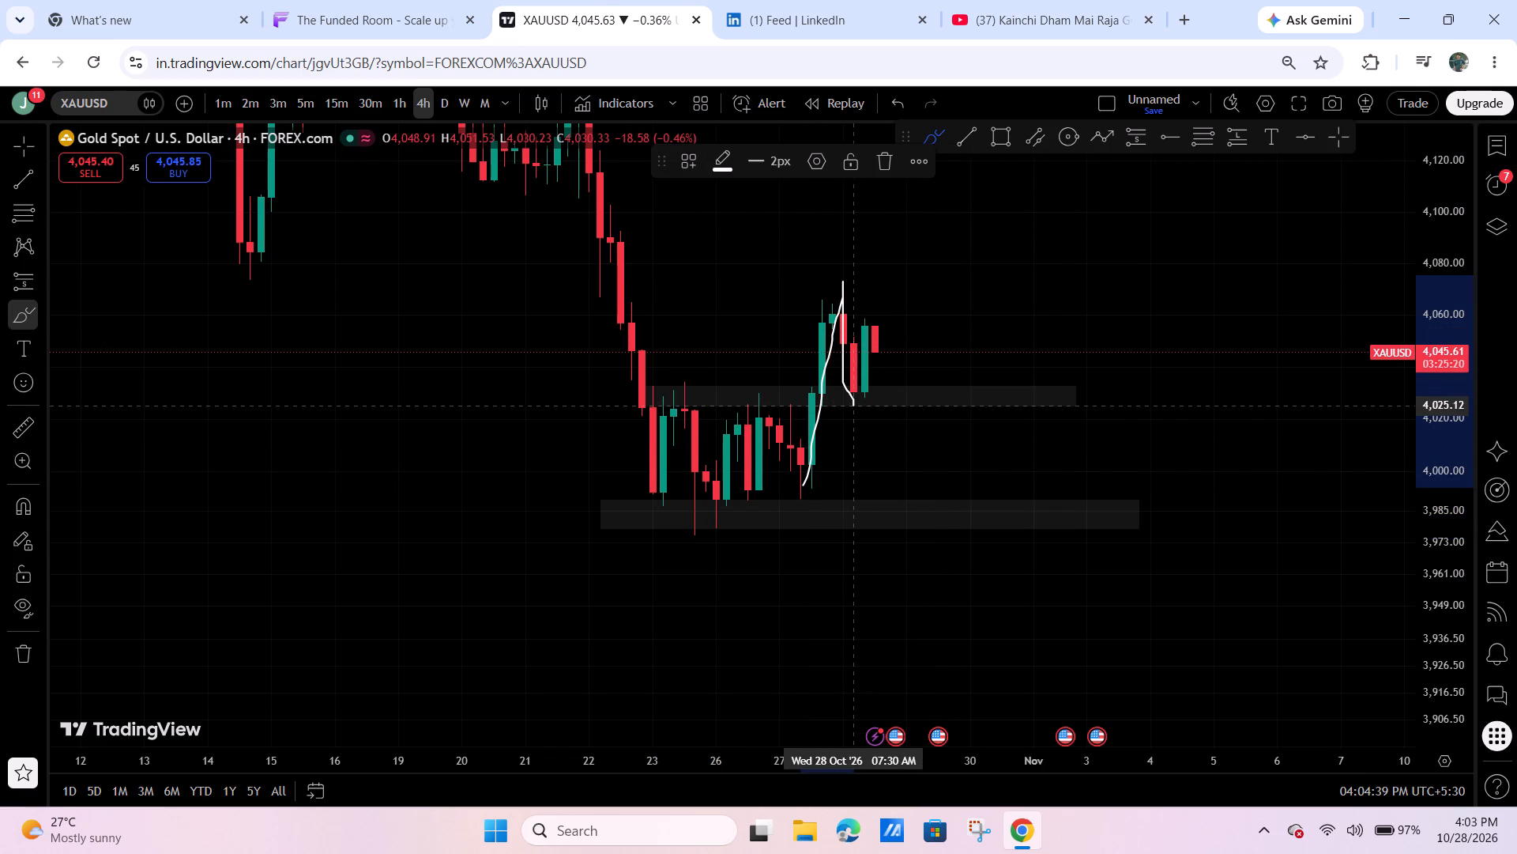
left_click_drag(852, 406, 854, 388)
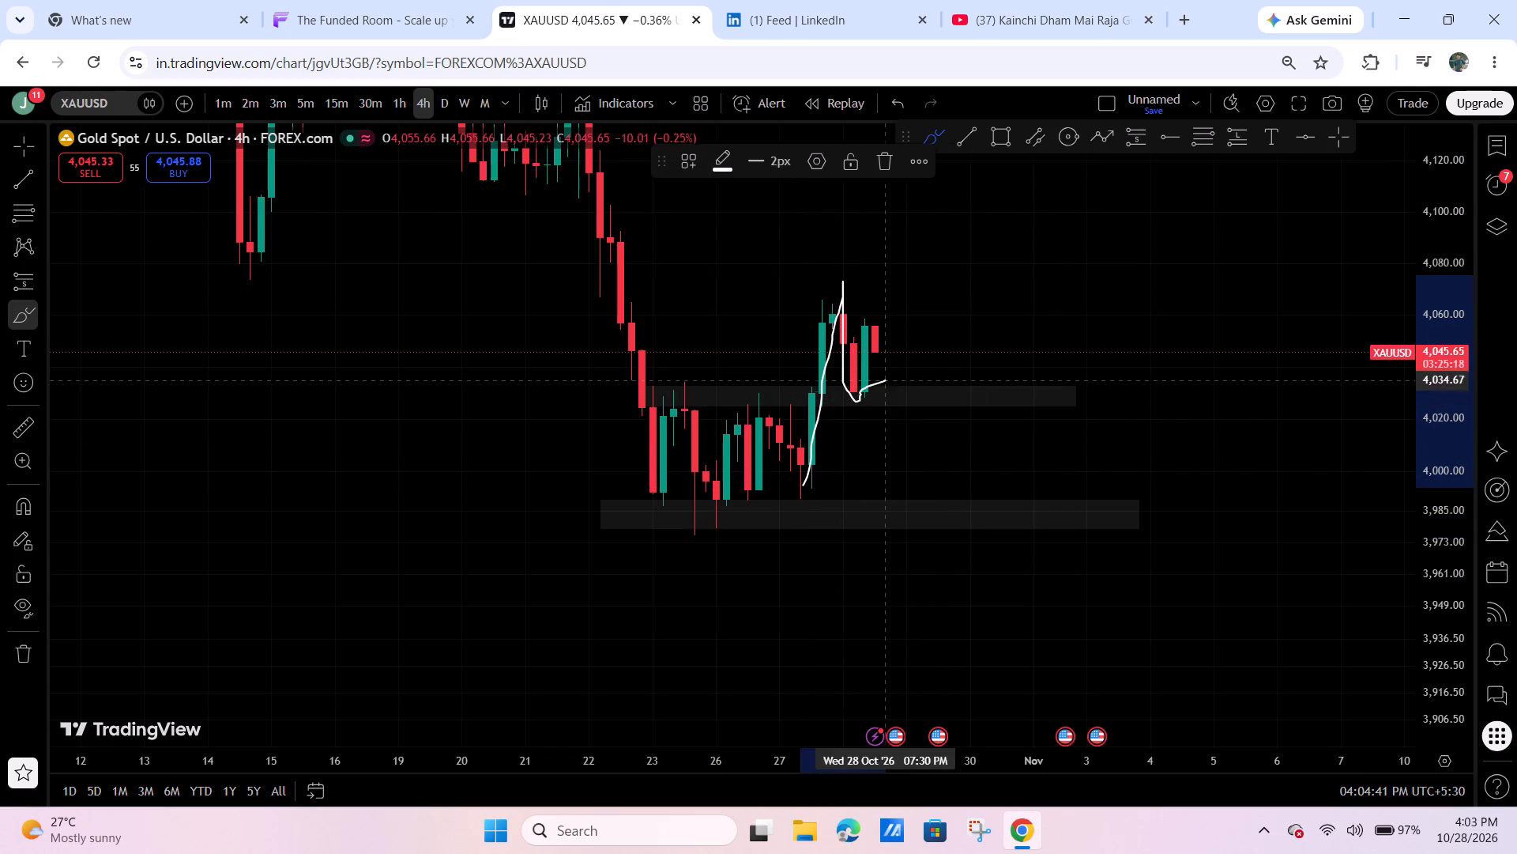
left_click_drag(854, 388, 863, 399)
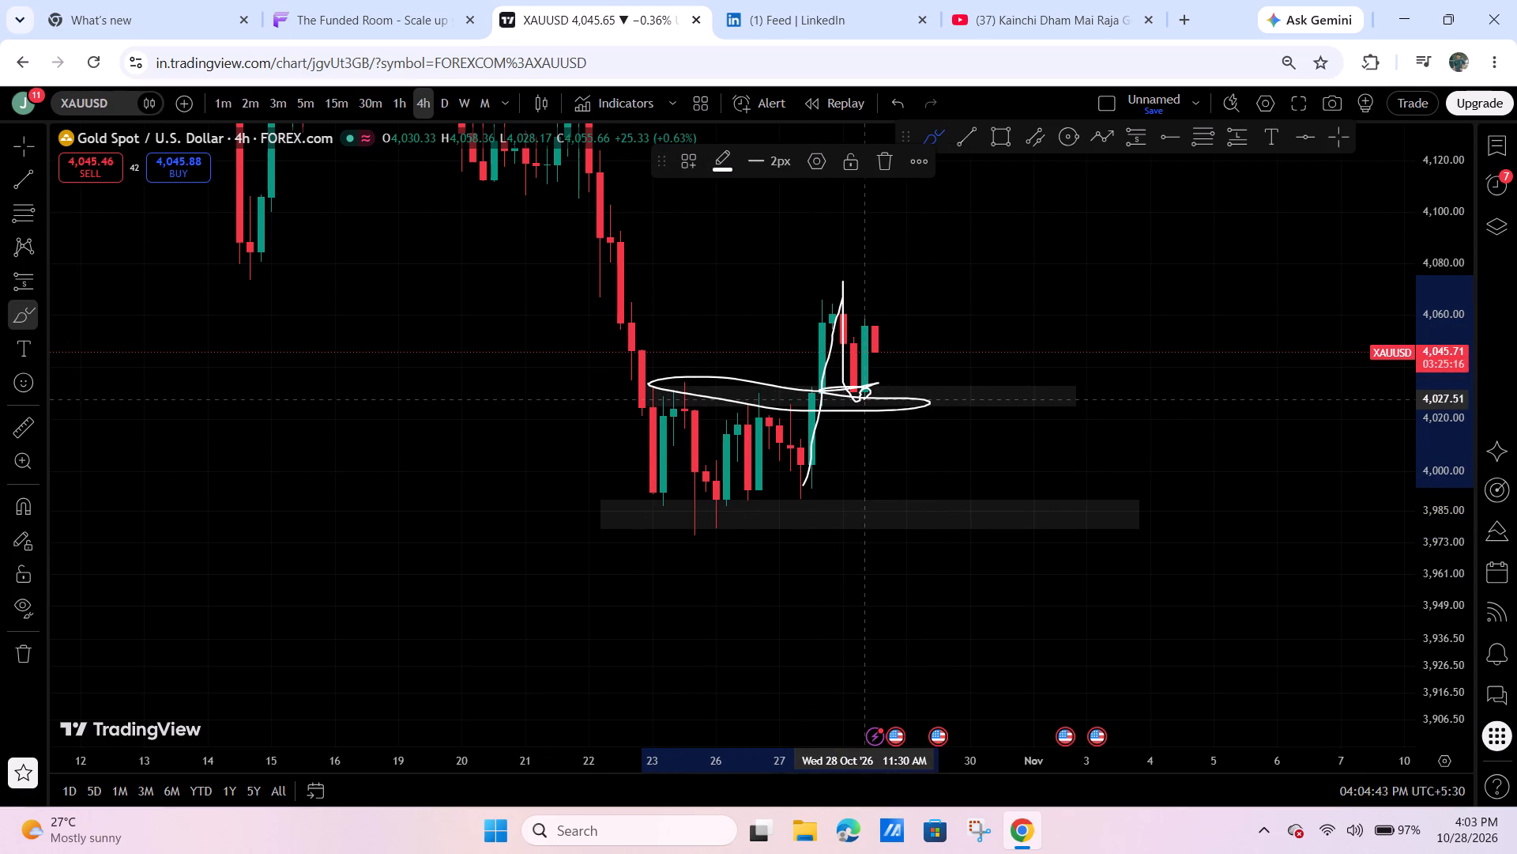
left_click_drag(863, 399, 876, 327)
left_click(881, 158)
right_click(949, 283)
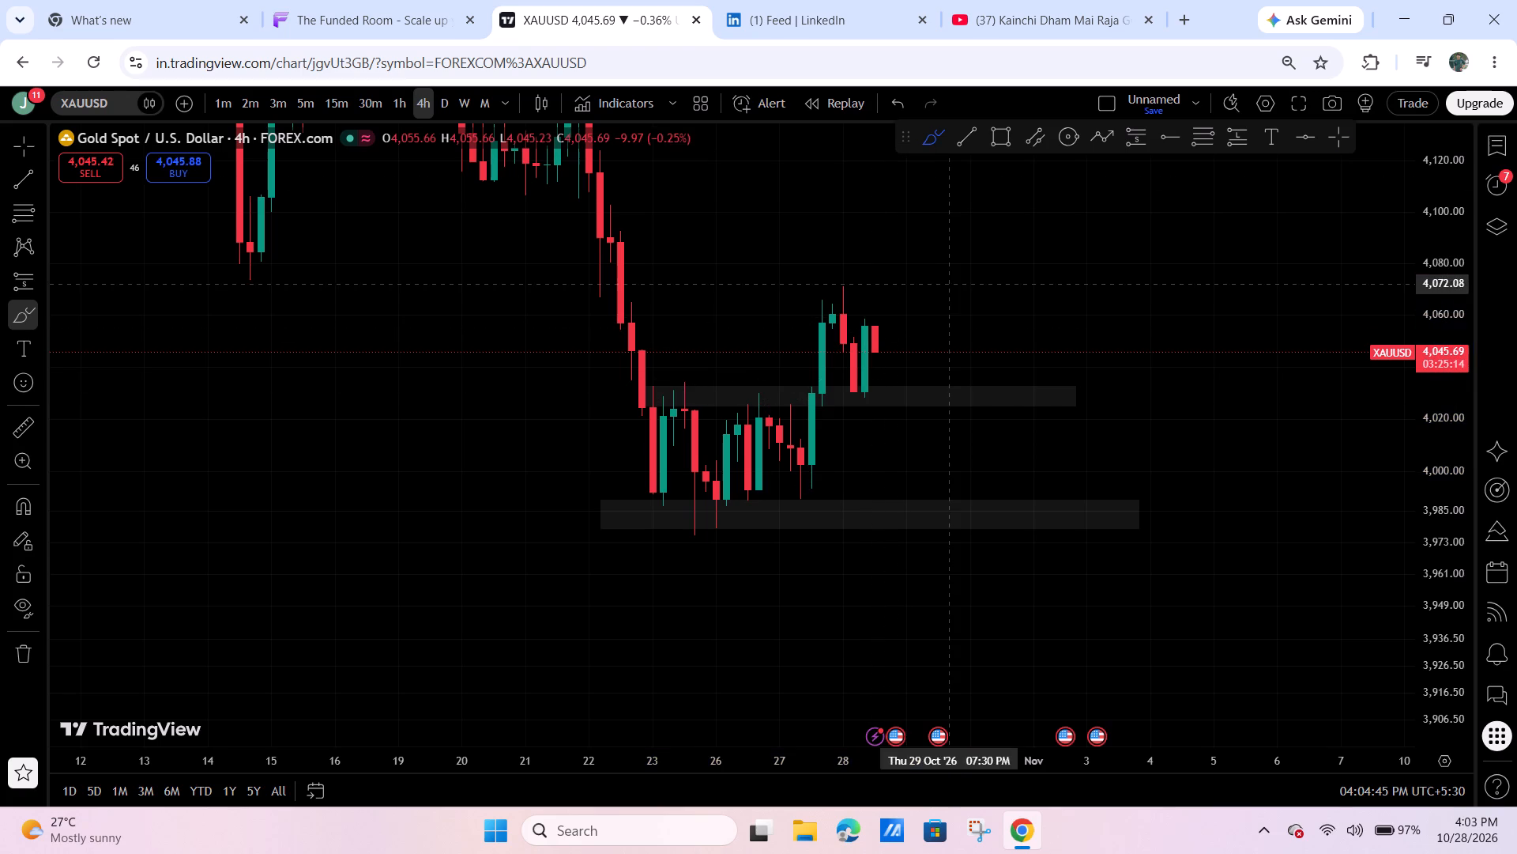
Set the XAUUSD chart to 1 hour and examine the latest decline and rebound against the 4,025–4,033 zone.
left_click(392, 96)
left_click_drag(981, 466, 1076, 510)
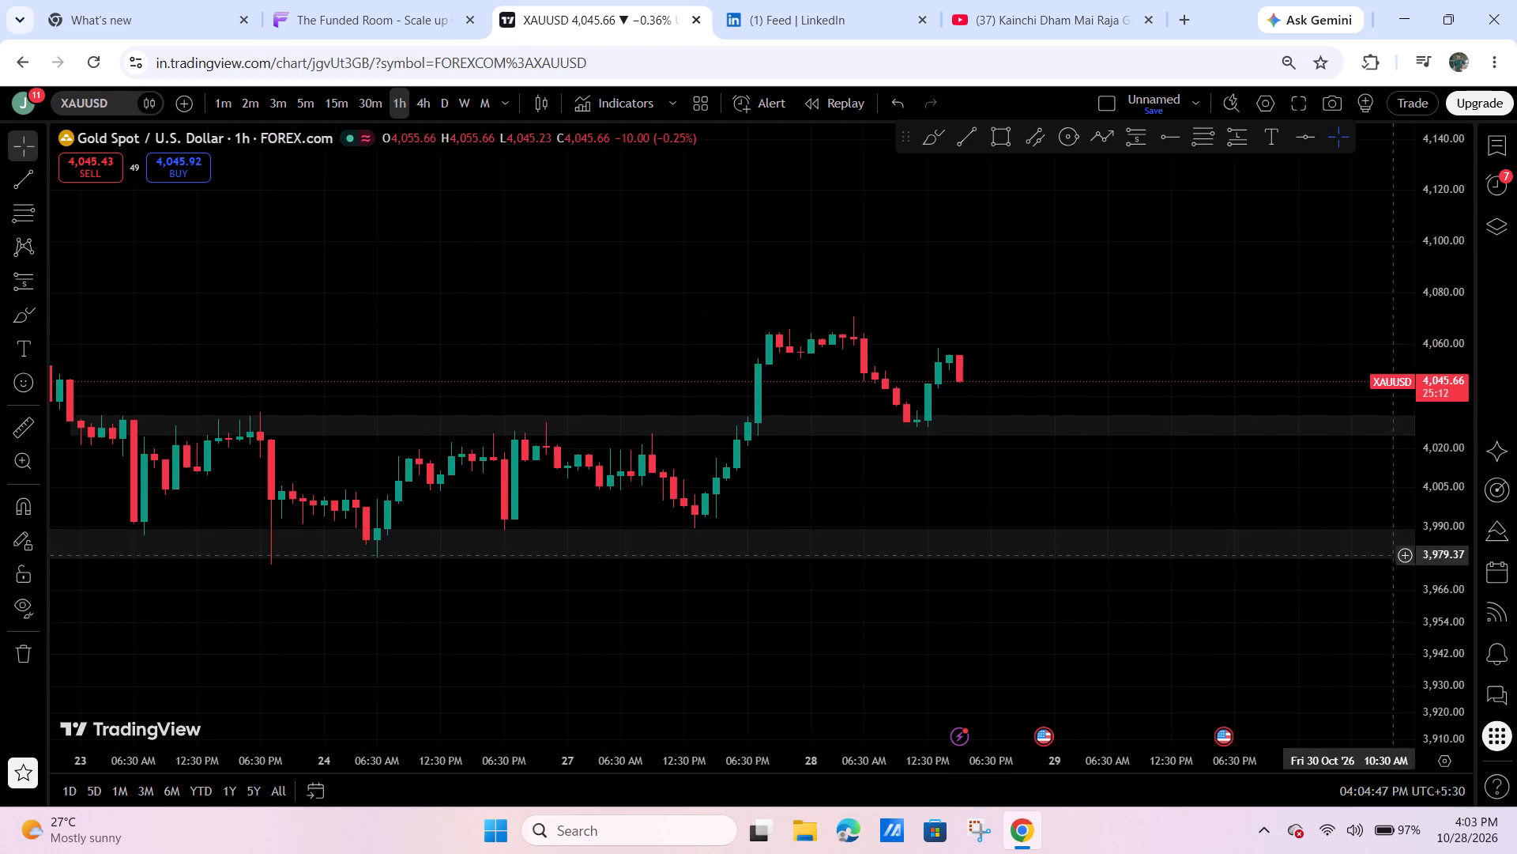
left_click_drag(1429, 647, 1368, 270)
left_click_drag(1257, 260, 1166, 355)
scroll(1169, 364, "down", 3)
left_click_drag(1308, 393, 1288, 401)
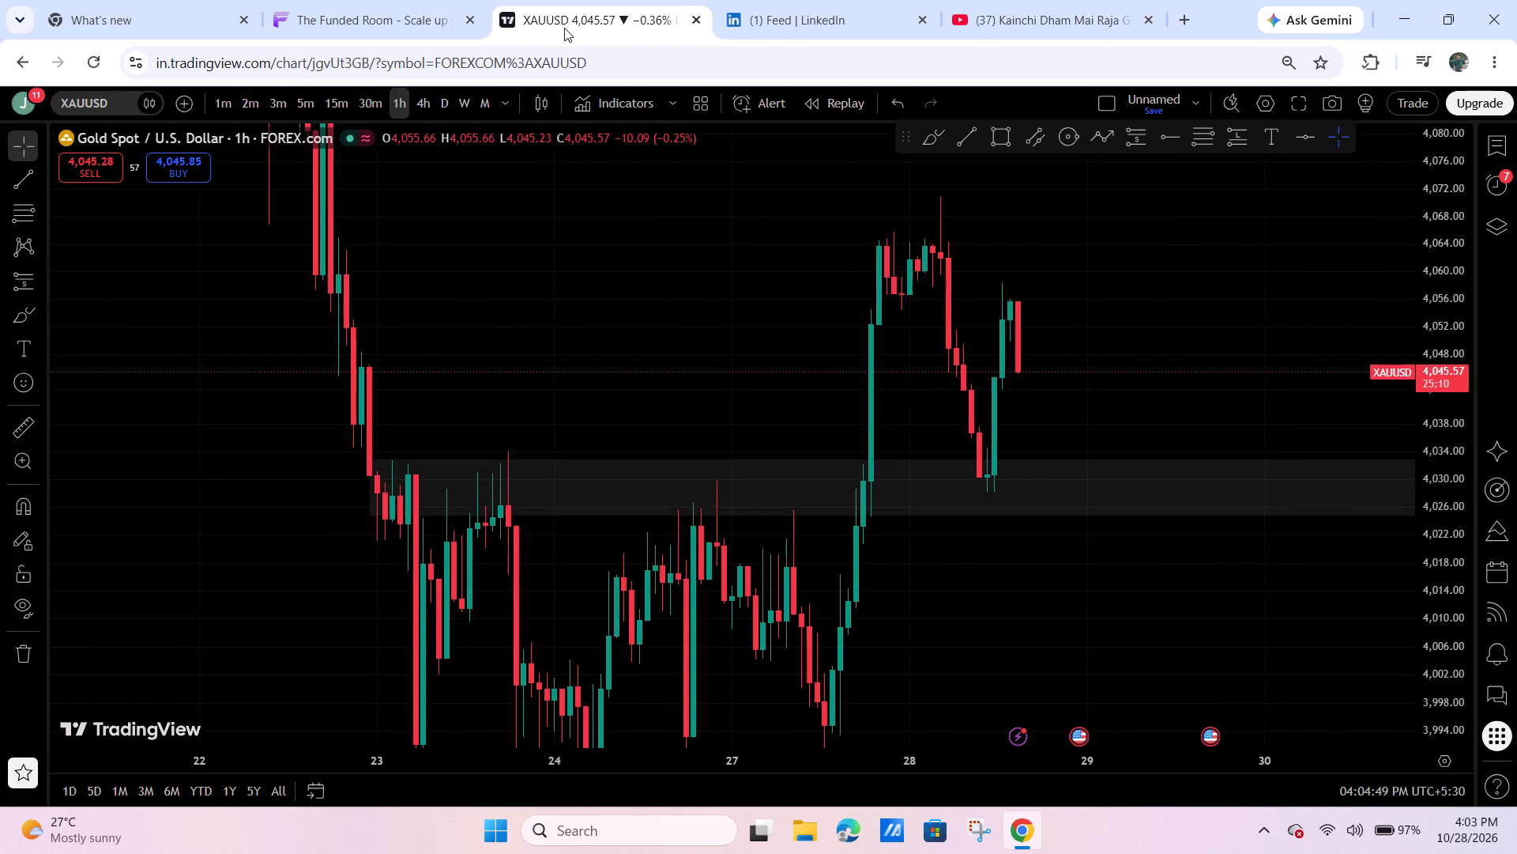
Switch to The Funded Room and check the open short and its exit levels on the 15-minute chart.
left_click(341, 0)
scroll(1009, 521, "up", 3)
left_click_drag(1012, 519, 1082, 514)
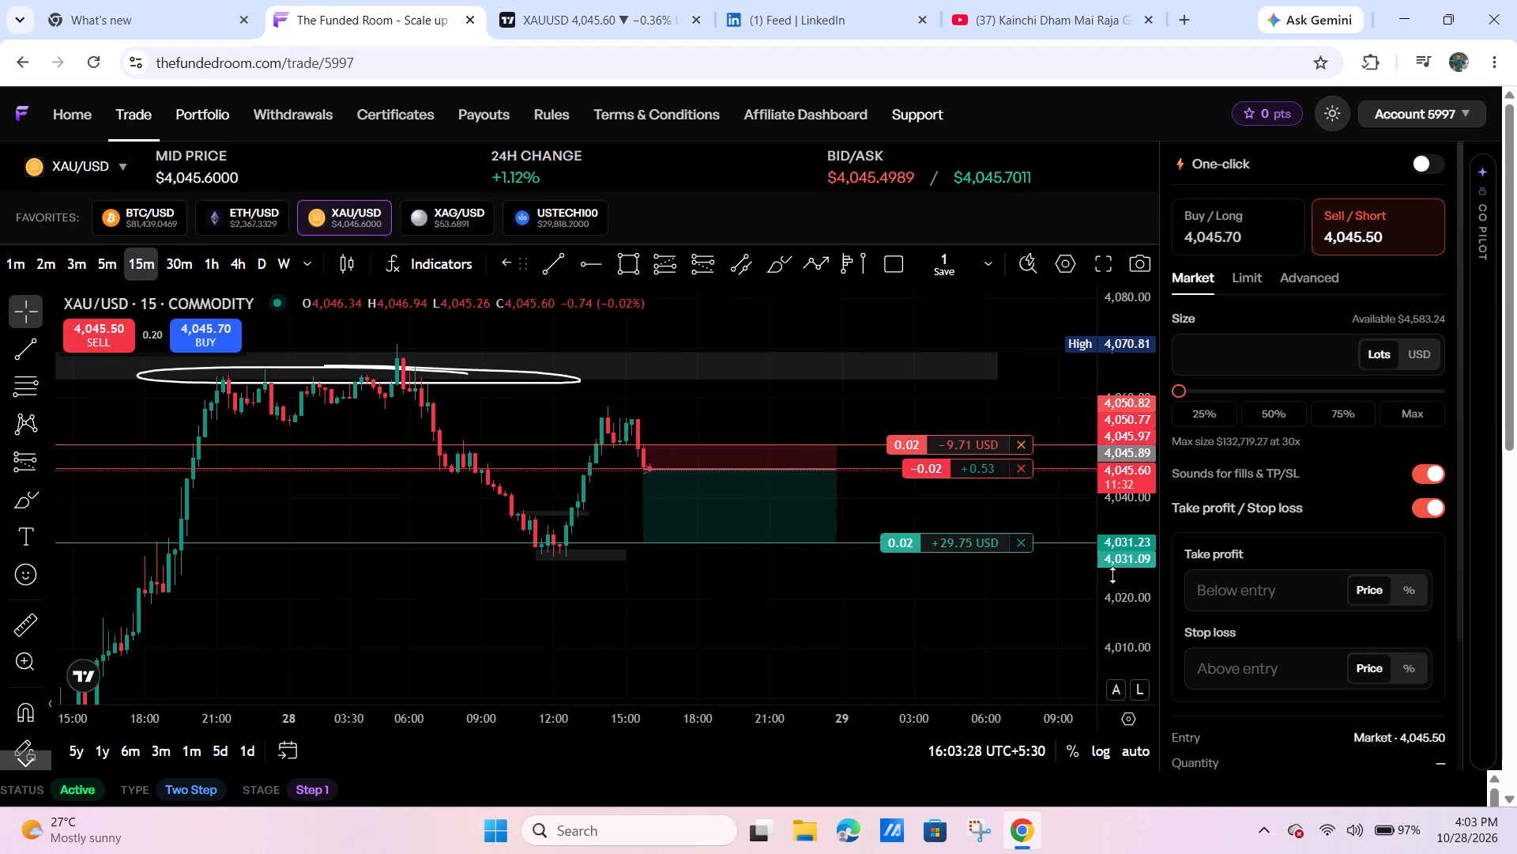
left_click_drag(1112, 571, 1071, 381)
Return to the TradingView 1-hour chart and measure the price move from the latest candle down to the 4,025–4,033 zone.
left_click(507, 0)
scroll(1138, 479, "up", 5)
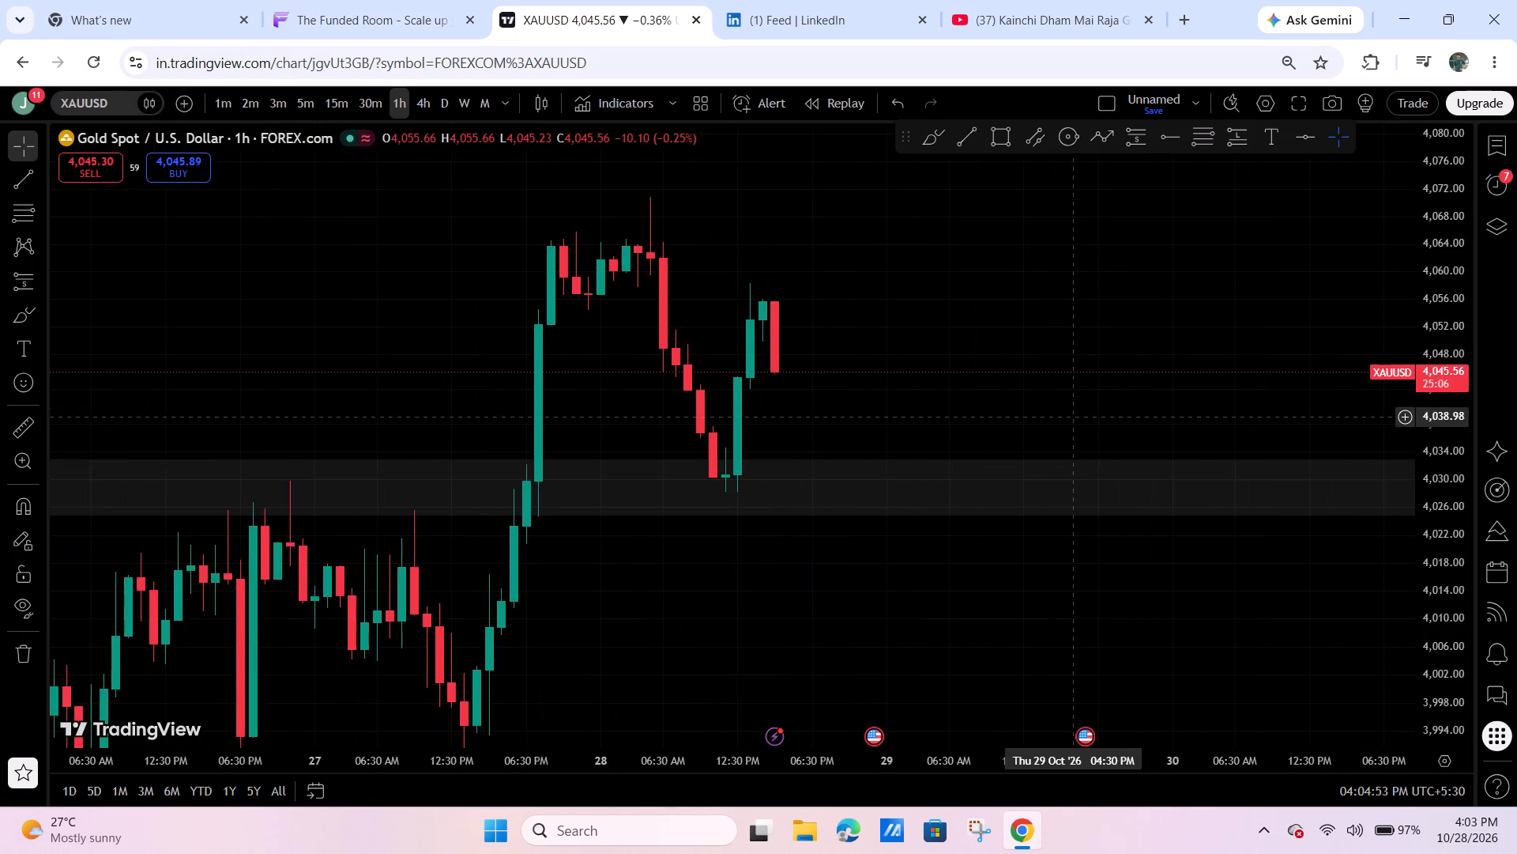
left_click_drag(1058, 408, 1095, 381)
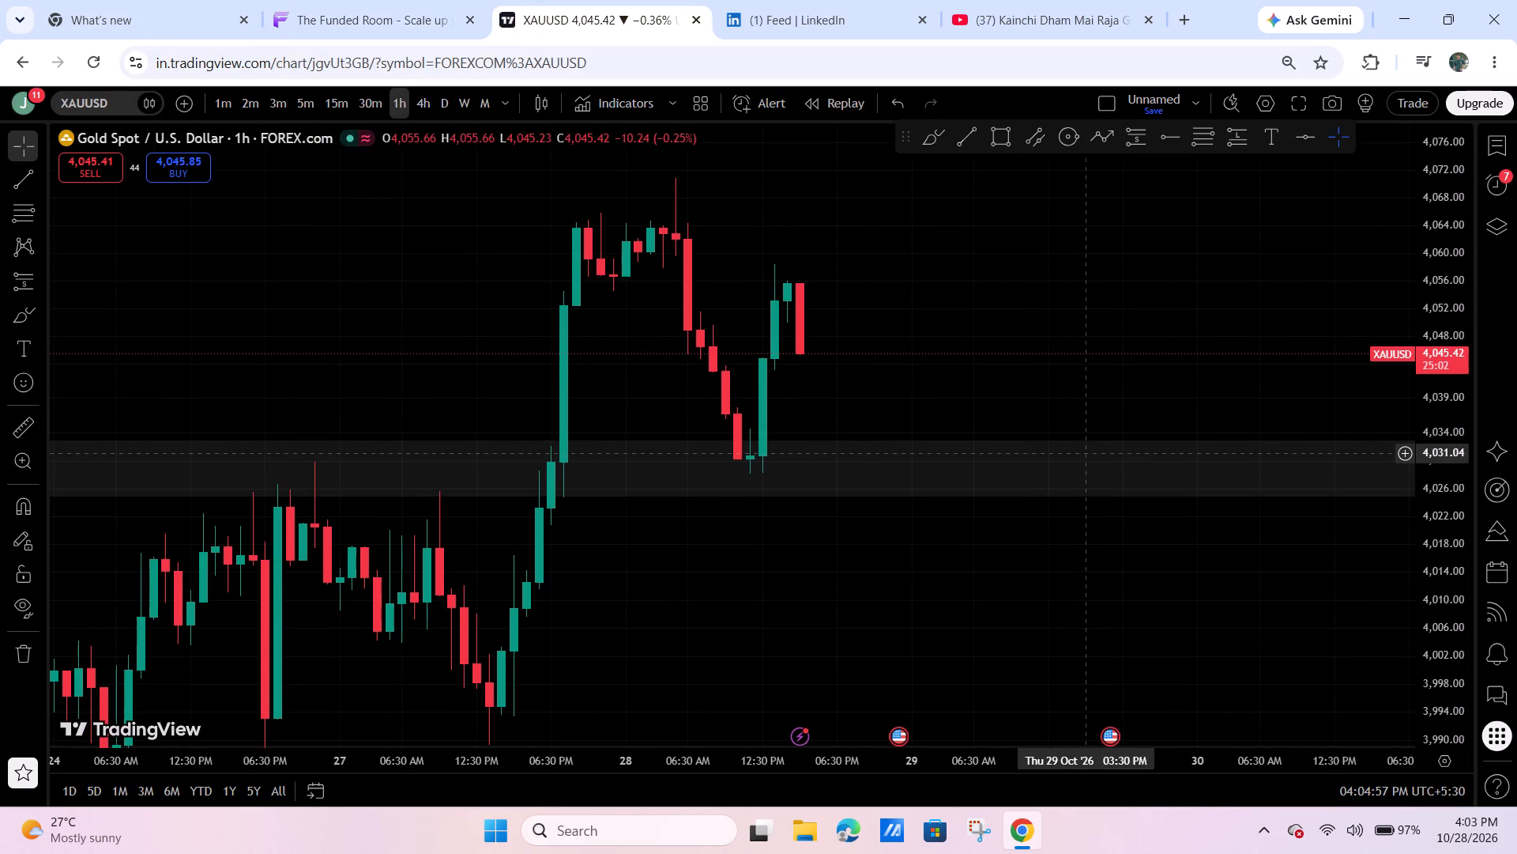
left_click_drag(1142, 201, 1075, 206)
scroll(1127, 346, "down", 3)
left_click_drag(1147, 365, 1063, 365)
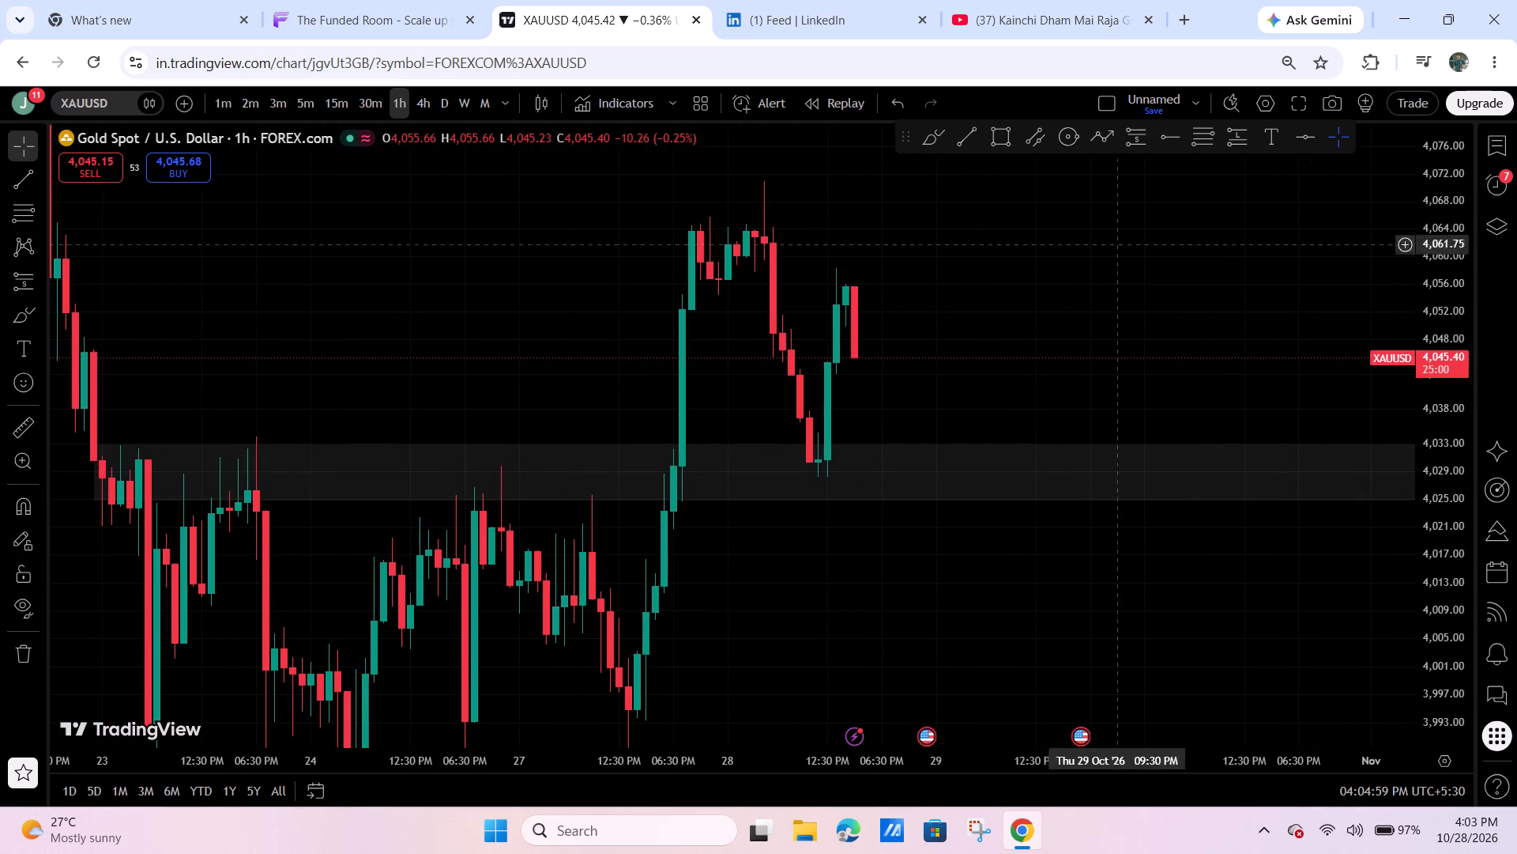
left_click(14, 428)
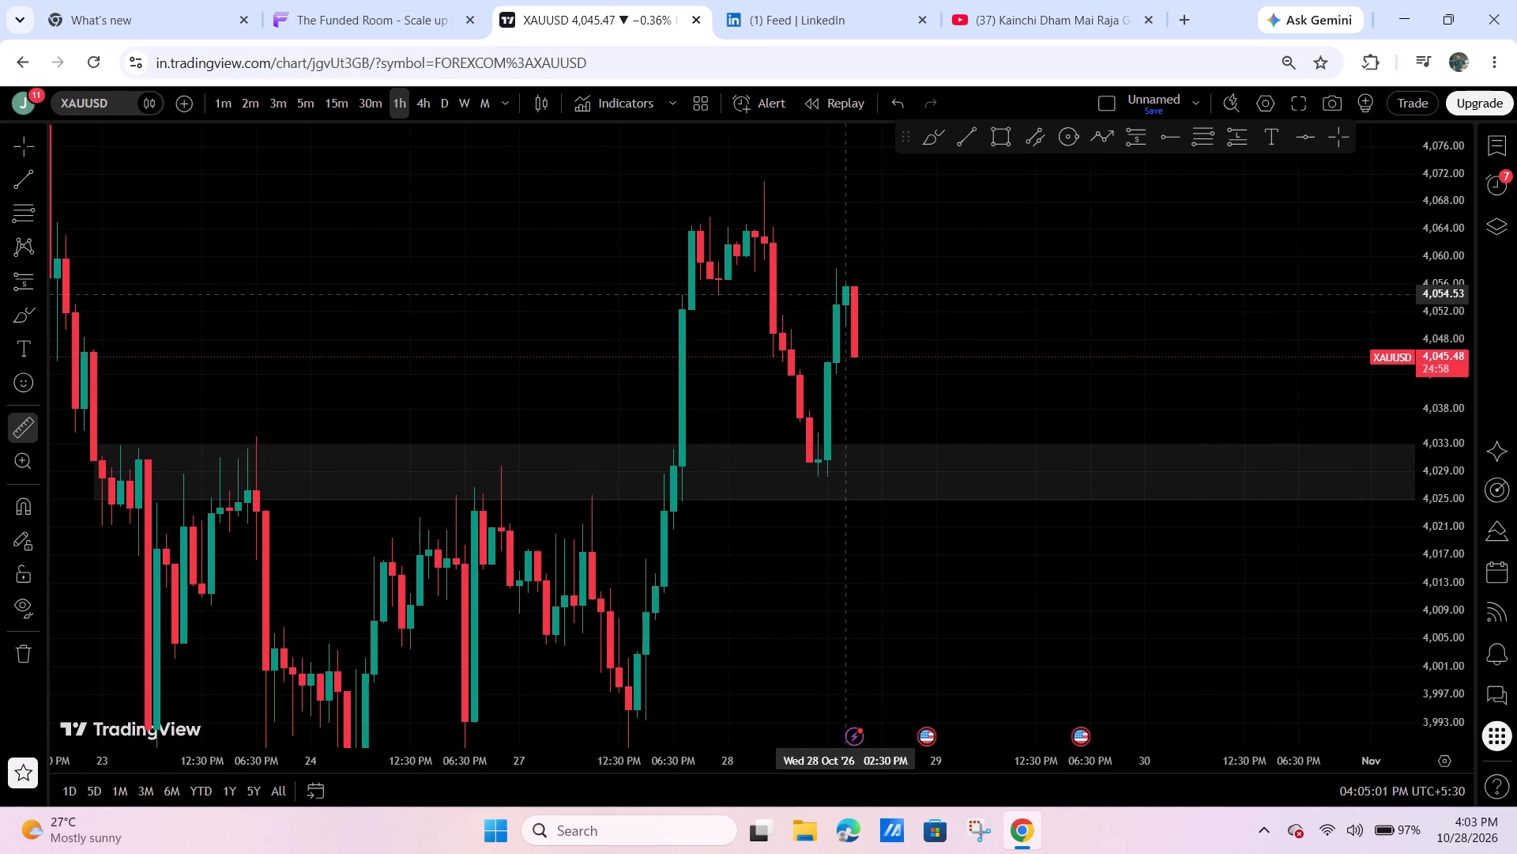
left_click_drag(857, 337, 861, 345)
left_click(927, 459)
left_click(1001, 361)
Set the XAUUSD chart to 15 minutes and draw a rectangle zone at about 4,049–4,050.5 from the mid-decline pause past the latest candle.
scroll(1003, 378, "down", 4)
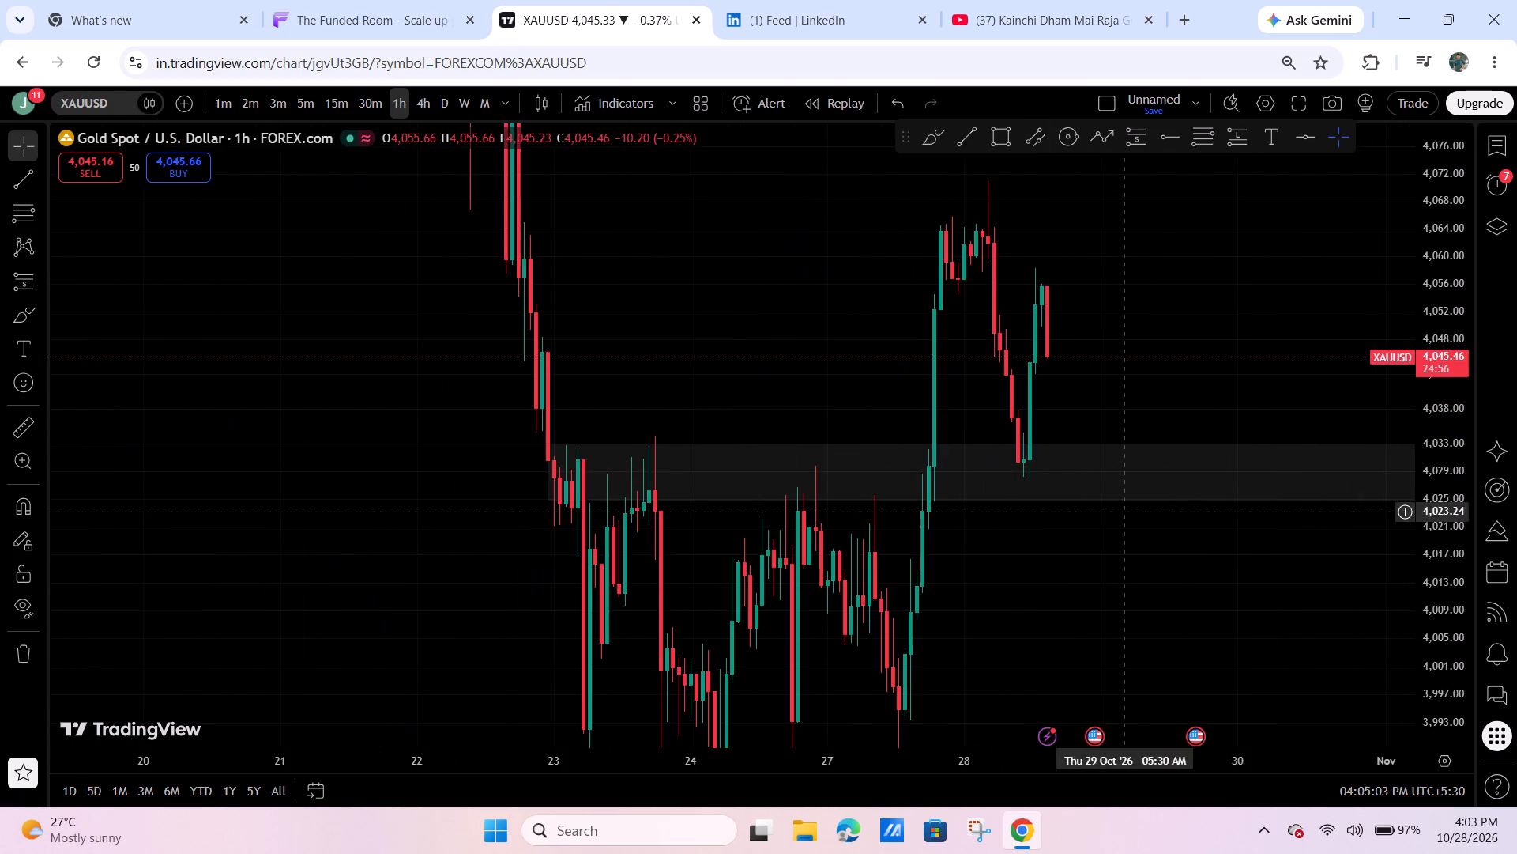
left_click_drag(1444, 358, 1427, 514)
left_click_drag(1372, 594, 1224, 597)
left_click_drag(1122, 357, 1012, 338)
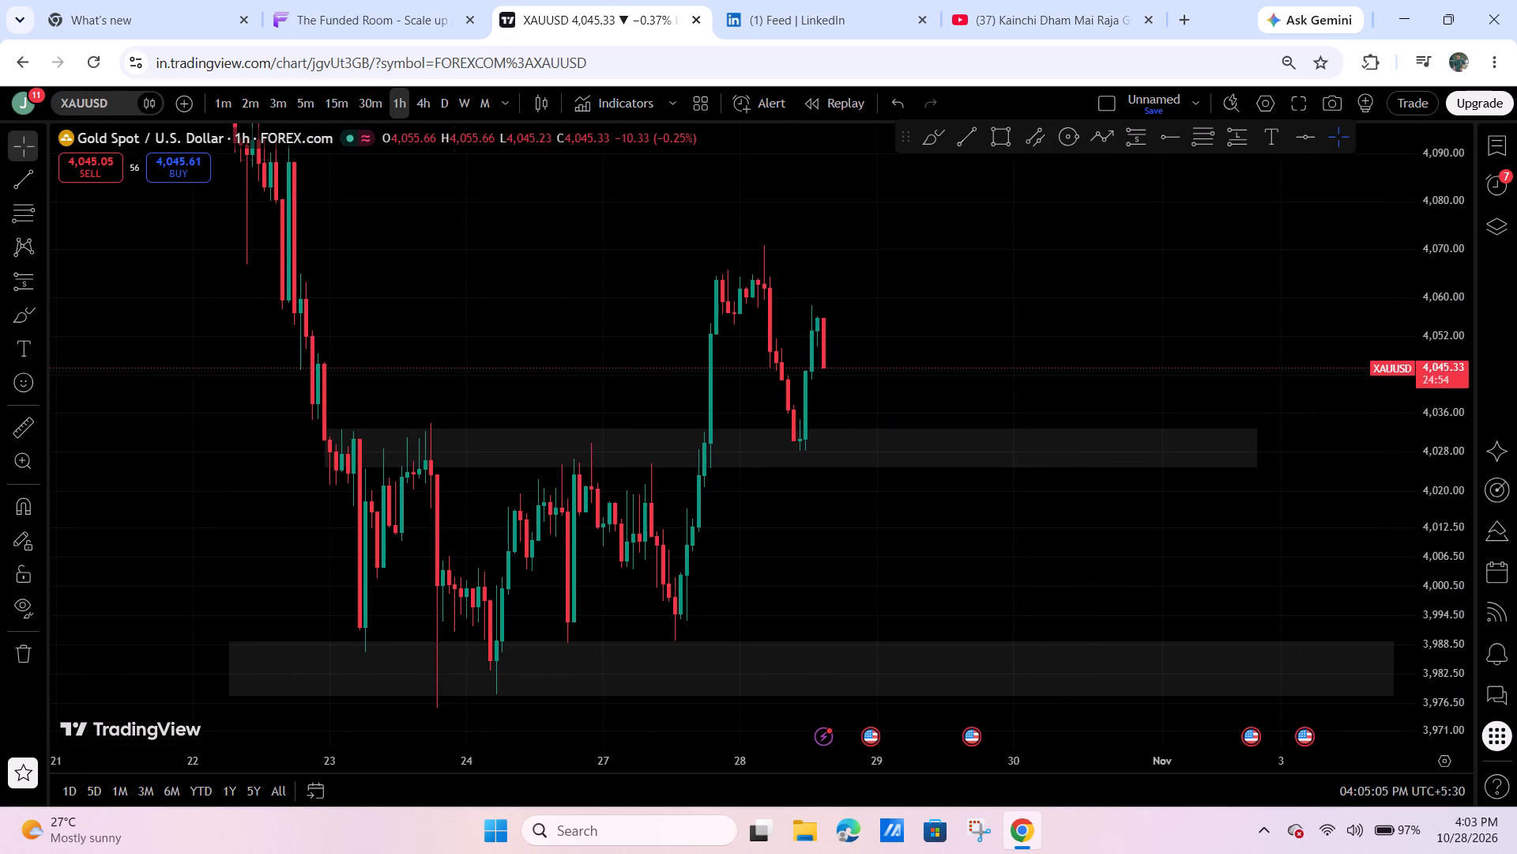
left_click(330, 95)
scroll(936, 435, "down", 3)
left_click_drag(1116, 395, 1318, 402)
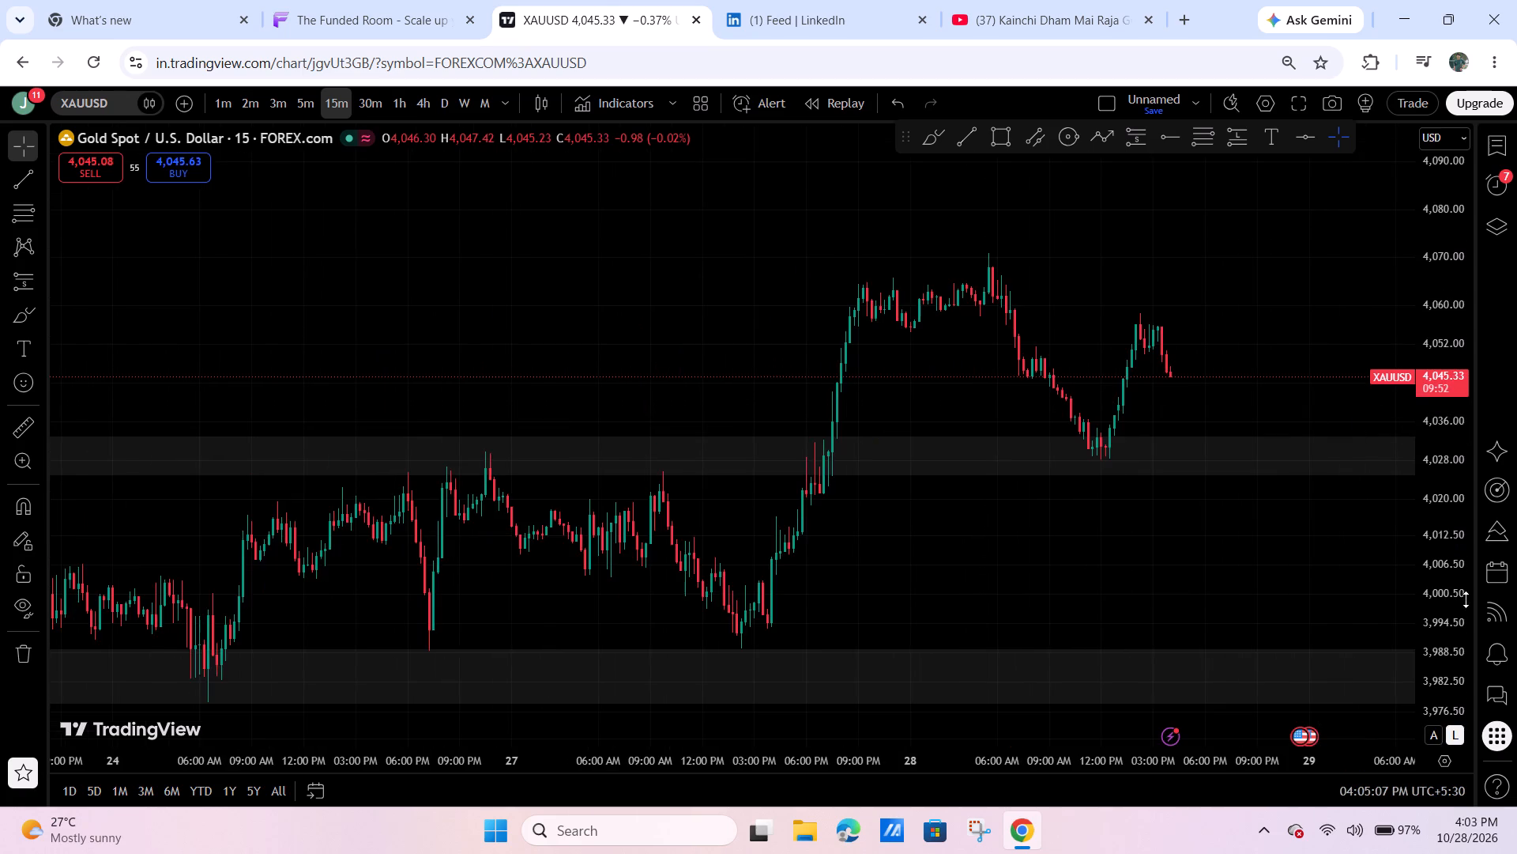
left_click_drag(1466, 595, 1391, 210)
left_click_drag(1313, 240, 1151, 373)
scroll(1151, 414, "up", 5)
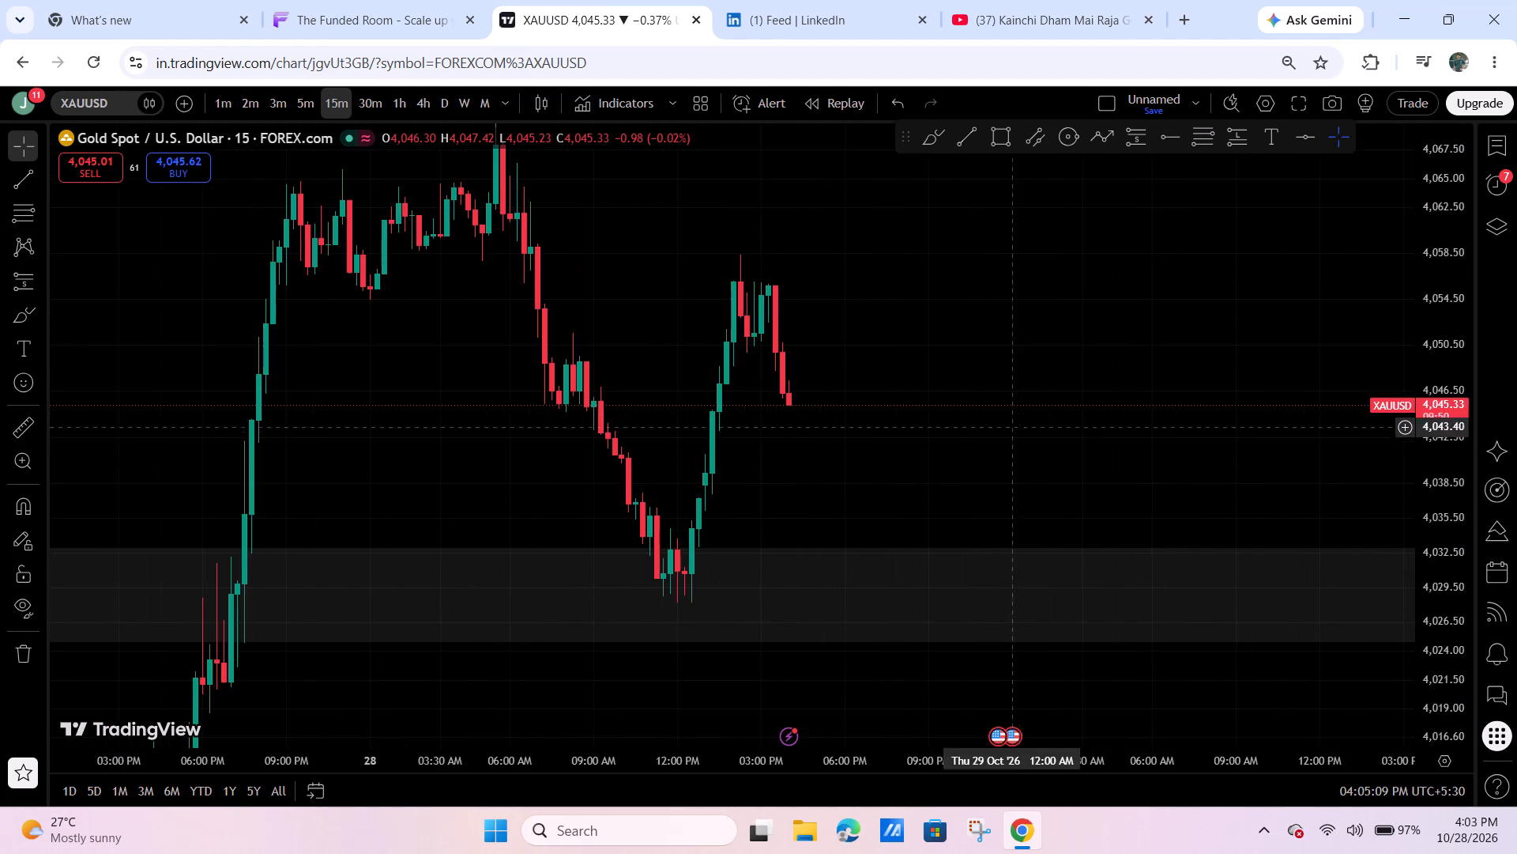
left_click_drag(1041, 433, 1090, 424)
left_click(1010, 135)
left_click_drag(561, 322, 574, 332)
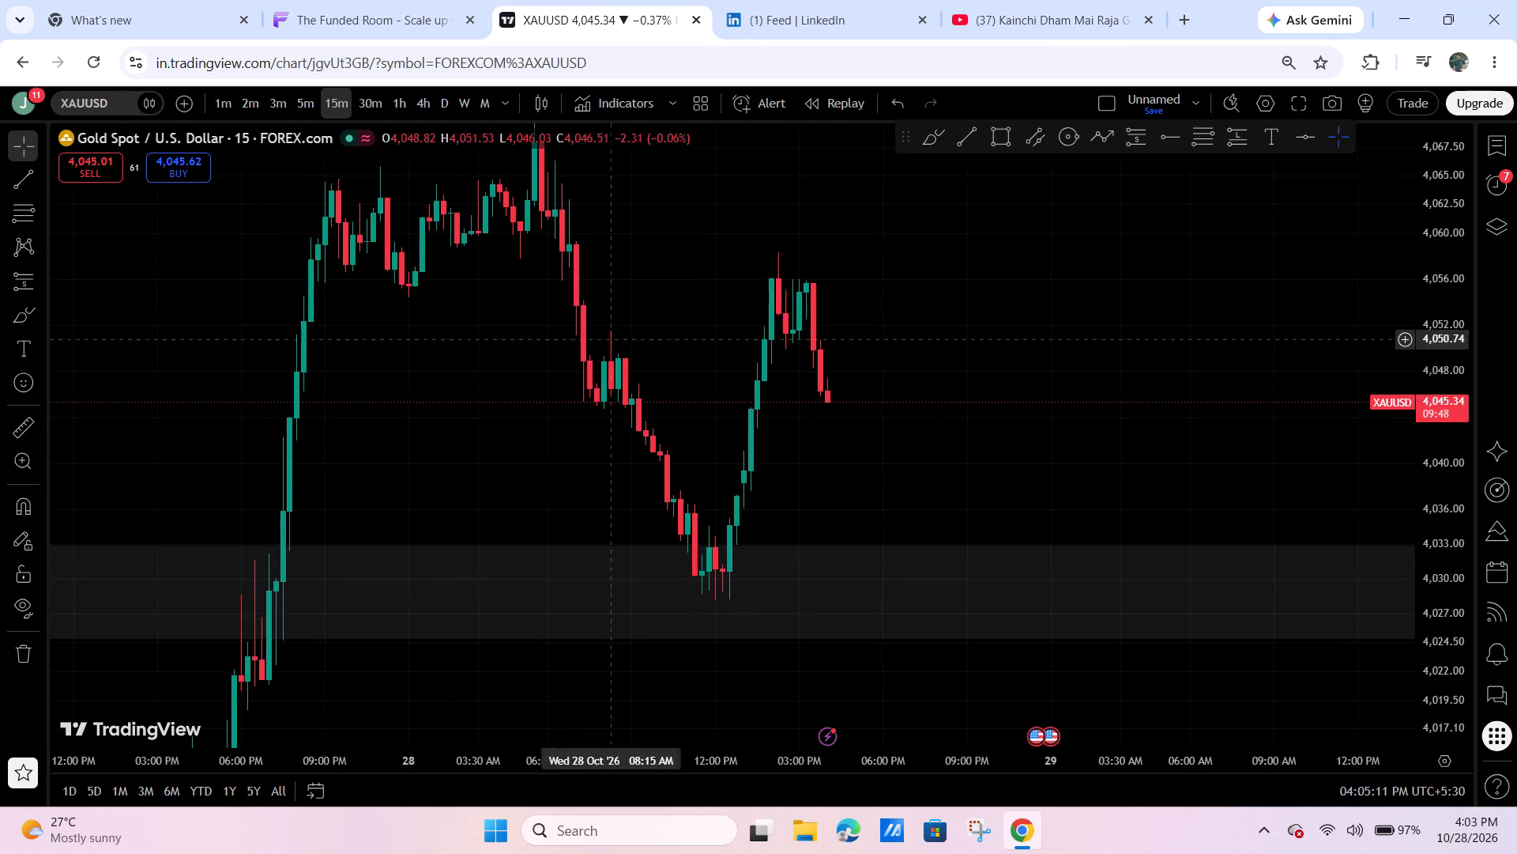
left_click(981, 149)
left_click(1000, 139)
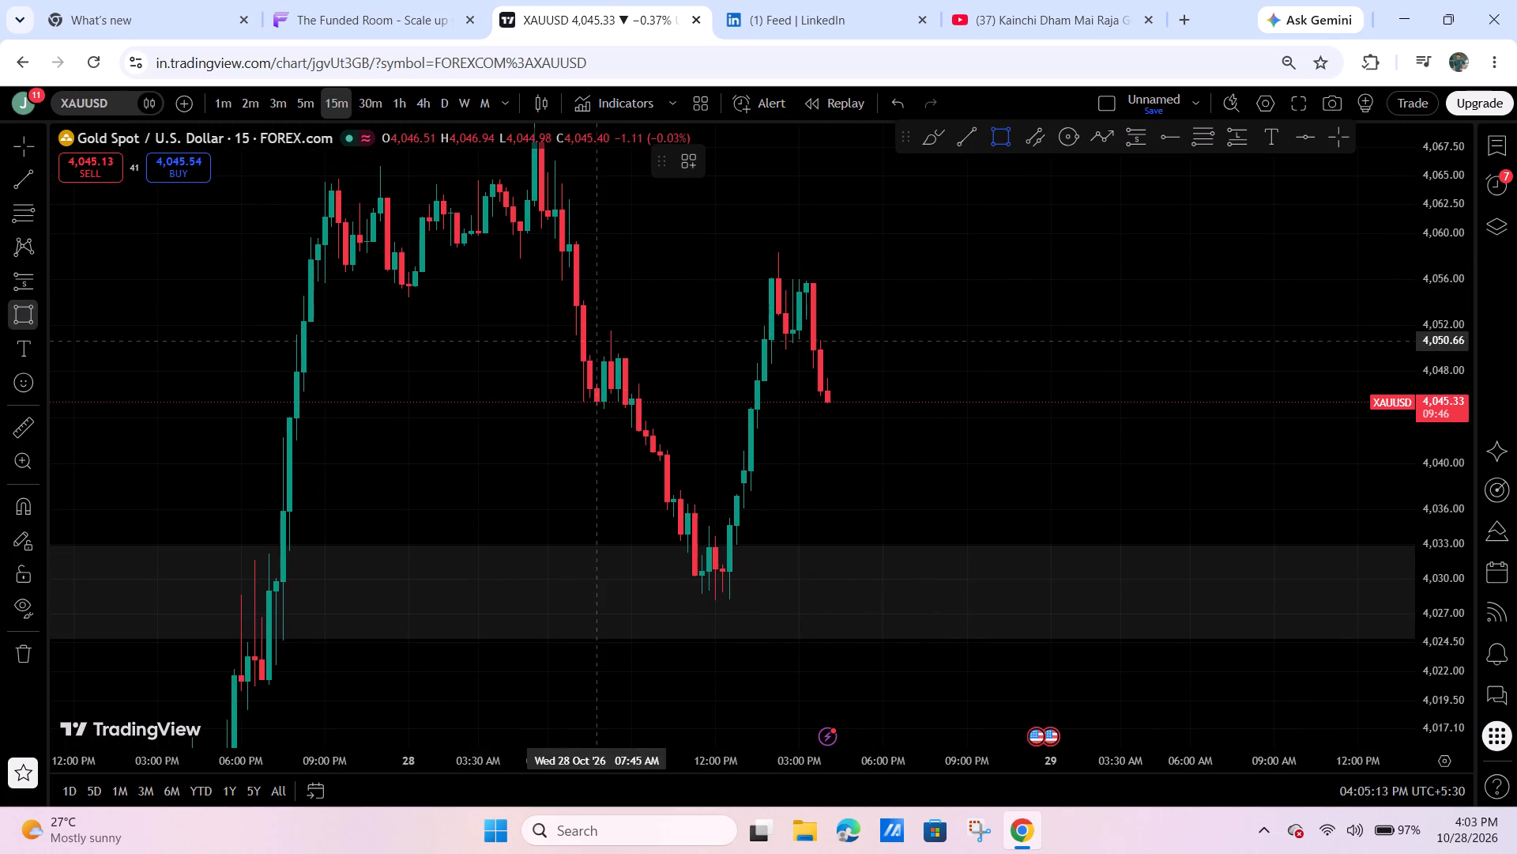
left_click_drag(581, 342, 613, 357)
left_click(902, 361)
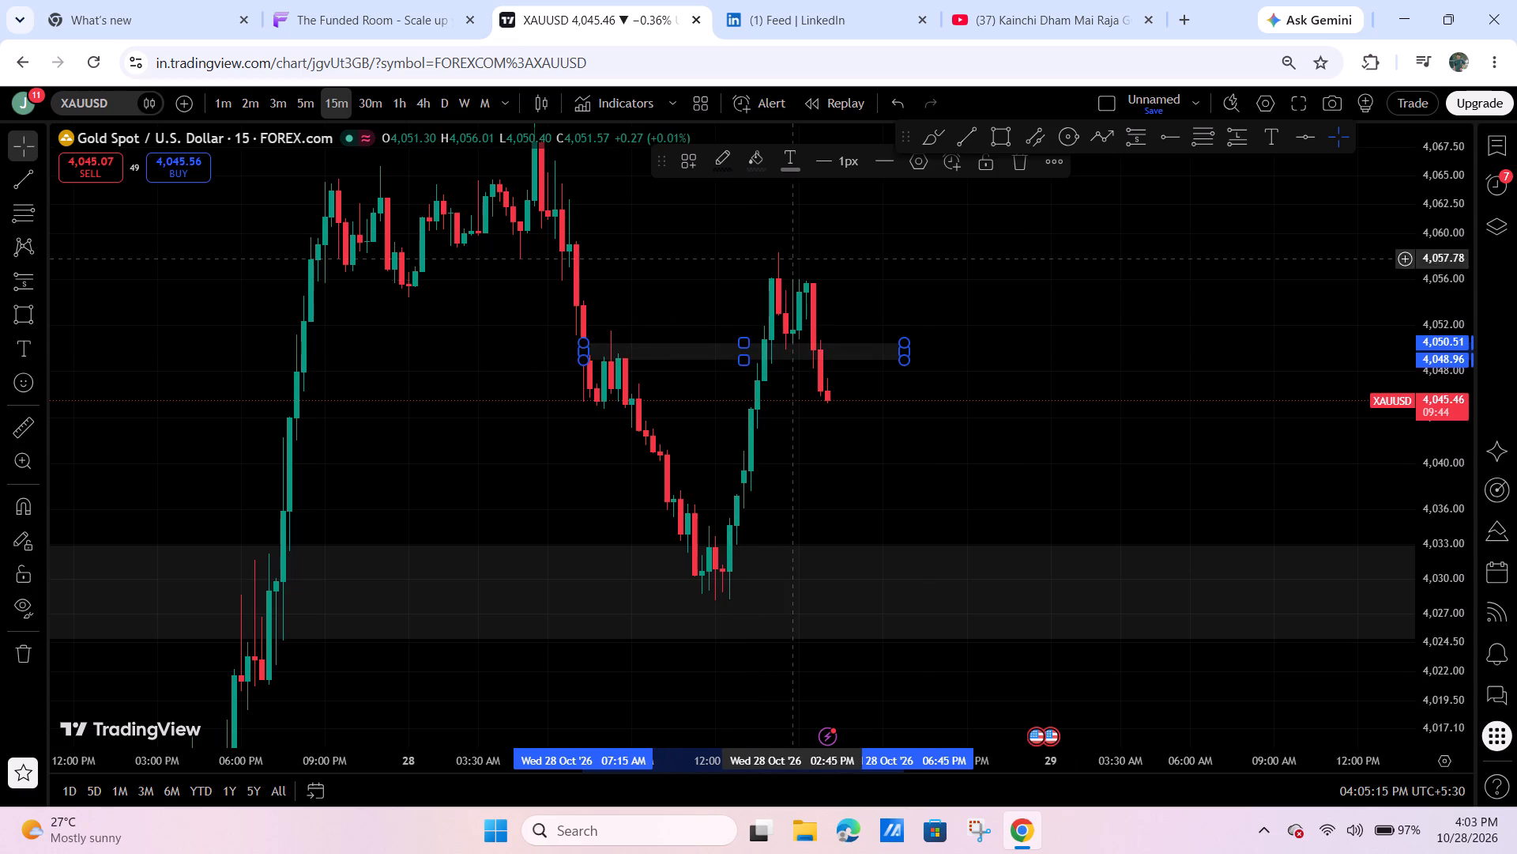
Examine the 15-minute price action around the new 4,049–4,050.5 zone and the two larger zones below it.
left_click_drag(948, 446, 1145, 436)
scroll(1387, 374, "down", 1)
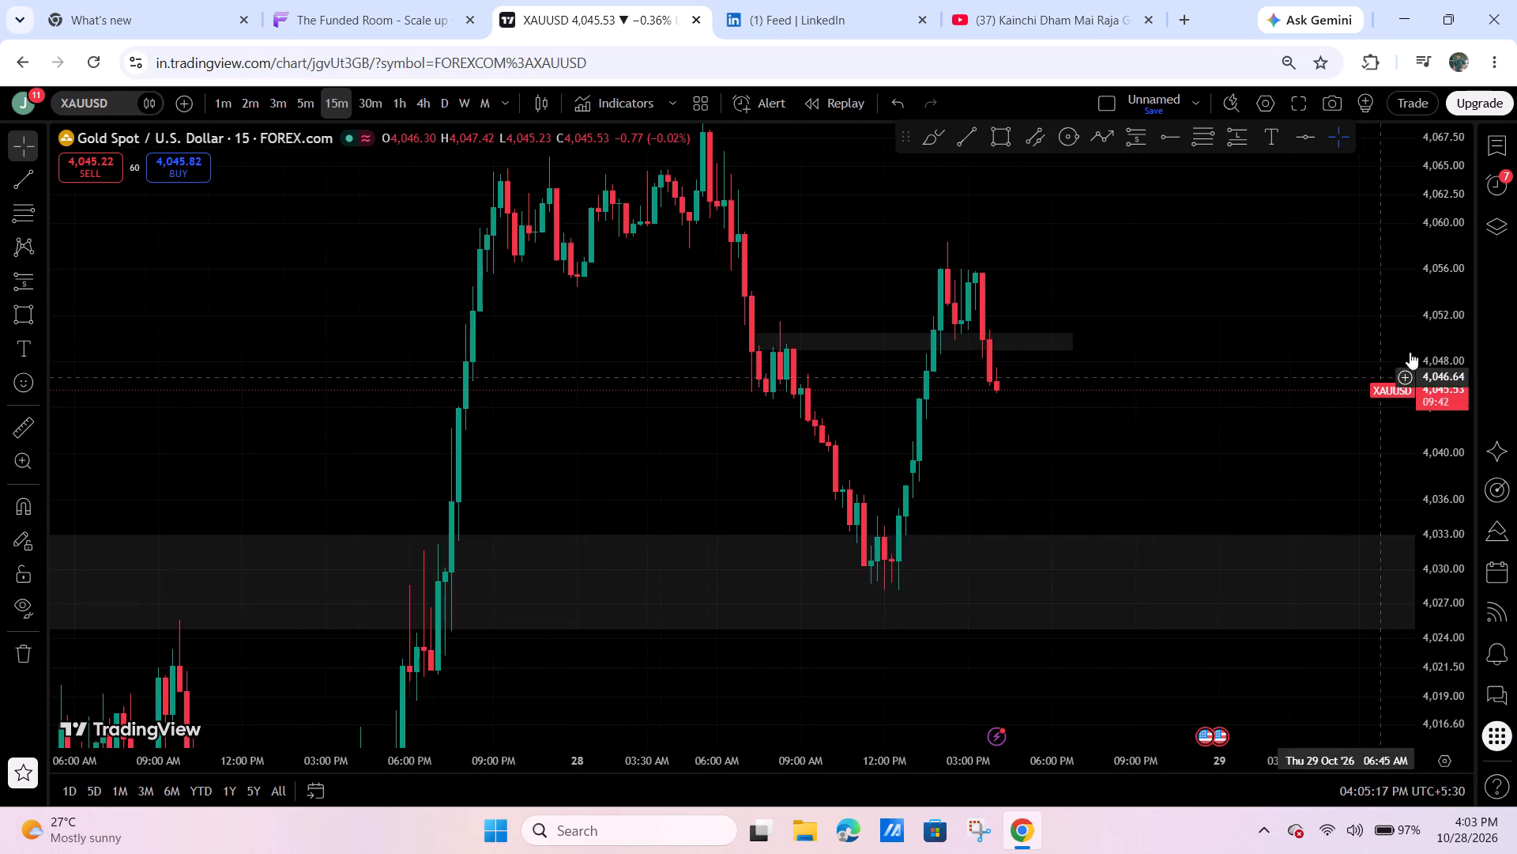
left_click_drag(1425, 331, 1334, 584)
scroll(1202, 606, "down", 6)
left_click_drag(1208, 686, 902, 551)
scroll(959, 557, "down", 5)
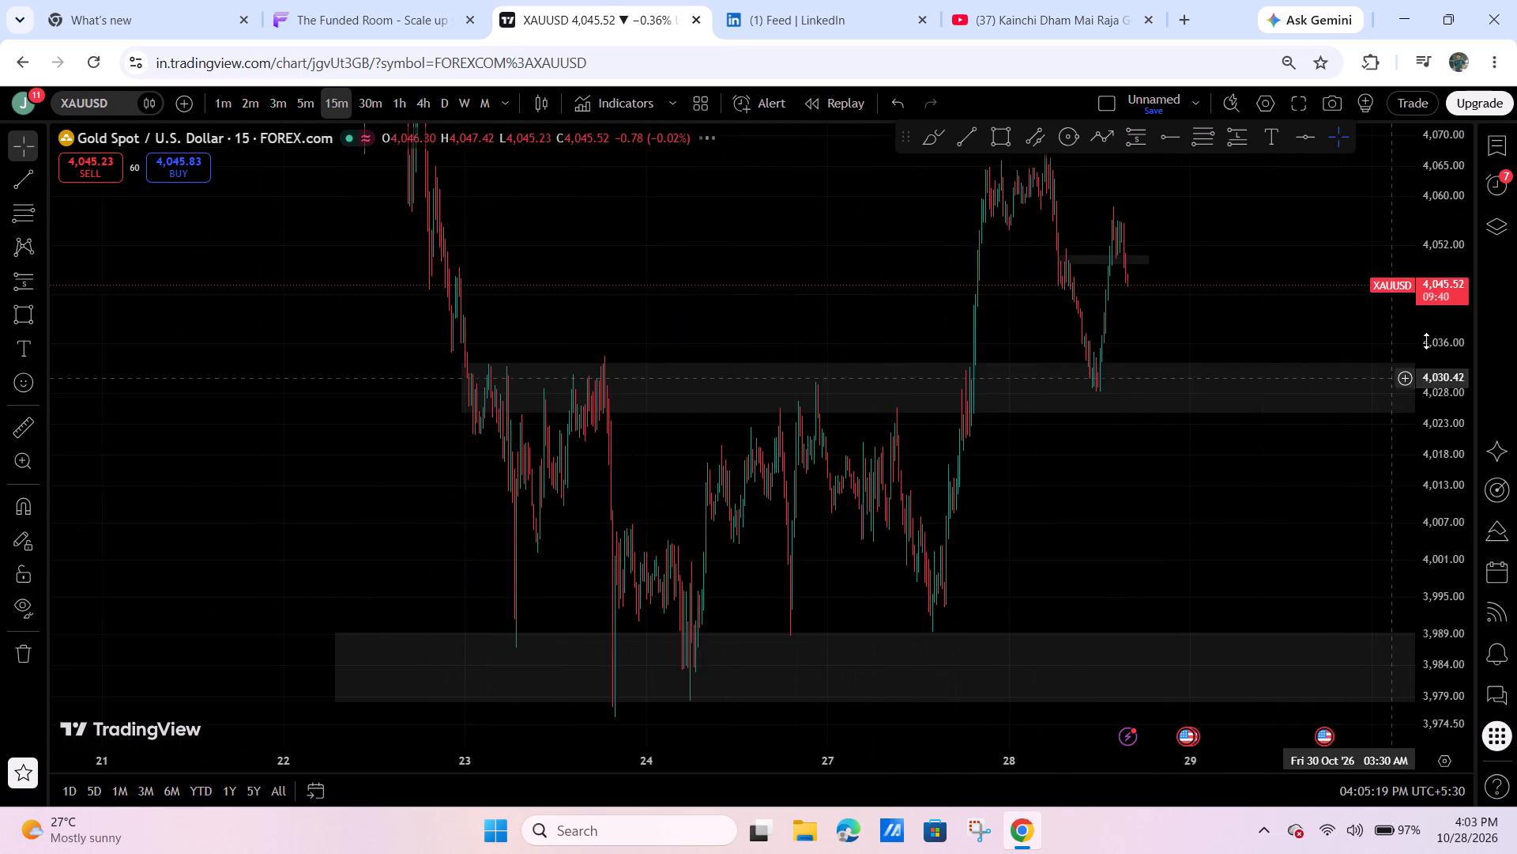
left_click_drag(1436, 336, 1396, 525)
left_click_drag(1357, 527, 1085, 540)
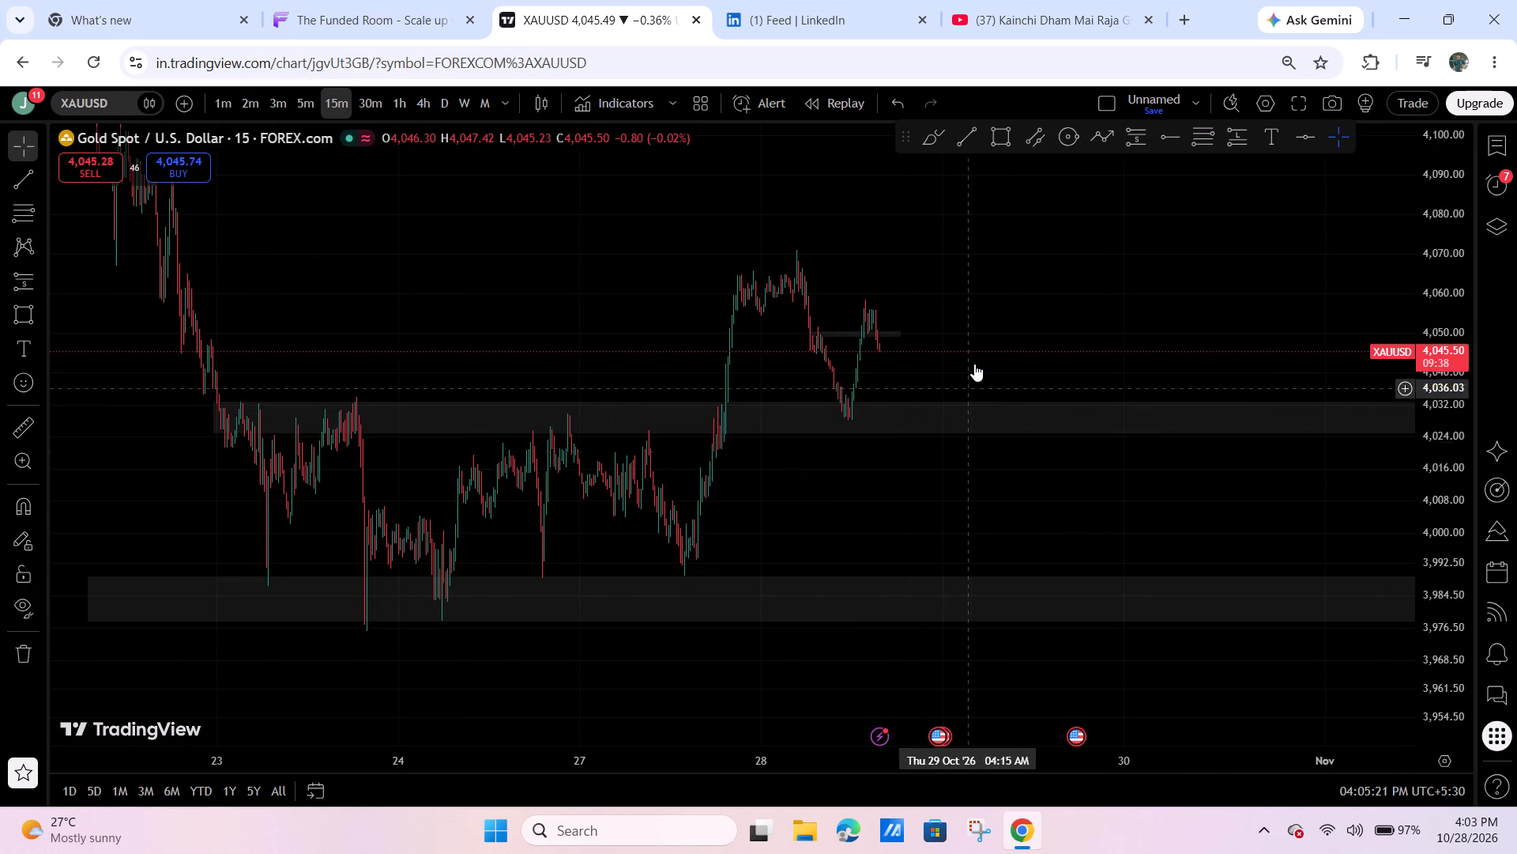
left_click_drag(993, 353, 1203, 353)
scroll(1018, 425, "up", 9)
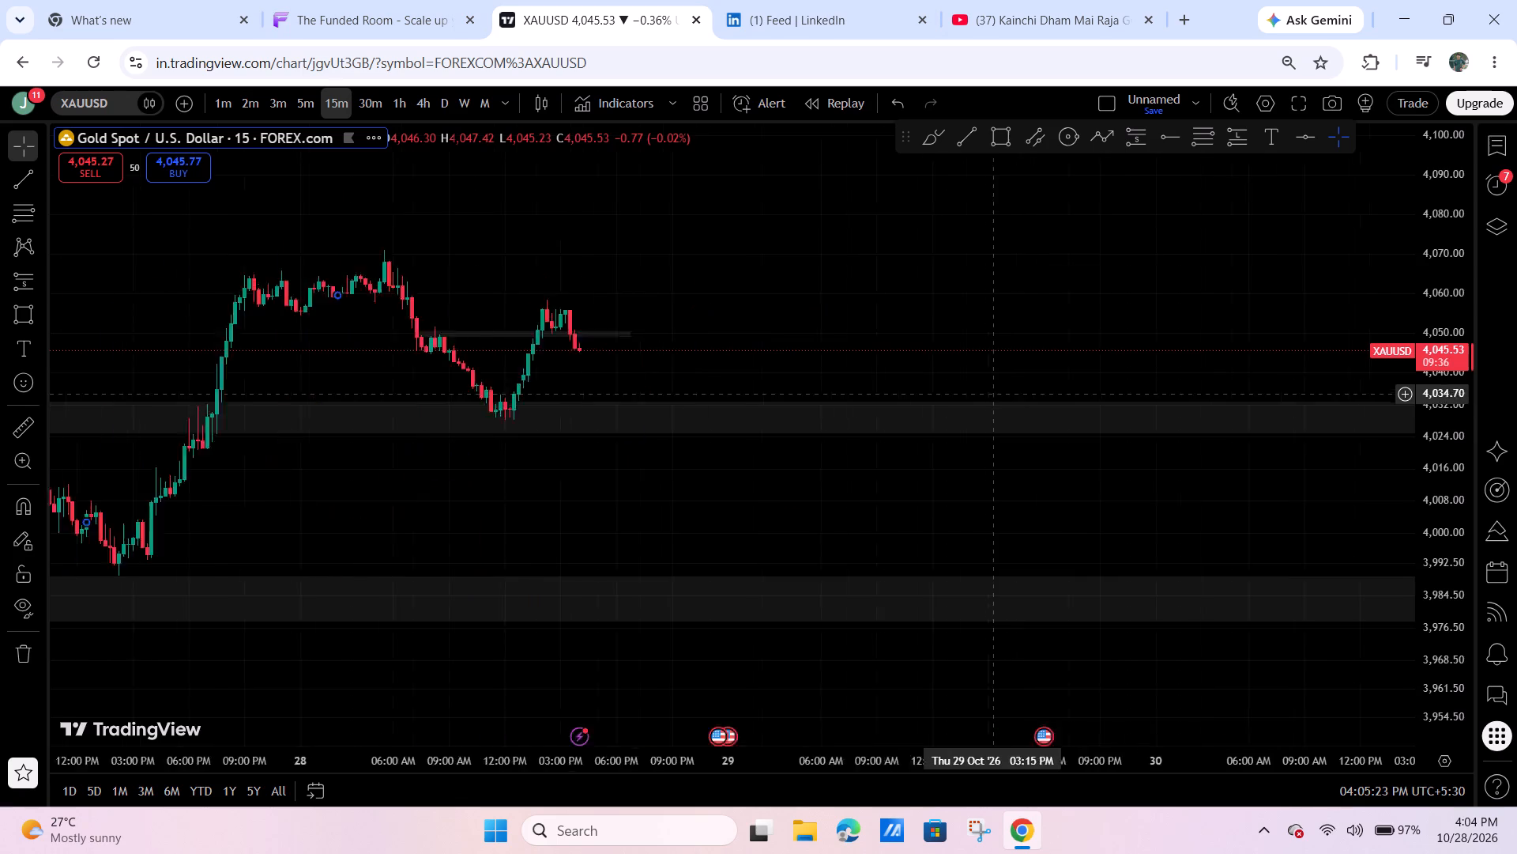
scroll(992, 393, "up", 2)
left_click_drag(950, 374, 1272, 432)
left_click_drag(1429, 614, 1372, 259)
left_click_drag(996, 358, 1342, 342)
scroll(1247, 391, "up", 3)
left_click_drag(1211, 397, 1120, 411)
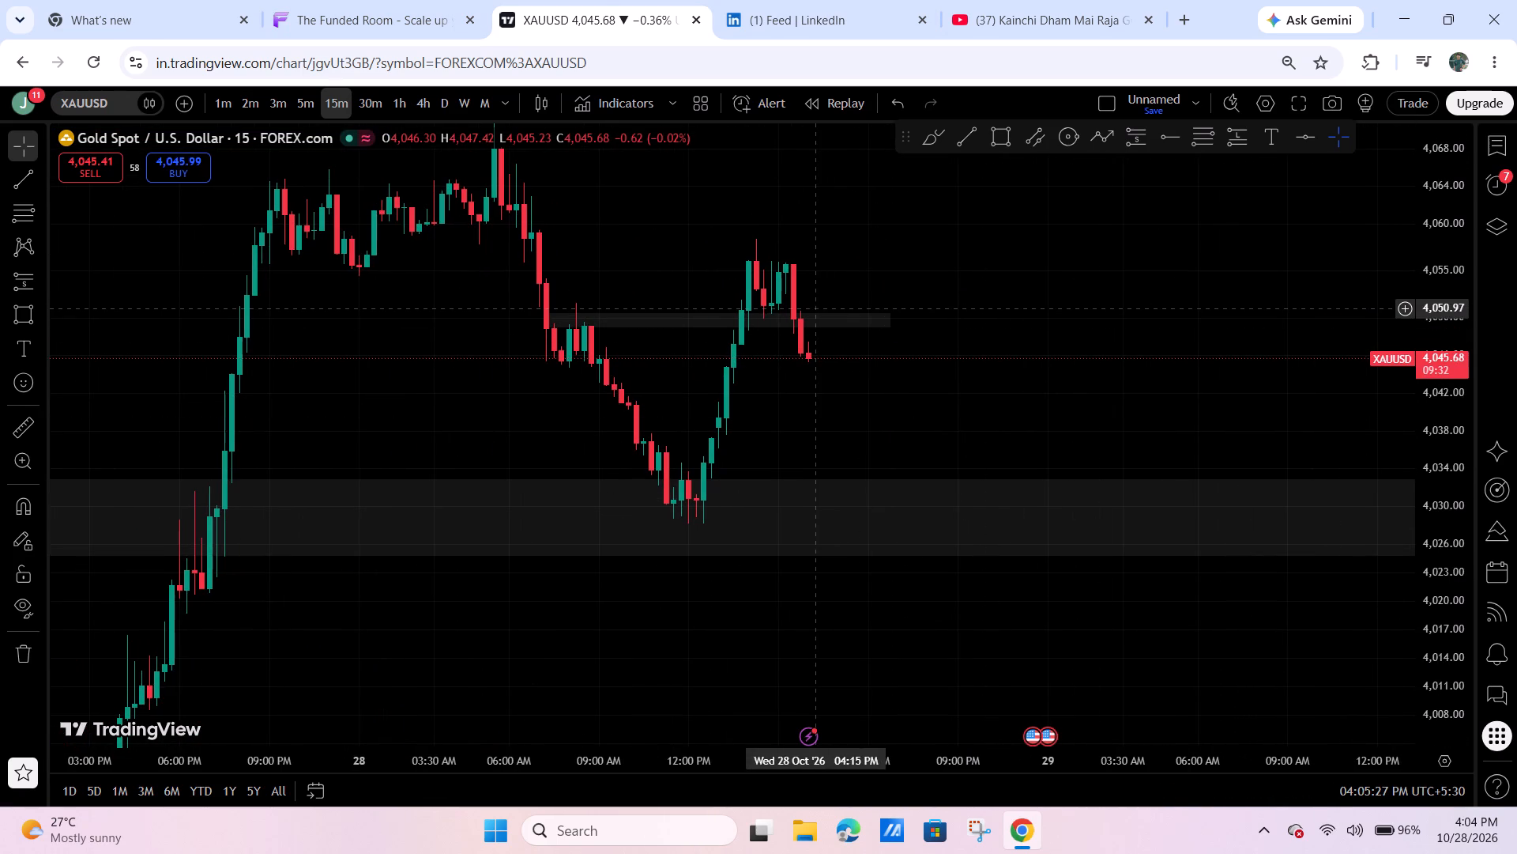
Switch to The Funded Room, set the XAU/USD chart to 5 minutes, and examine the open short against its stop and target.
left_click(412, 0)
left_click_drag(944, 507, 981, 518)
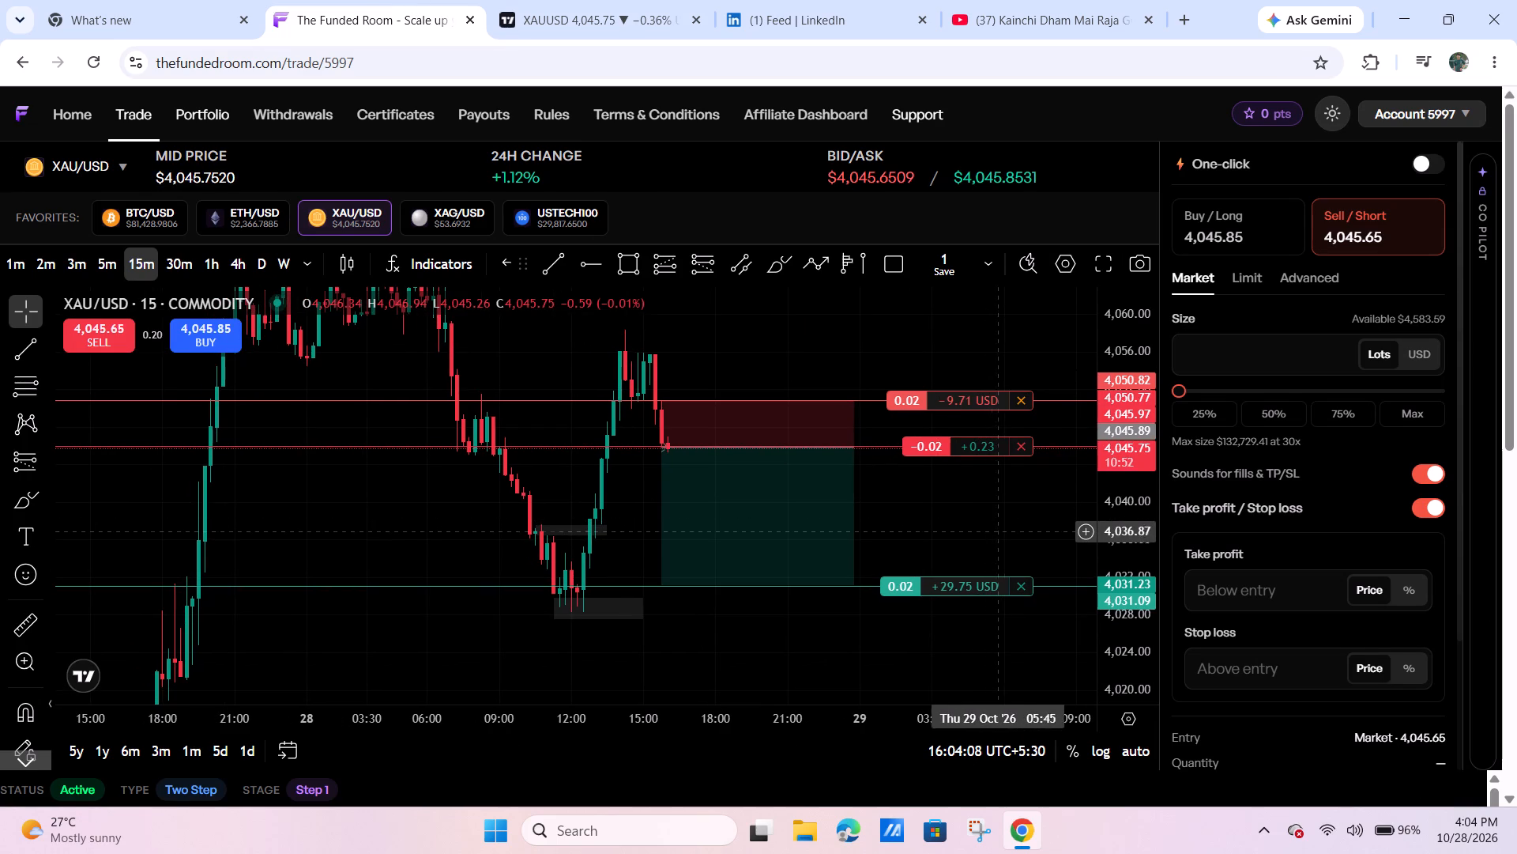
left_click(1009, 530)
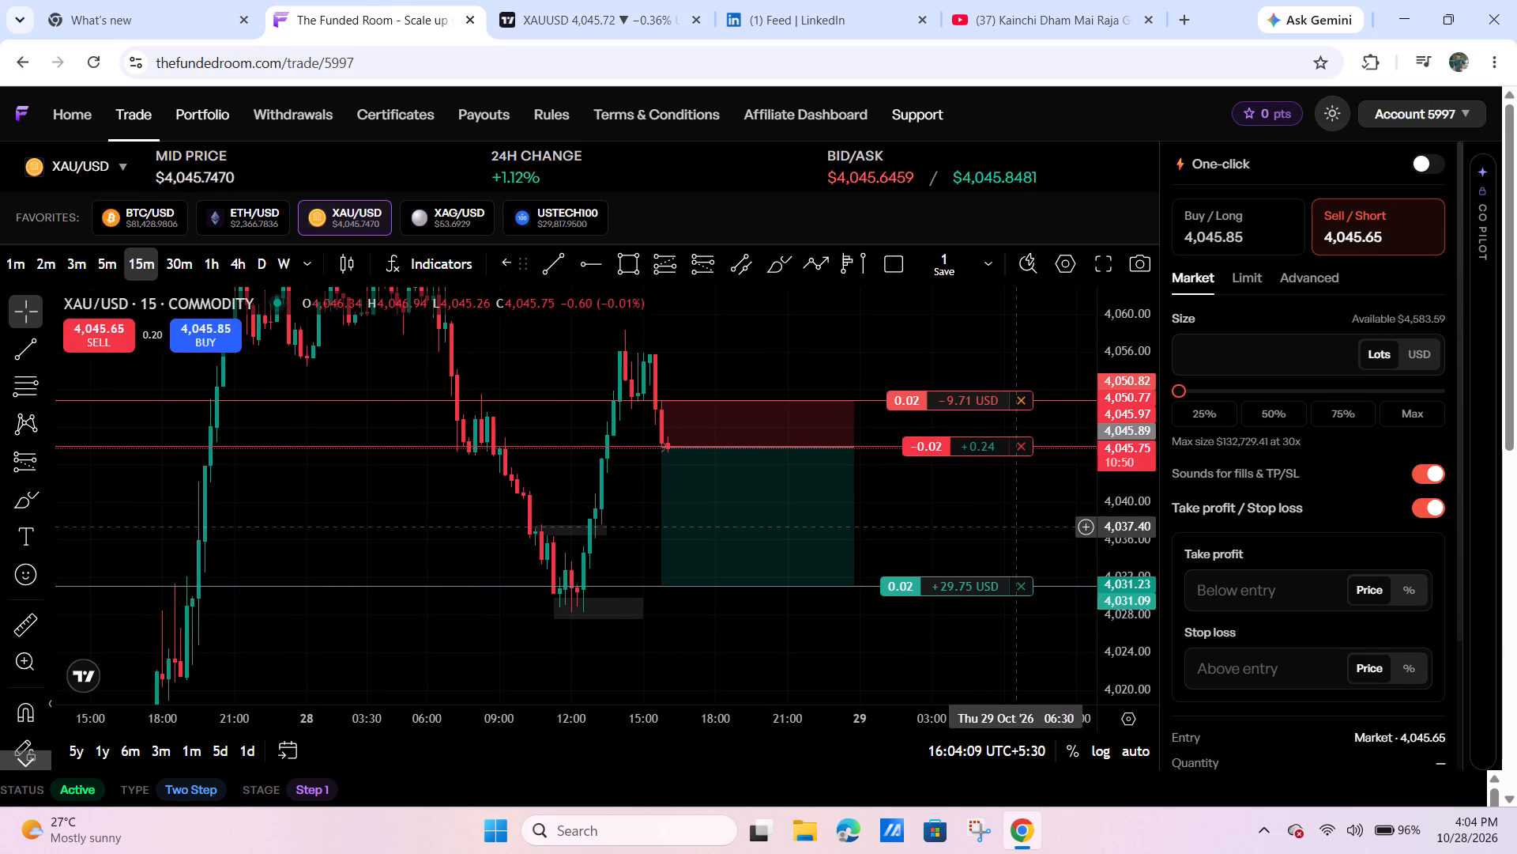
left_click(115, 266)
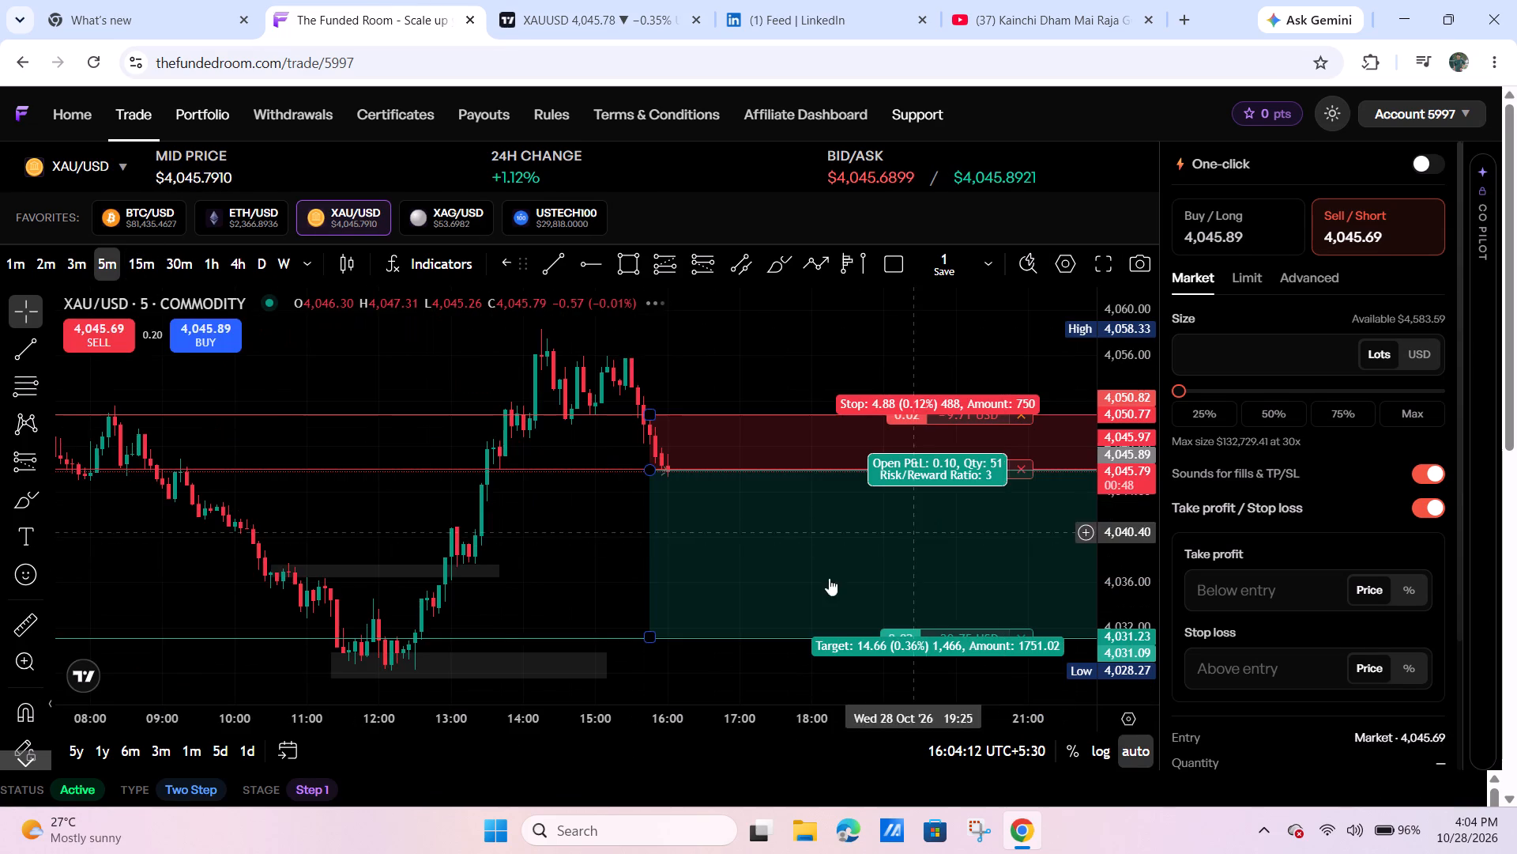
scroll(606, 578, "up", 5)
left_click_drag(1142, 368, 1124, 433)
left_click_drag(1001, 375, 784, 297)
scroll(932, 444, "down", 5)
left_click_drag(515, 515, 147, 492)
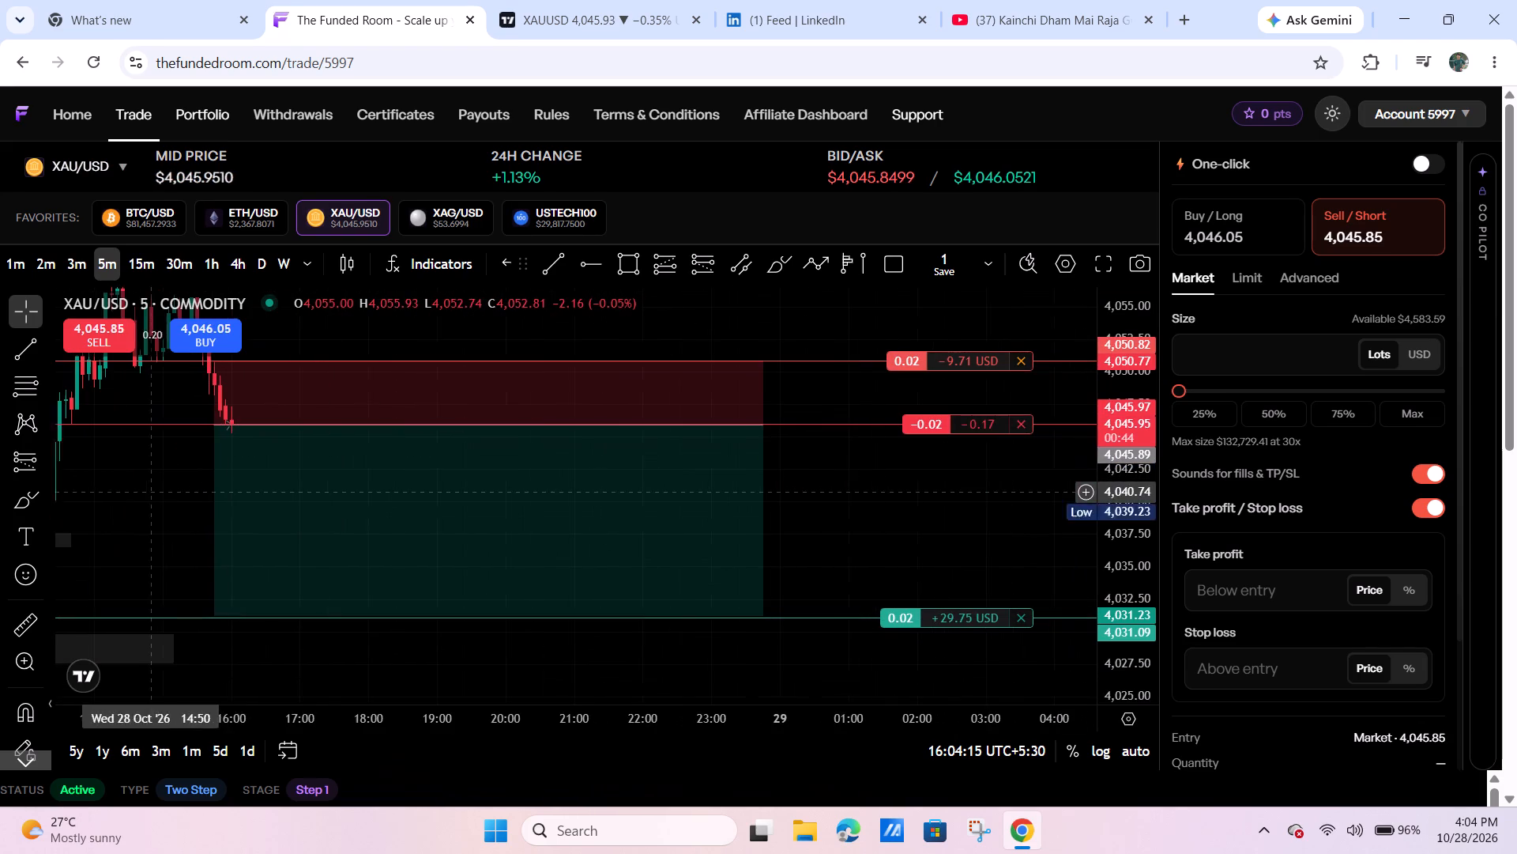
left_click_drag(147, 492, 147, 491)
left_click_drag(757, 424, 321, 430)
left_click_drag(489, 480, 1037, 474)
scroll(875, 501, "up", 6)
left_click_drag(758, 507, 969, 523)
scroll(950, 526, "down", 3)
left_click_drag(973, 511, 942, 512)
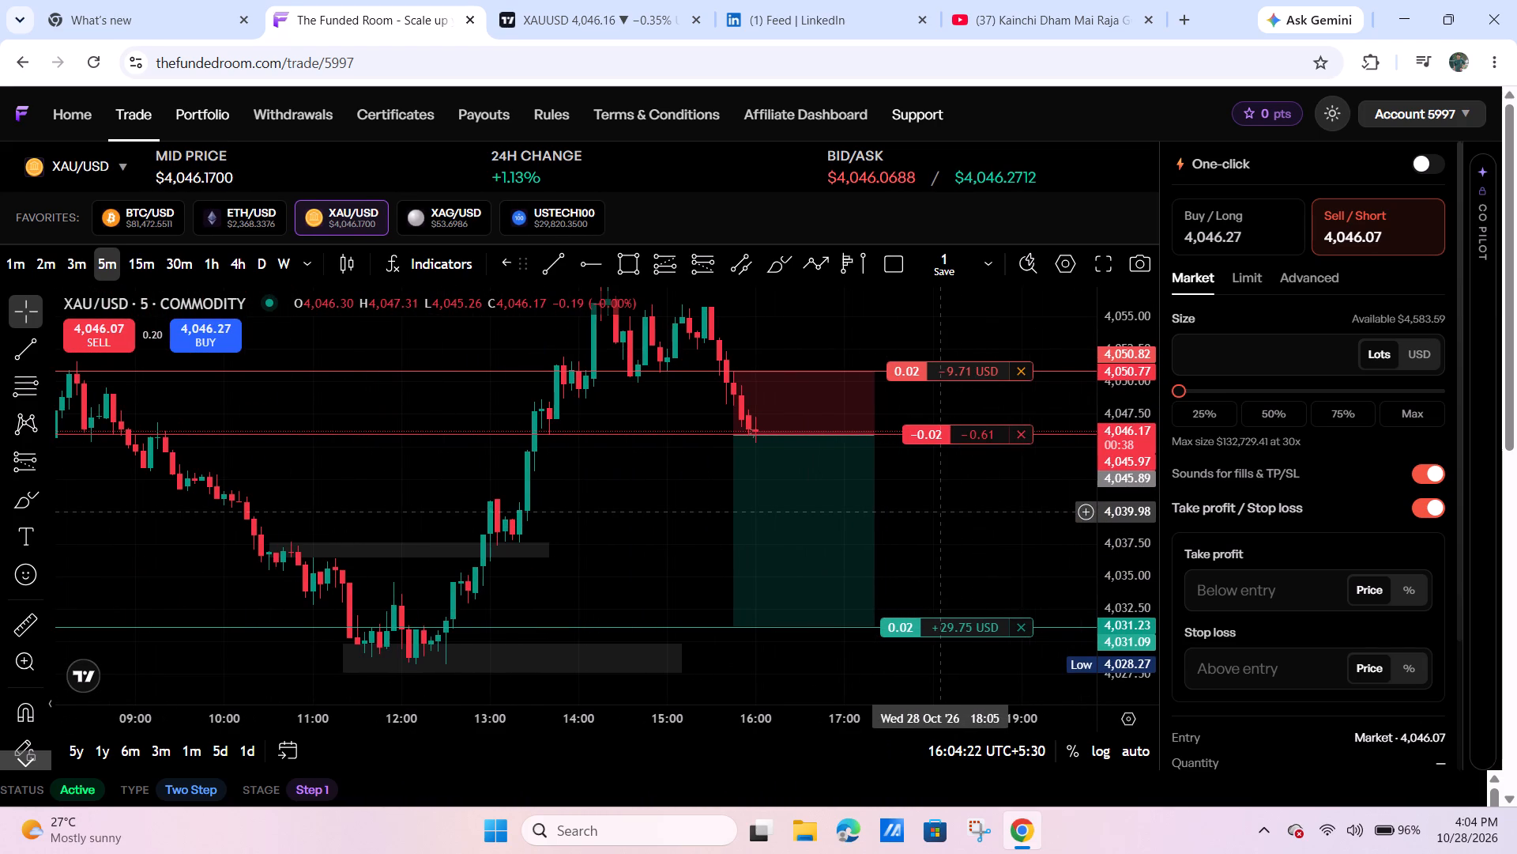
left_click_drag(944, 508, 1022, 488)
left_click_drag(1132, 397, 1099, 455)
left_click_drag(1052, 464, 917, 457)
scroll(924, 492, "down", 2)
scroll(950, 497, "up", 2)
left_click_drag(924, 492, 955, 502)
Set The Funded Room chart to 15 minutes and check the open short's entry, stop and target against recent swings.
left_click(134, 259)
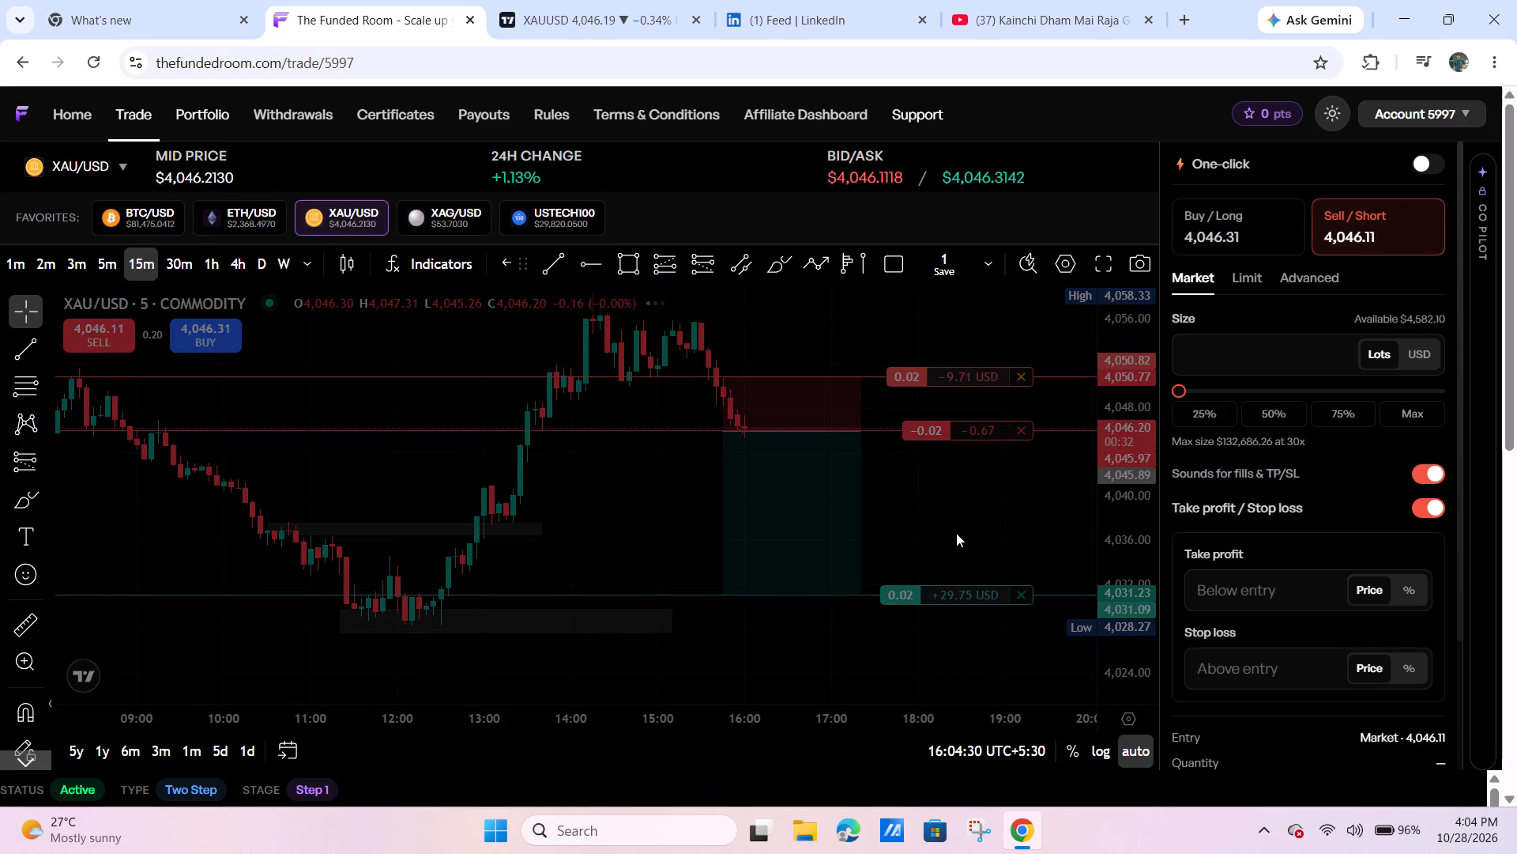
left_click_drag(1131, 639, 1127, 311)
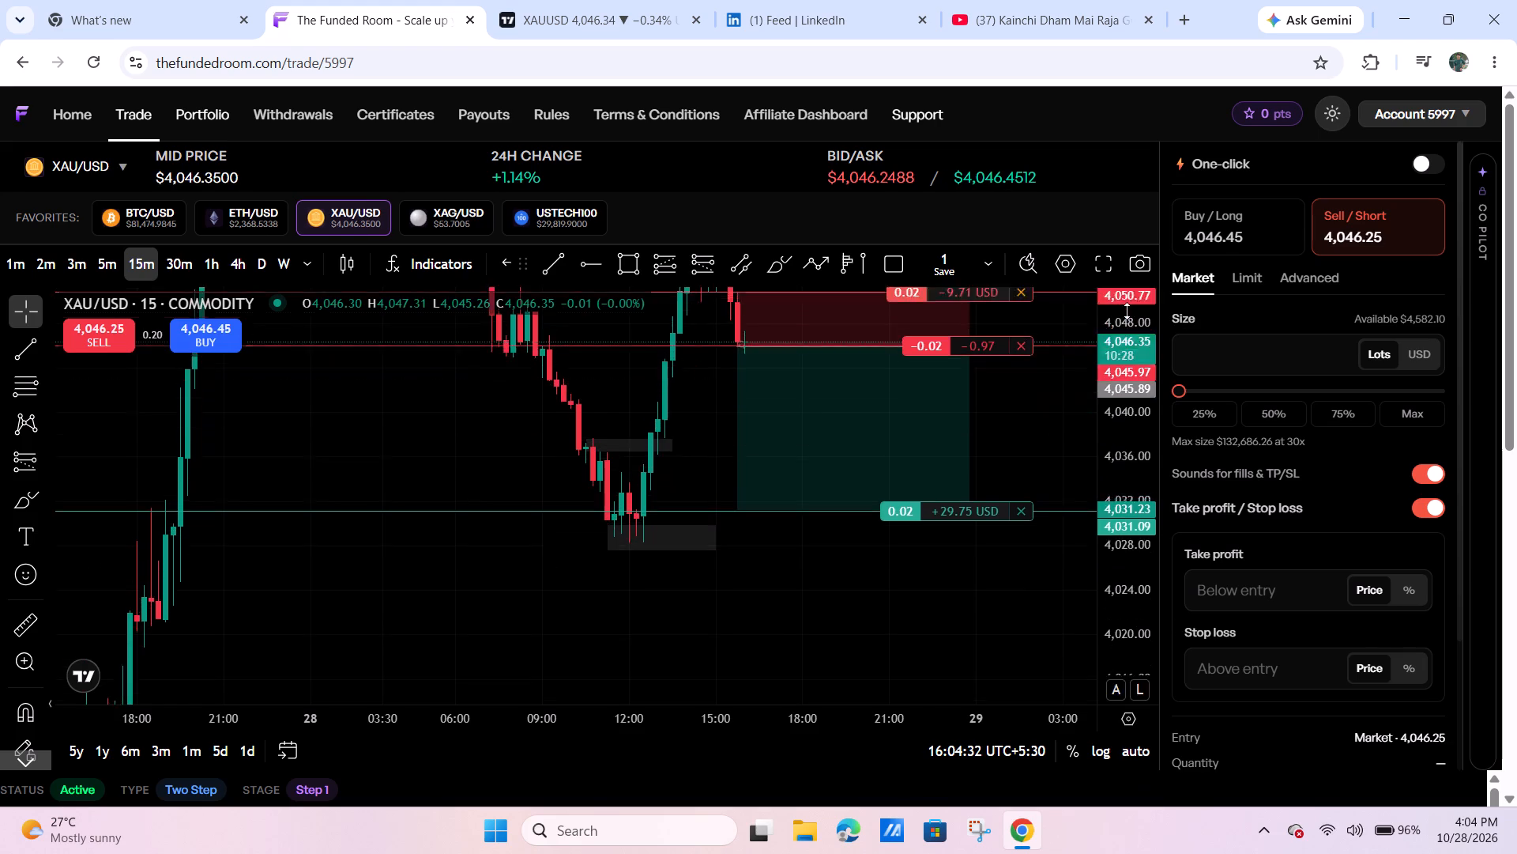
left_click_drag(1127, 311, 1124, 259)
left_click_drag(1075, 376, 1041, 606)
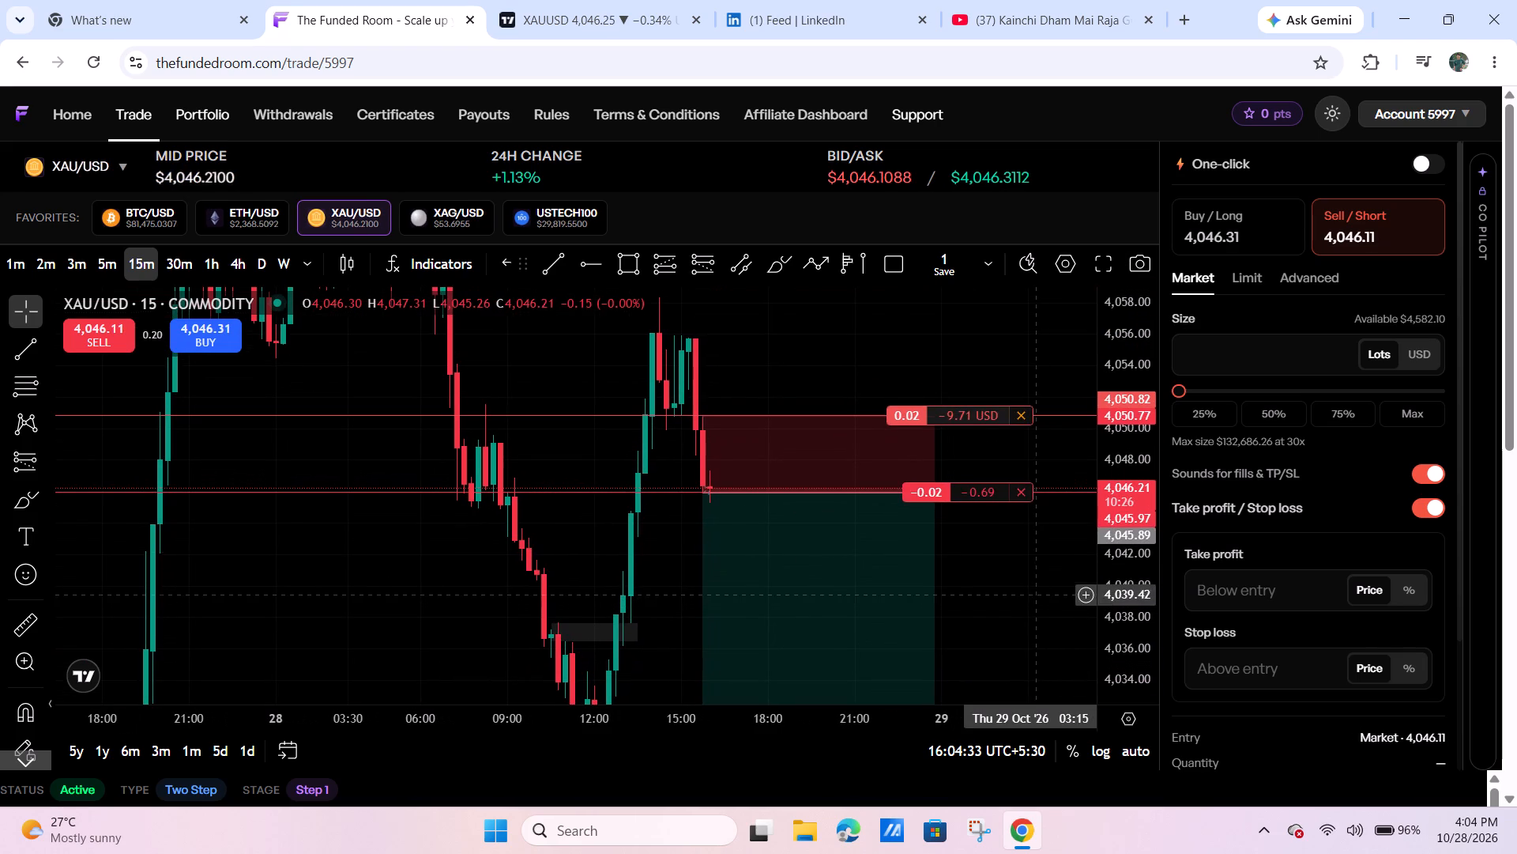
left_click_drag(1133, 372, 1090, 529)
left_click_drag(1047, 542, 984, 538)
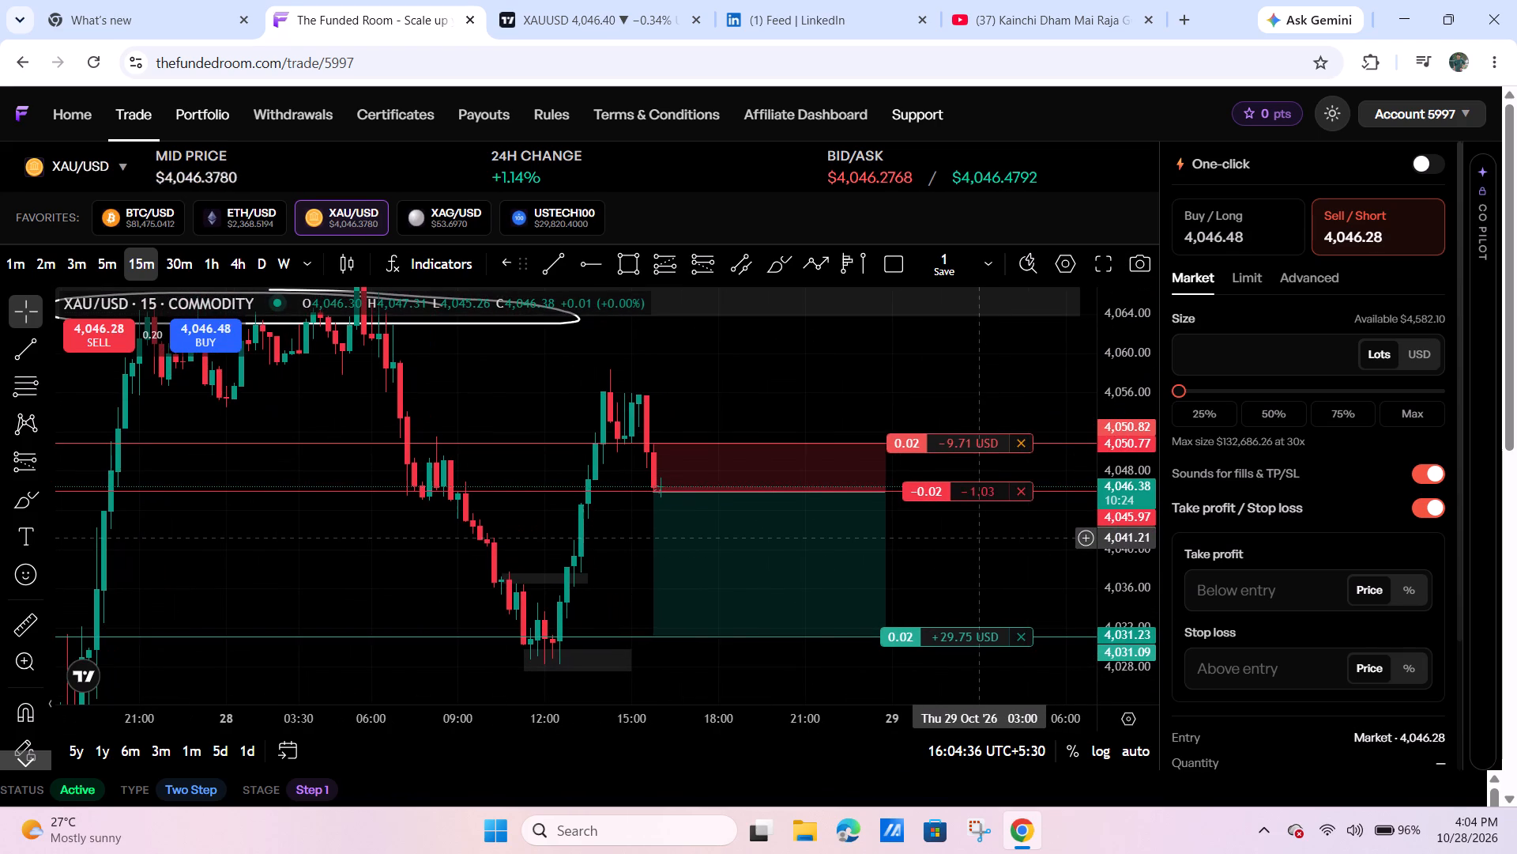
left_click_drag(997, 545, 1007, 542)
scroll(1003, 547, "up", 3)
left_click_drag(1000, 546, 1029, 535)
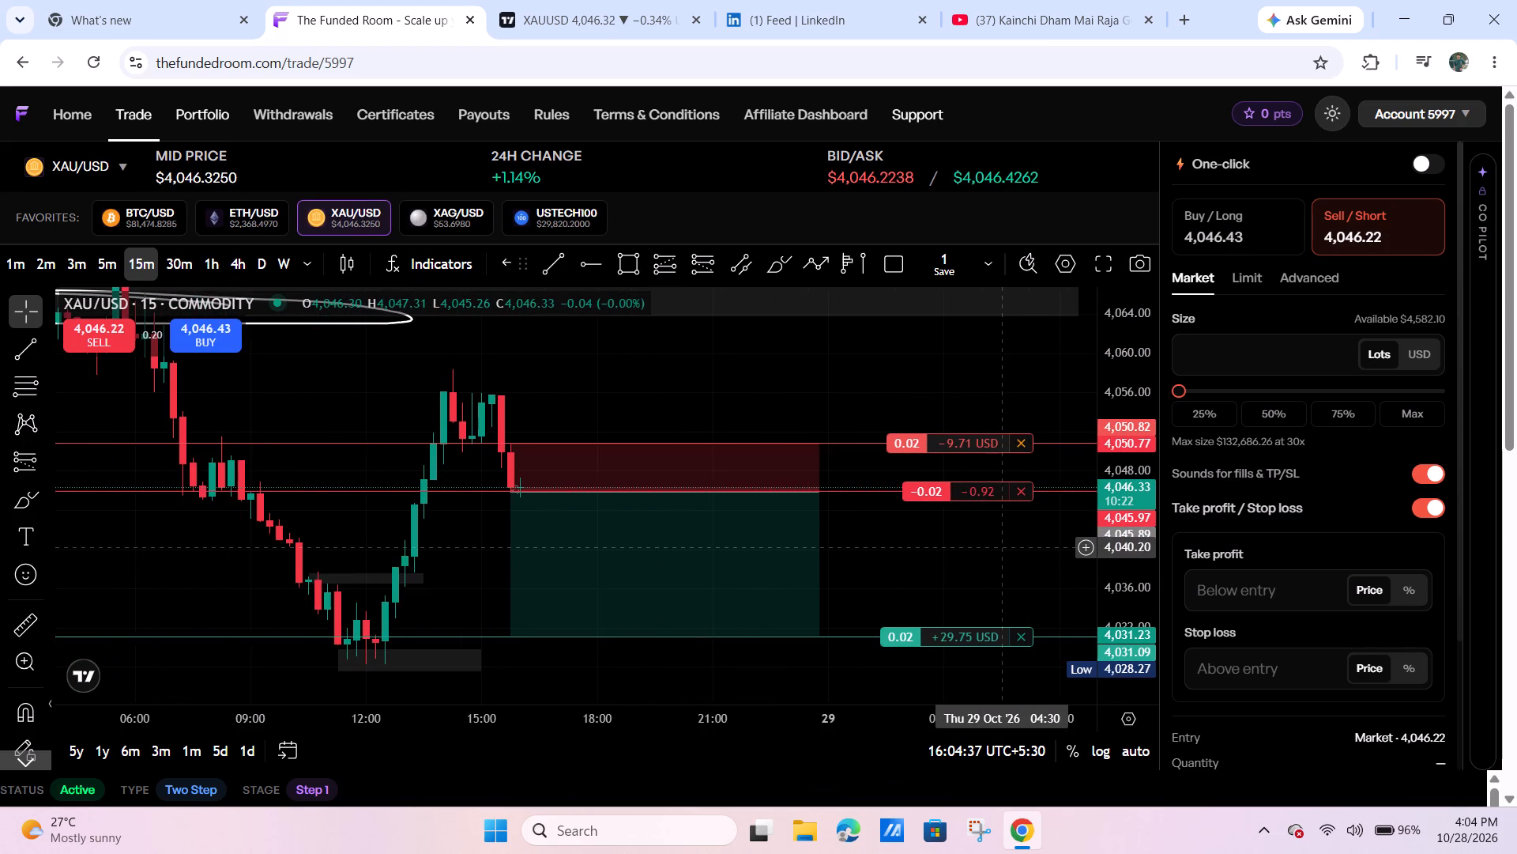
left_click_drag(1029, 535, 1057, 522)
left_click_drag(1110, 561, 1063, 545)
left_click_drag(1006, 548, 1056, 512)
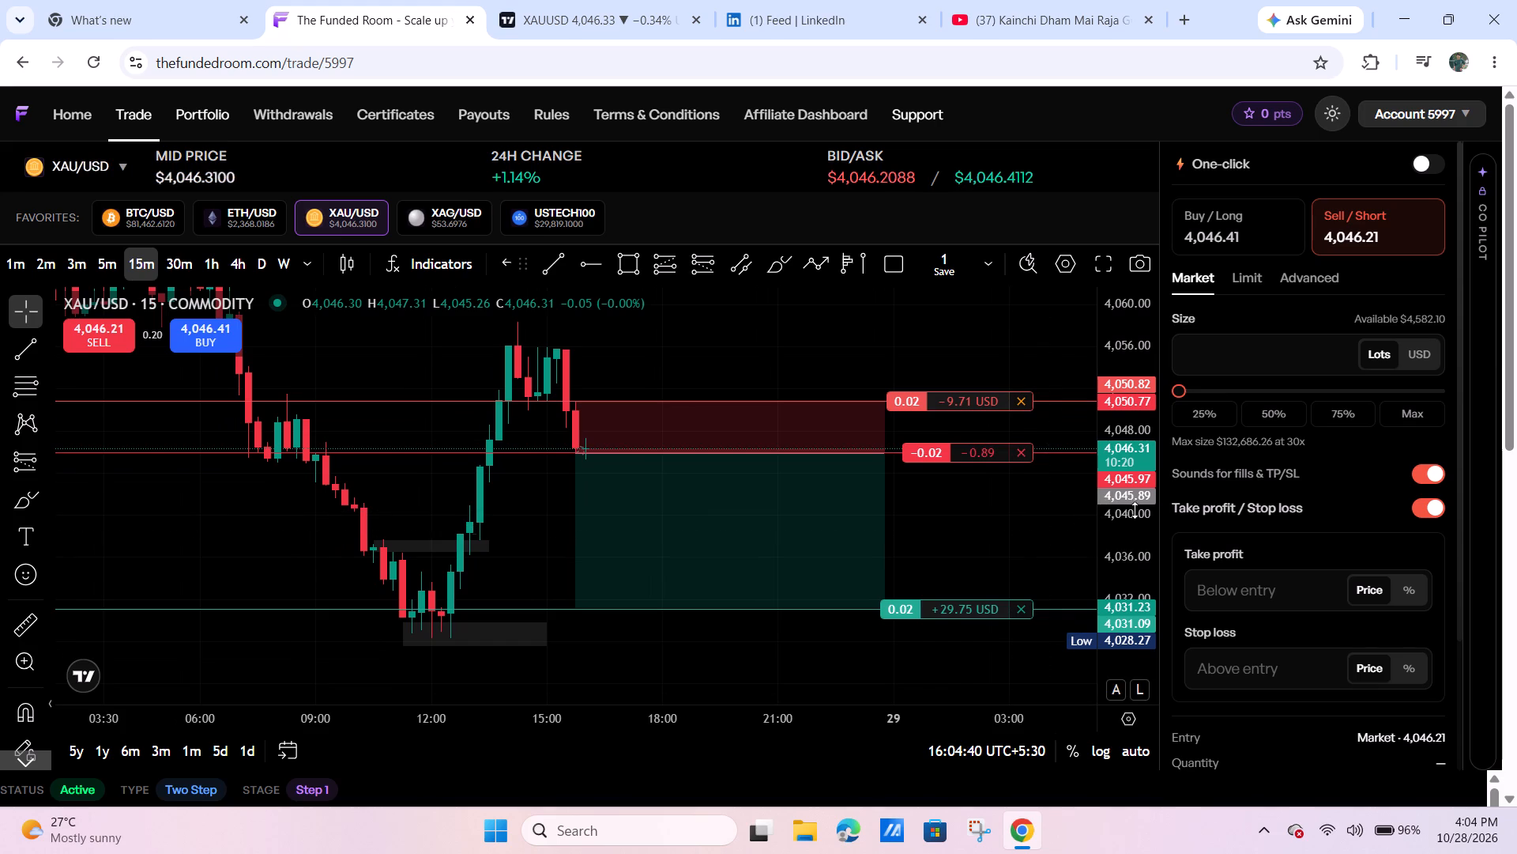
left_click_drag(1131, 489, 1105, 524)
left_click_drag(1056, 534, 1037, 516)
Return to the TradingView chart, set it to 1 hour, and examine the latest decline and rebound against both lower zones.
left_click(521, 0)
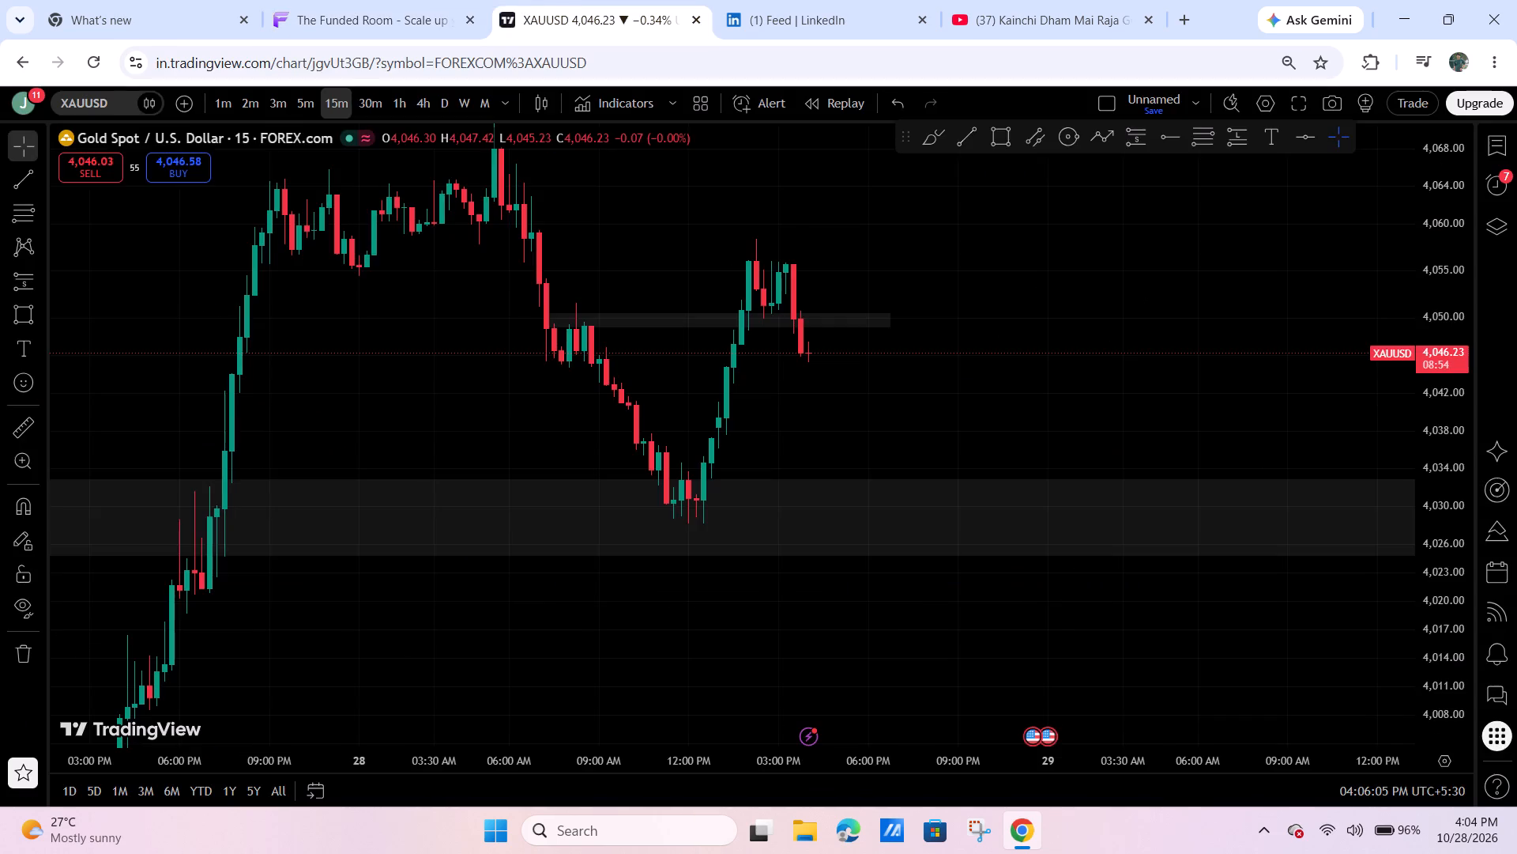
left_click_drag(856, 451, 1205, 481)
scroll(1205, 481, "up", 3)
left_click_drag(1193, 450, 1084, 504)
scroll(1090, 505, "down", 6)
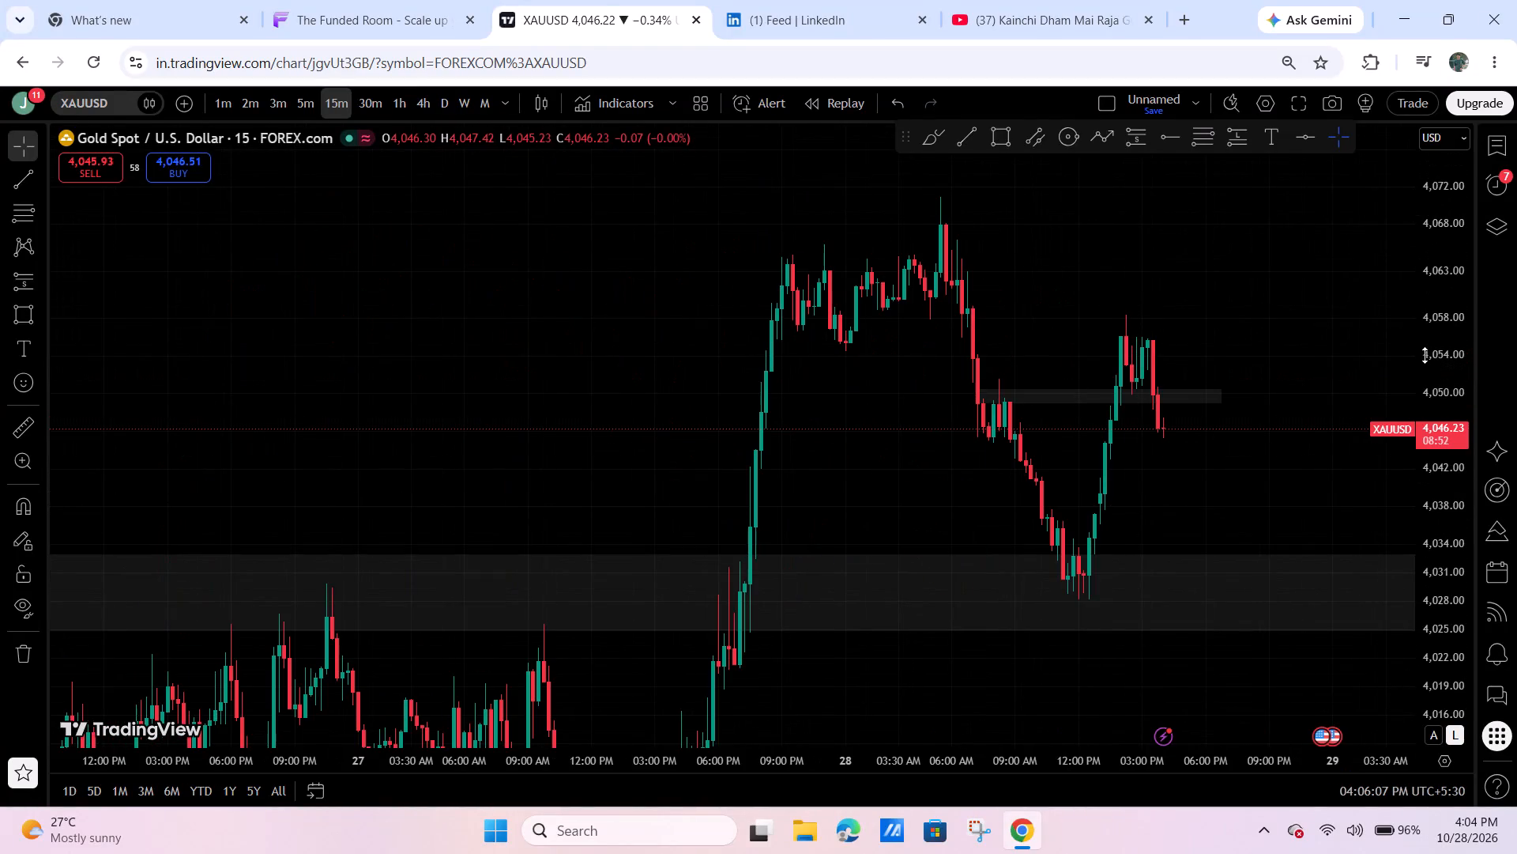
left_click_drag(1440, 342, 1417, 453)
left_click_drag(1366, 458, 1224, 421)
scroll(1188, 402, "down", 4)
left_click(401, 98)
scroll(1214, 444, "down", 1)
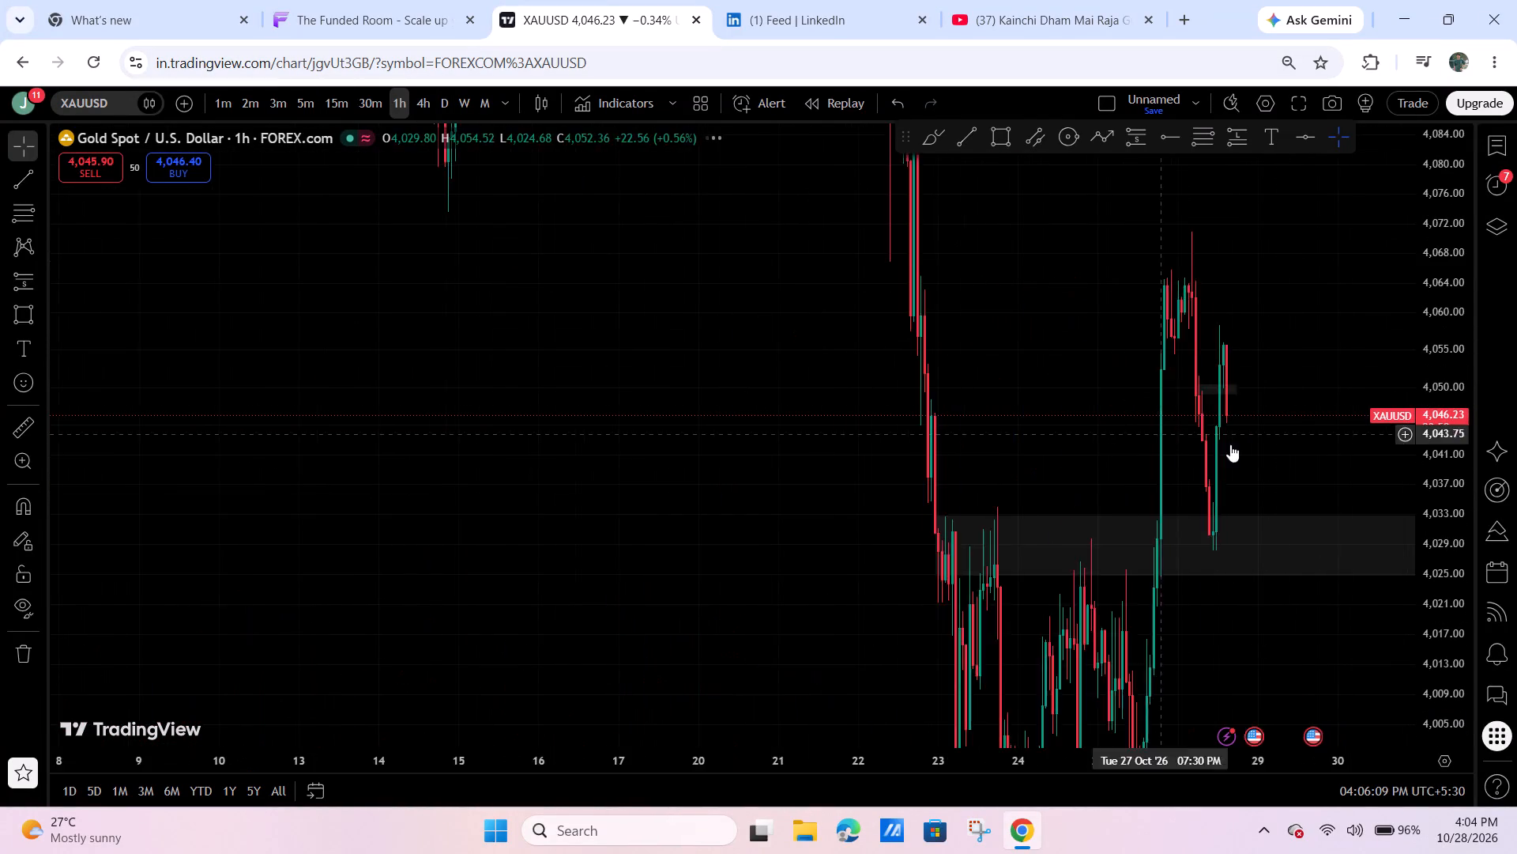
scroll(1230, 444, "down", 2)
left_click_drag(1453, 161, 1399, 694)
scroll(1180, 544, "up", 6)
left_click_drag(1269, 513, 1309, 517)
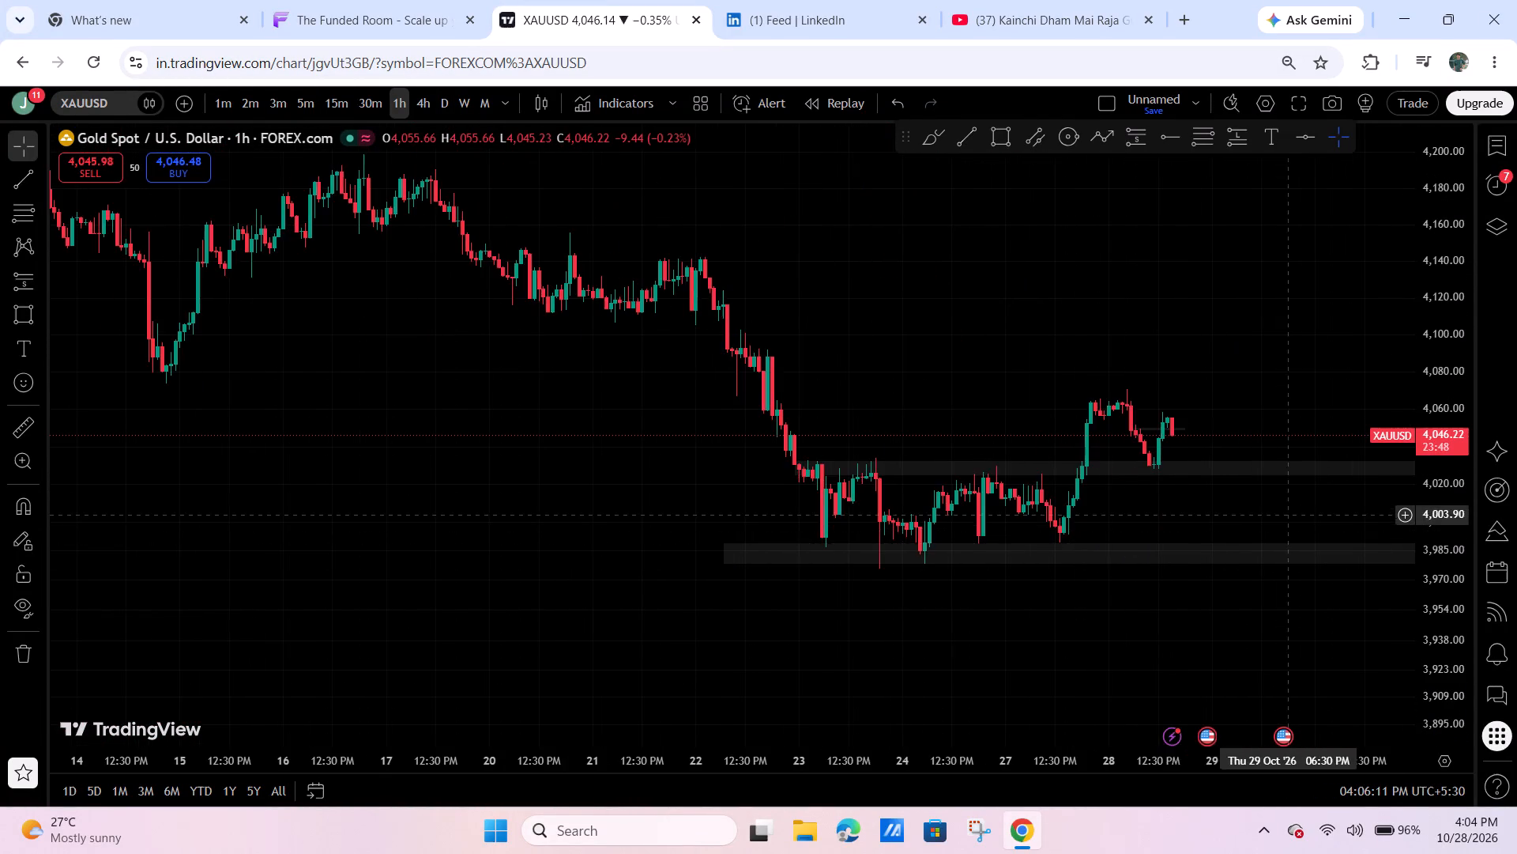
left_click_drag(1309, 517, 1365, 522)
left_click_drag(1446, 625, 1422, 322)
left_click_drag(1304, 383, 1110, 319)
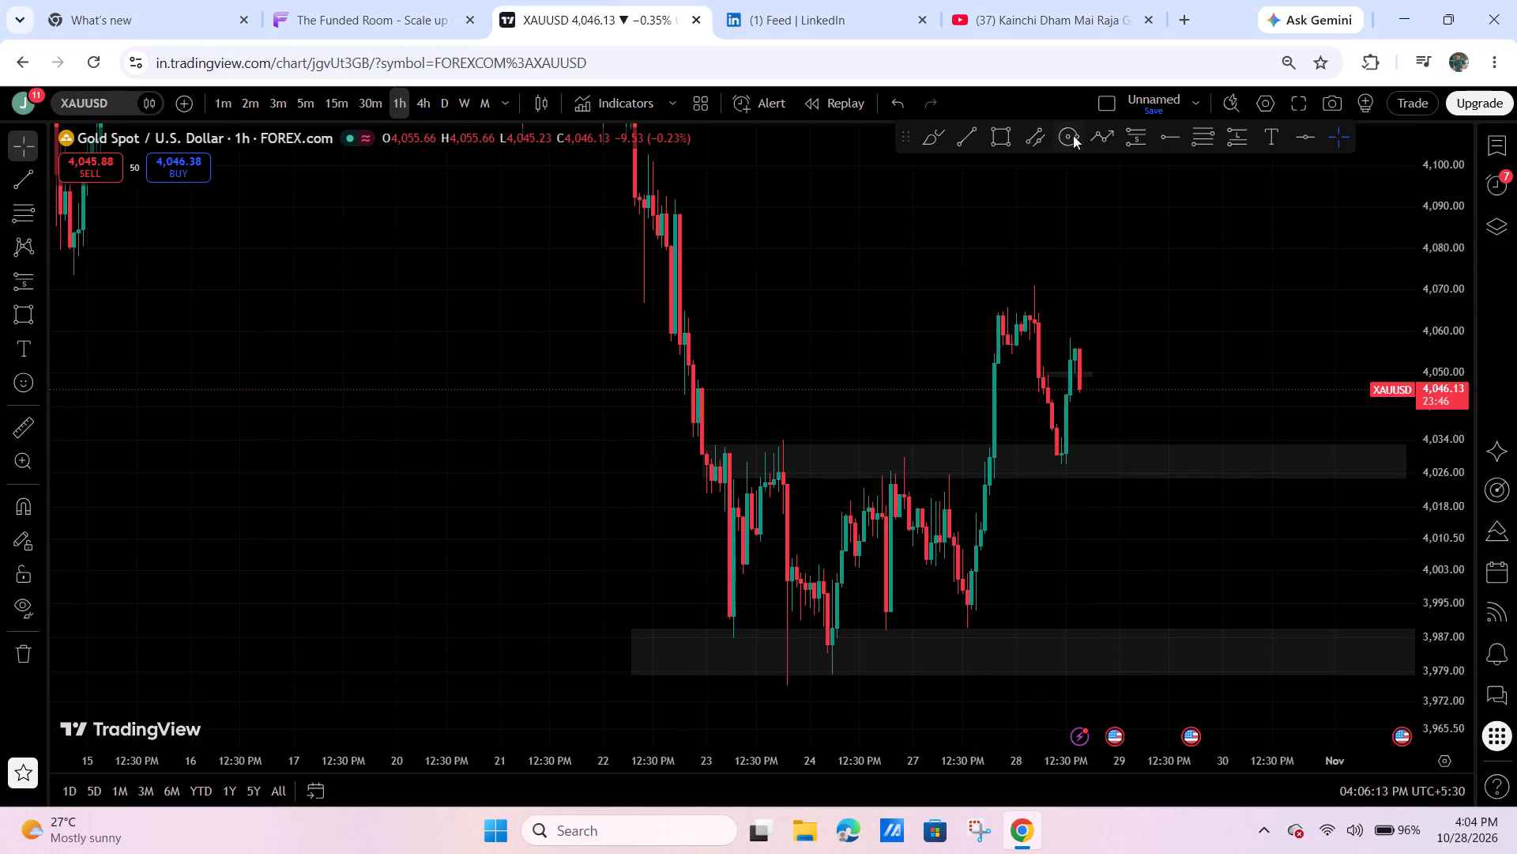
Trace the 1-hour swings from the 22 October drop with the Path tool, ending with a projected fall to about 4,026.
left_click(1084, 131)
left_click(1101, 133)
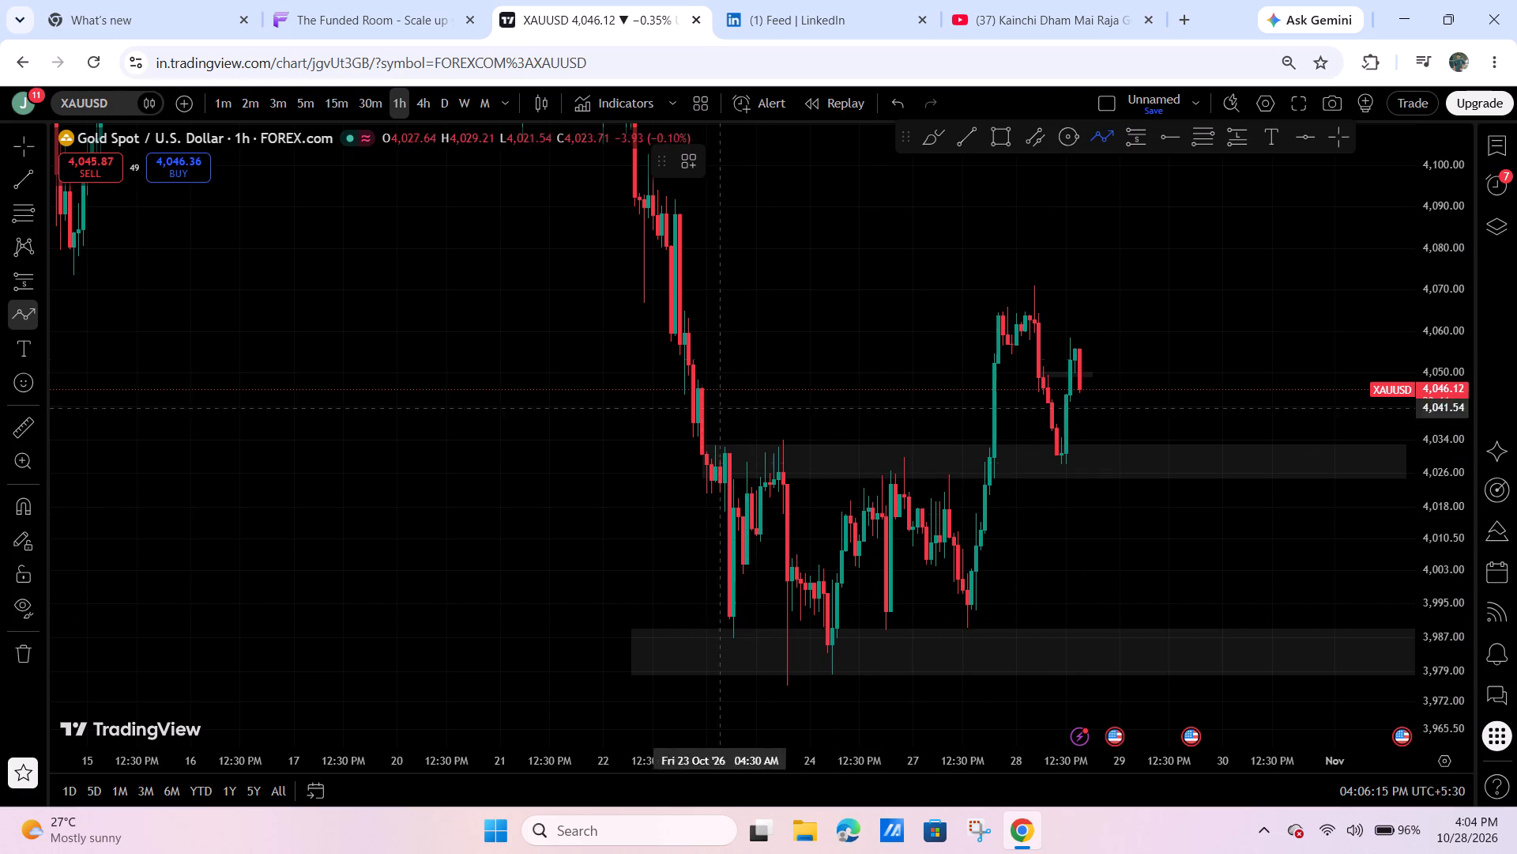
left_click(666, 230)
left_click_drag(730, 641, 737, 625)
left_click(777, 455)
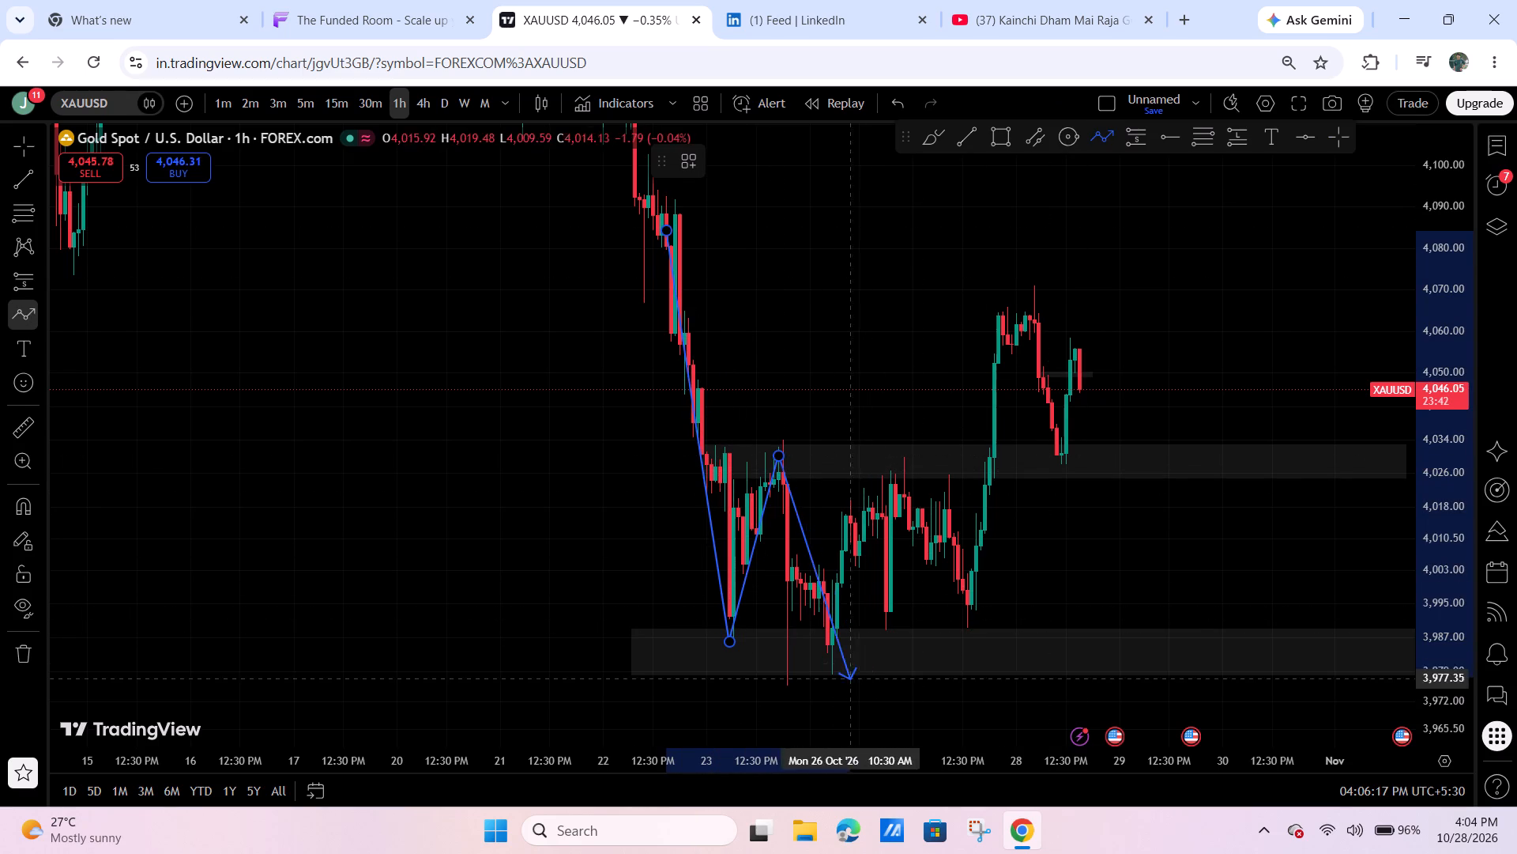
left_click_drag(840, 675, 853, 660)
left_click(884, 478)
left_click_drag(889, 635, 894, 622)
left_click_drag(928, 480, 928, 487)
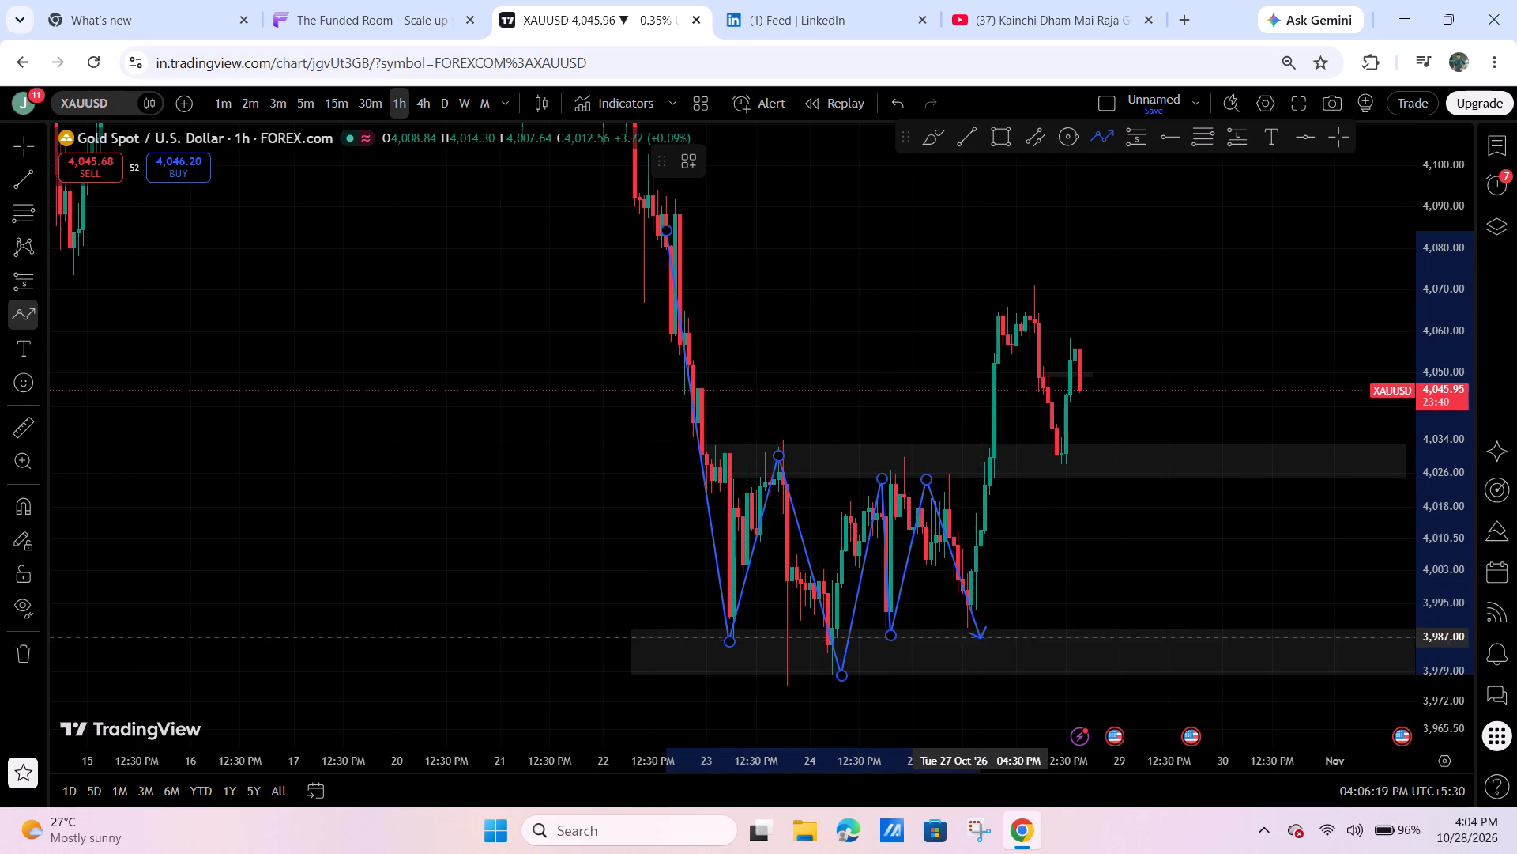
left_click(984, 640)
left_click(1018, 282)
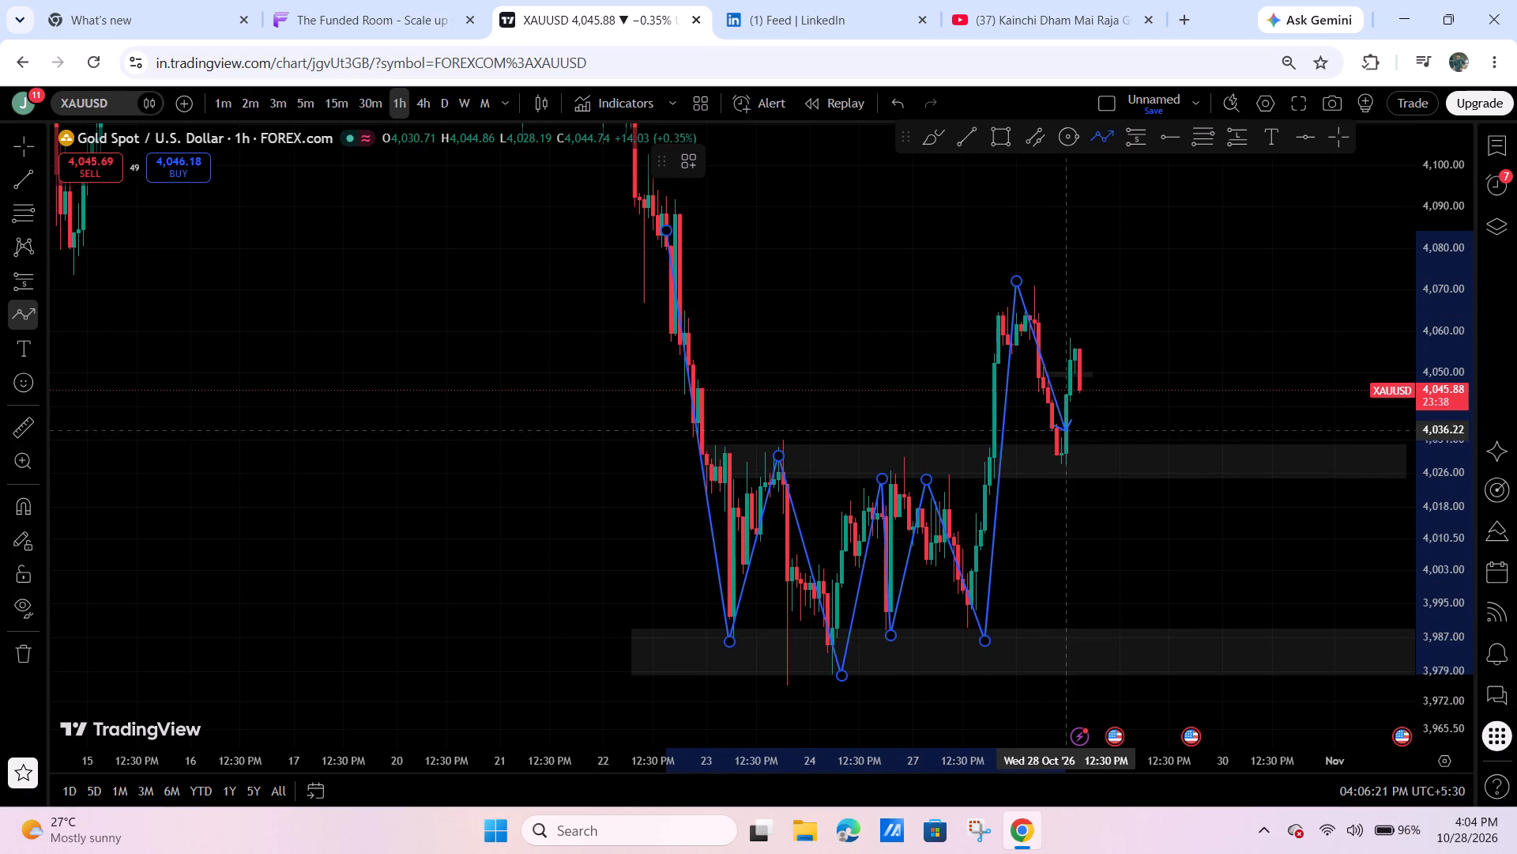
left_click(1066, 482)
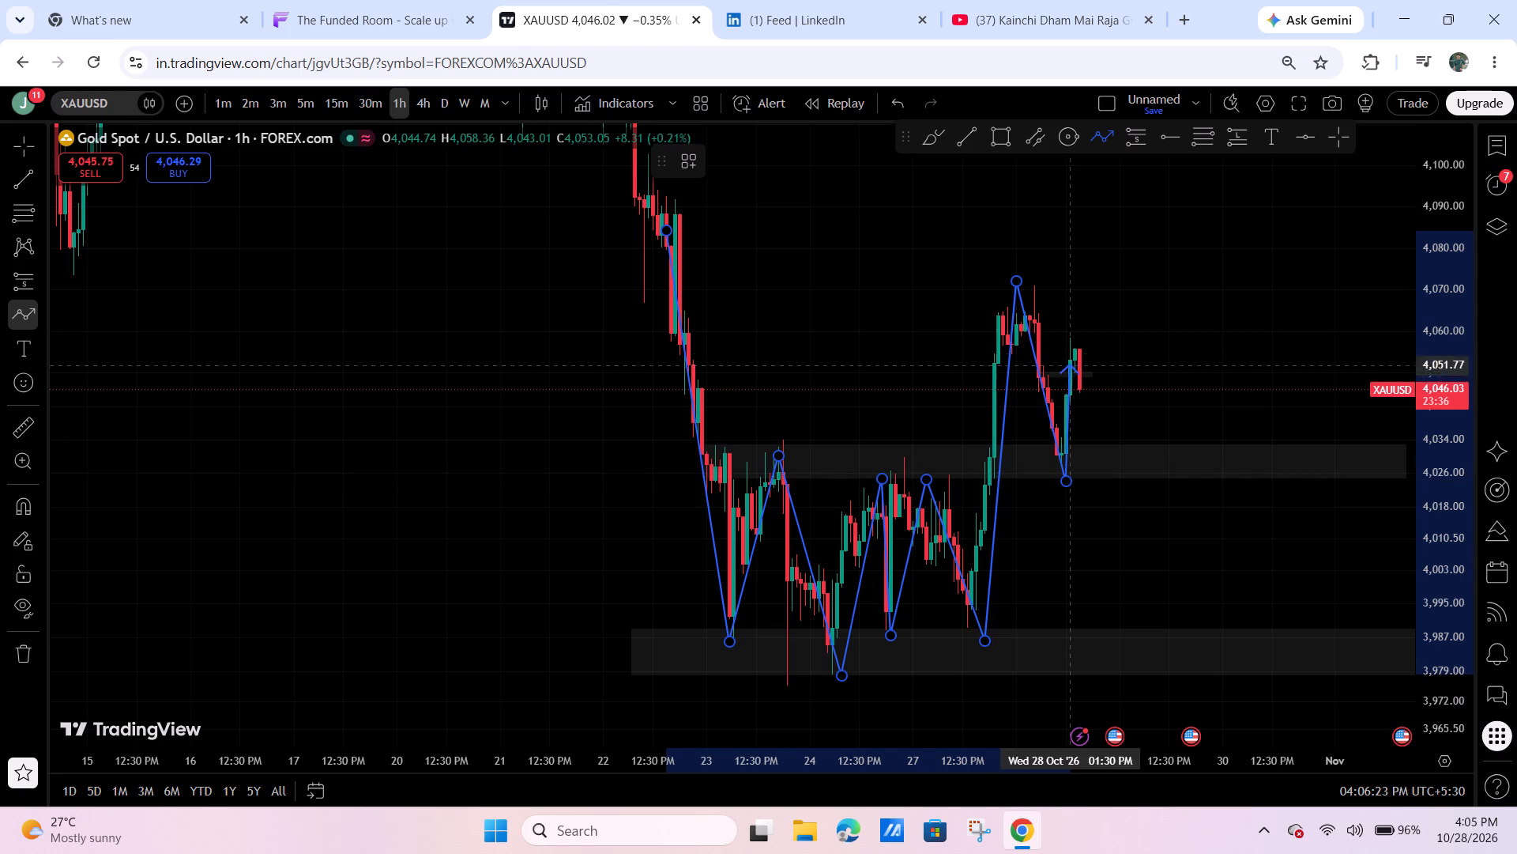
left_click(1074, 342)
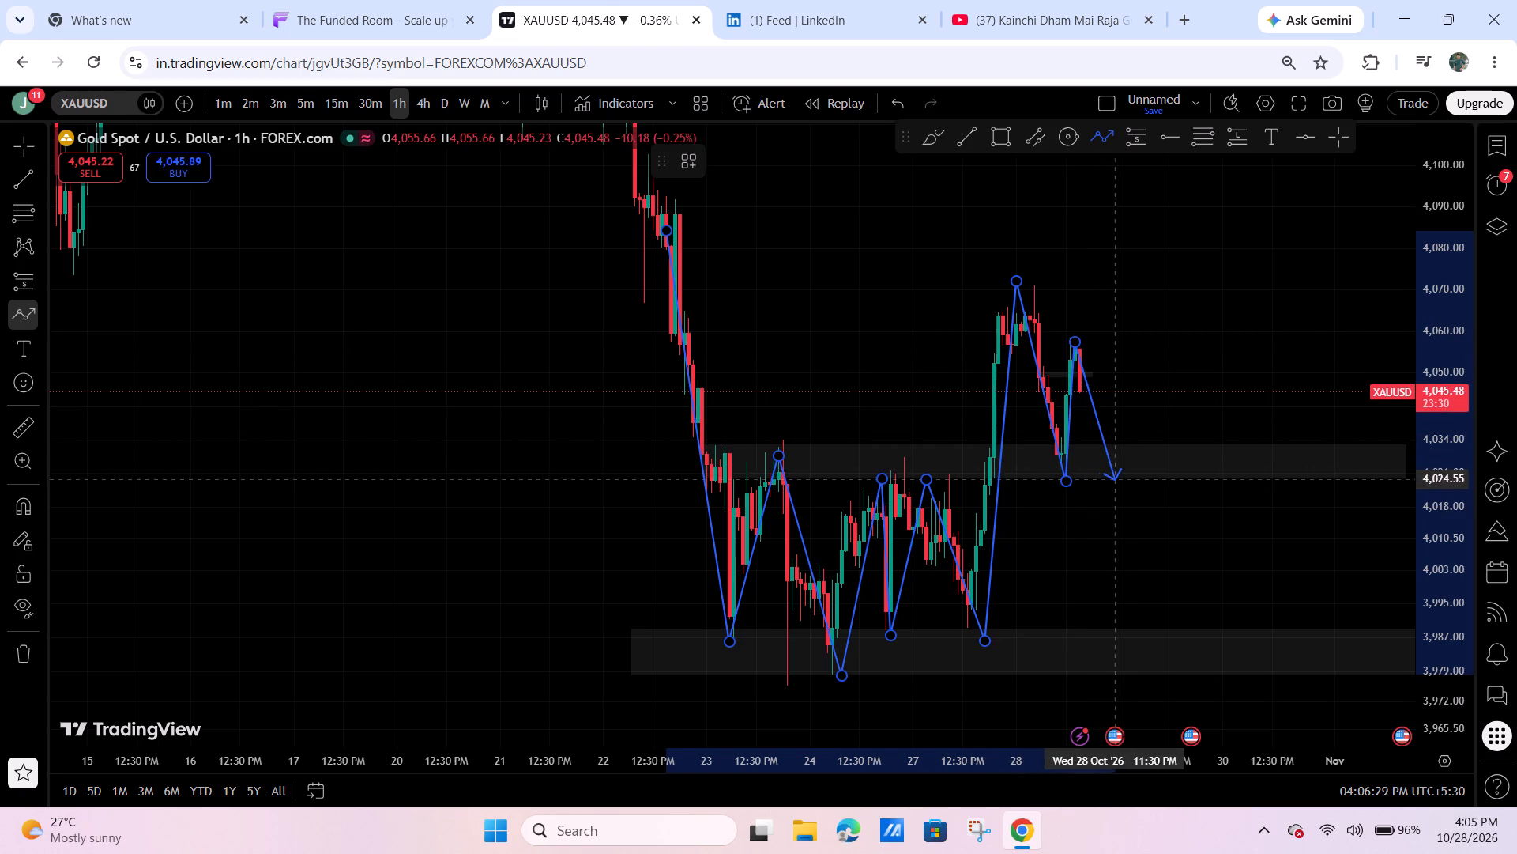
double_click(1098, 470)
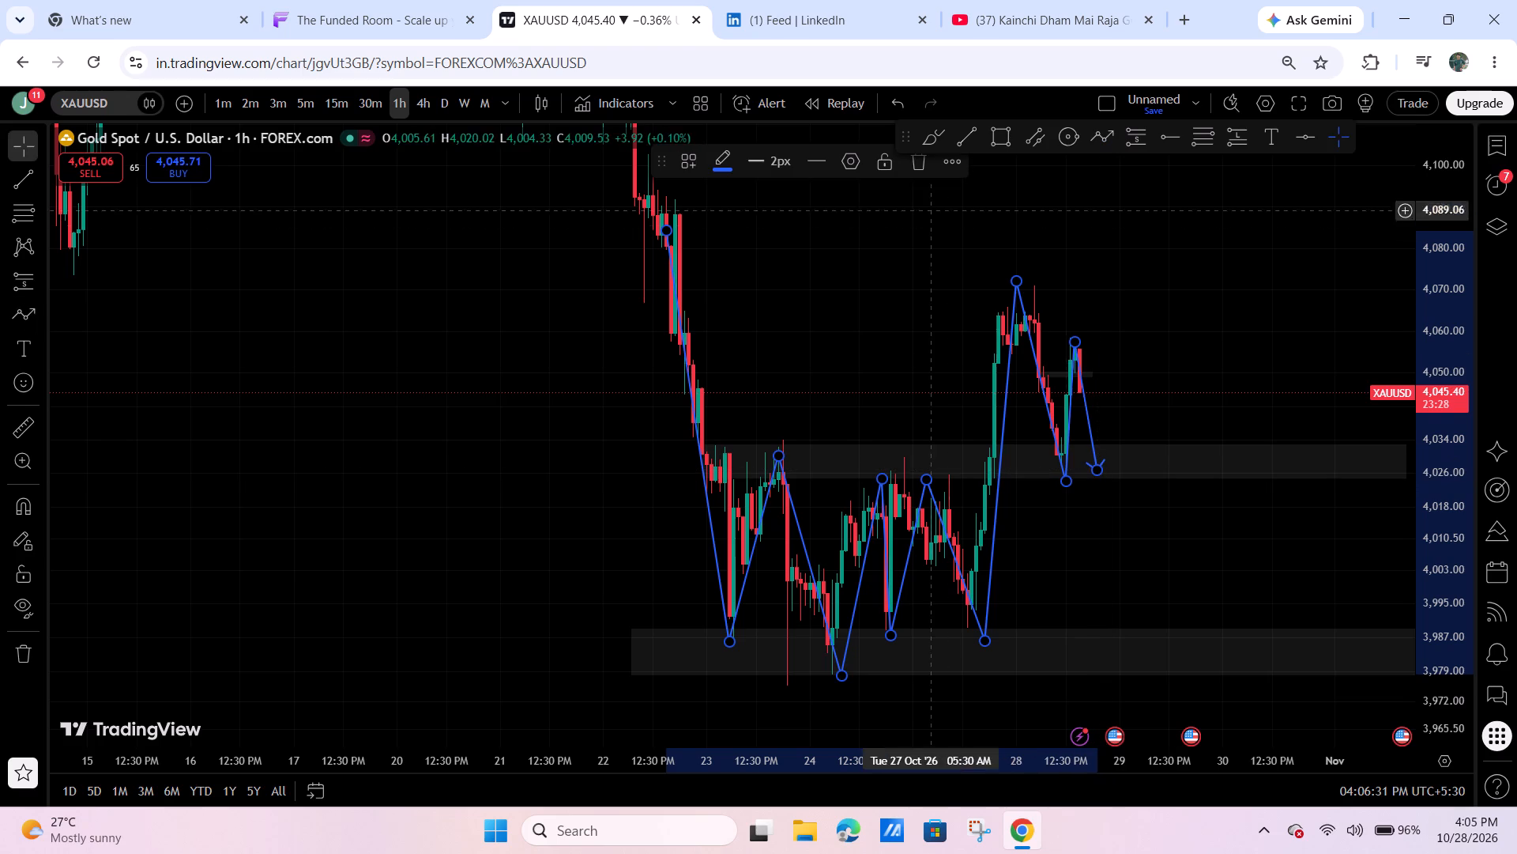
Delete the 1-hour swing path traced on the XAU/USD chart.
left_click(904, 164)
Bring up the watchlist and load the US Dollar Index (DXY) chart from it.
scroll(1097, 369, "up", 6)
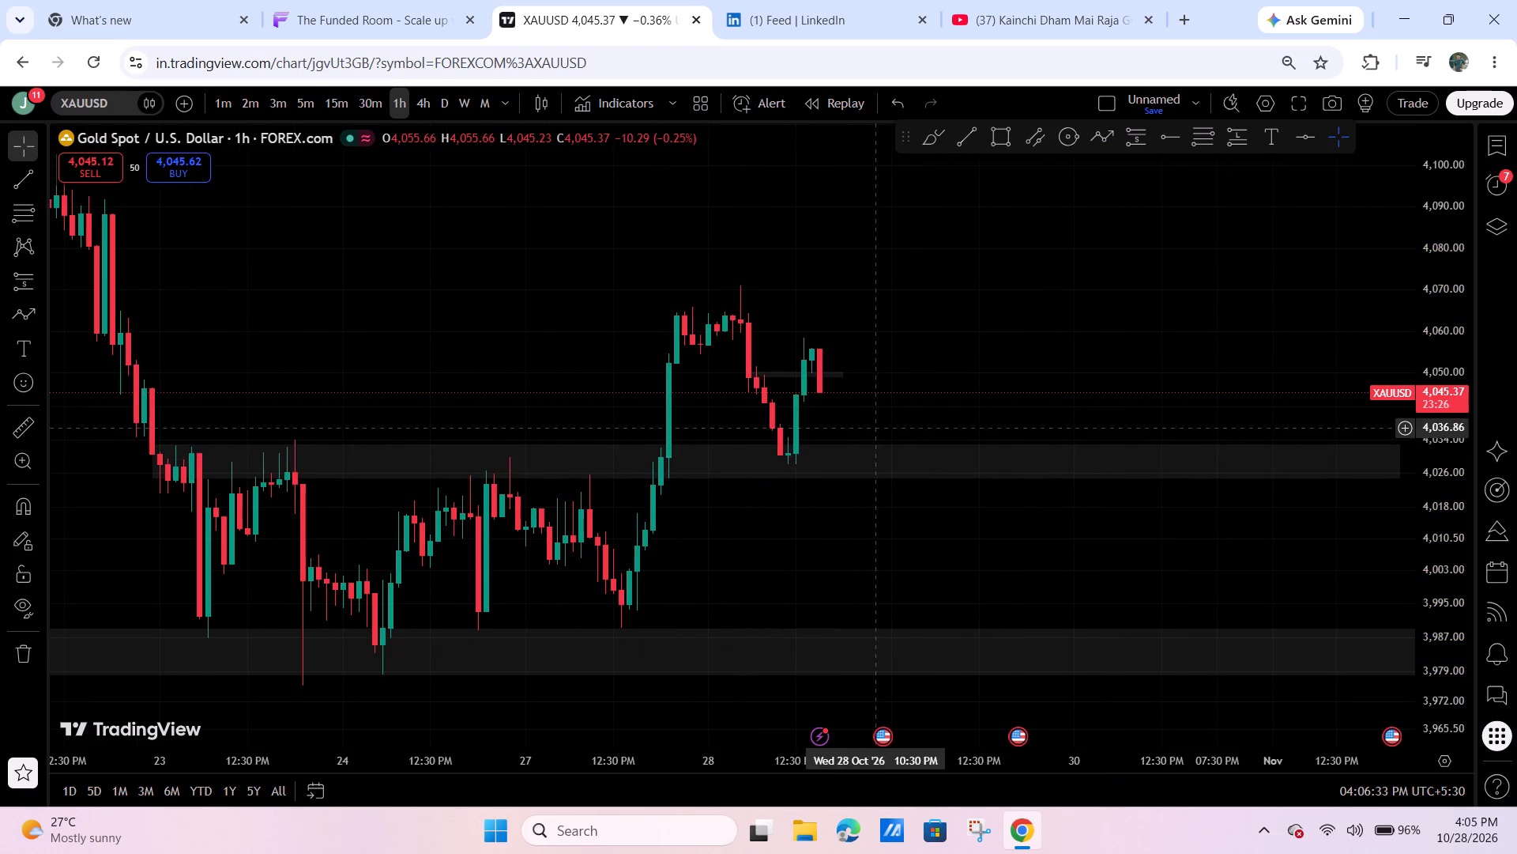
left_click_drag(885, 425, 1003, 404)
left_click(1515, 149)
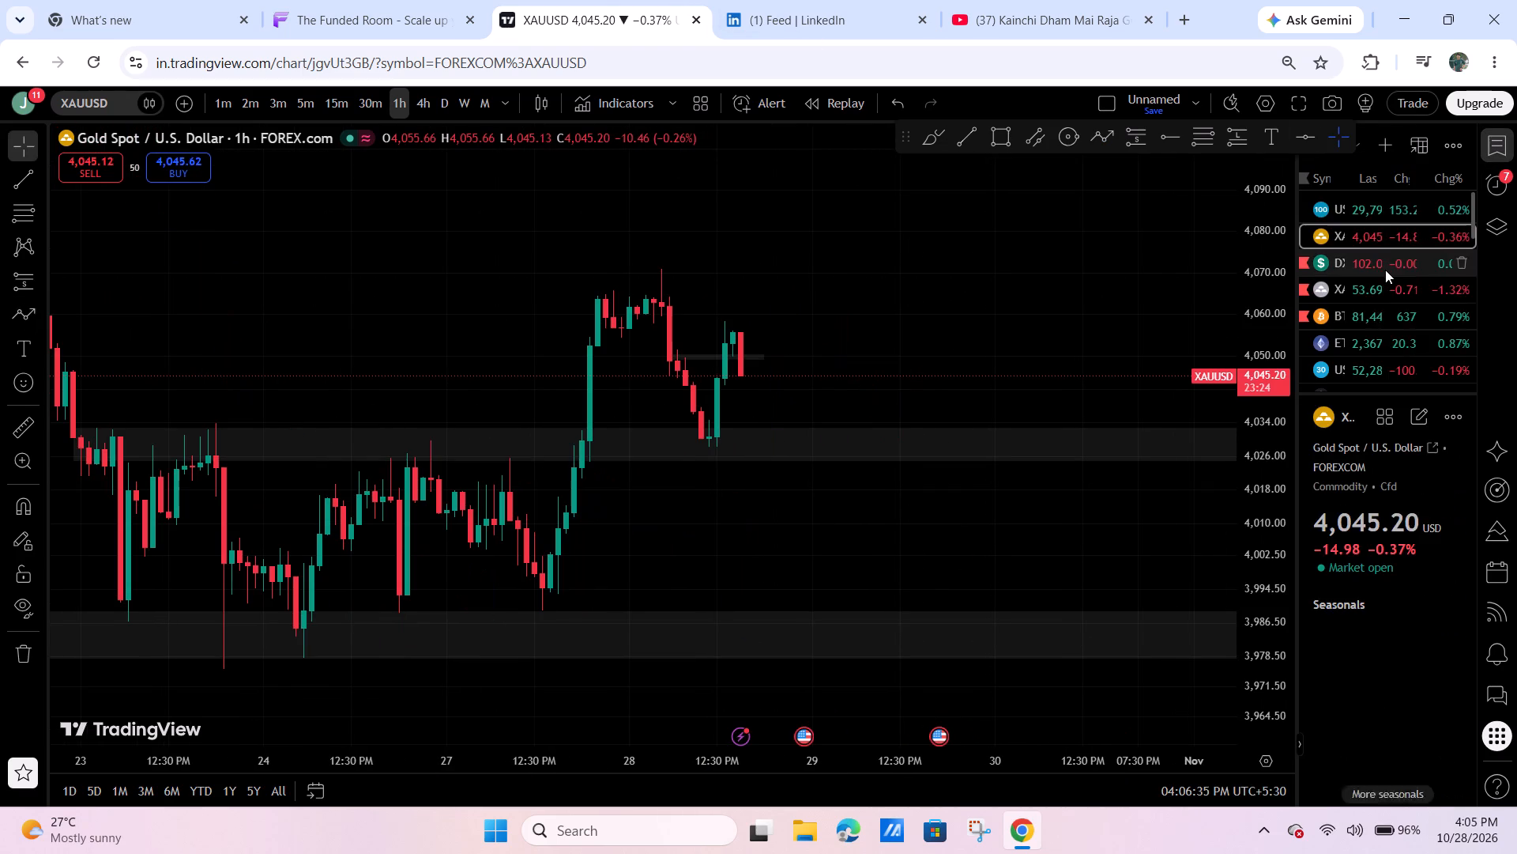
left_click(1384, 265)
Remove all the old drawings from the DXY chart.
left_click_drag(890, 470, 933, 549)
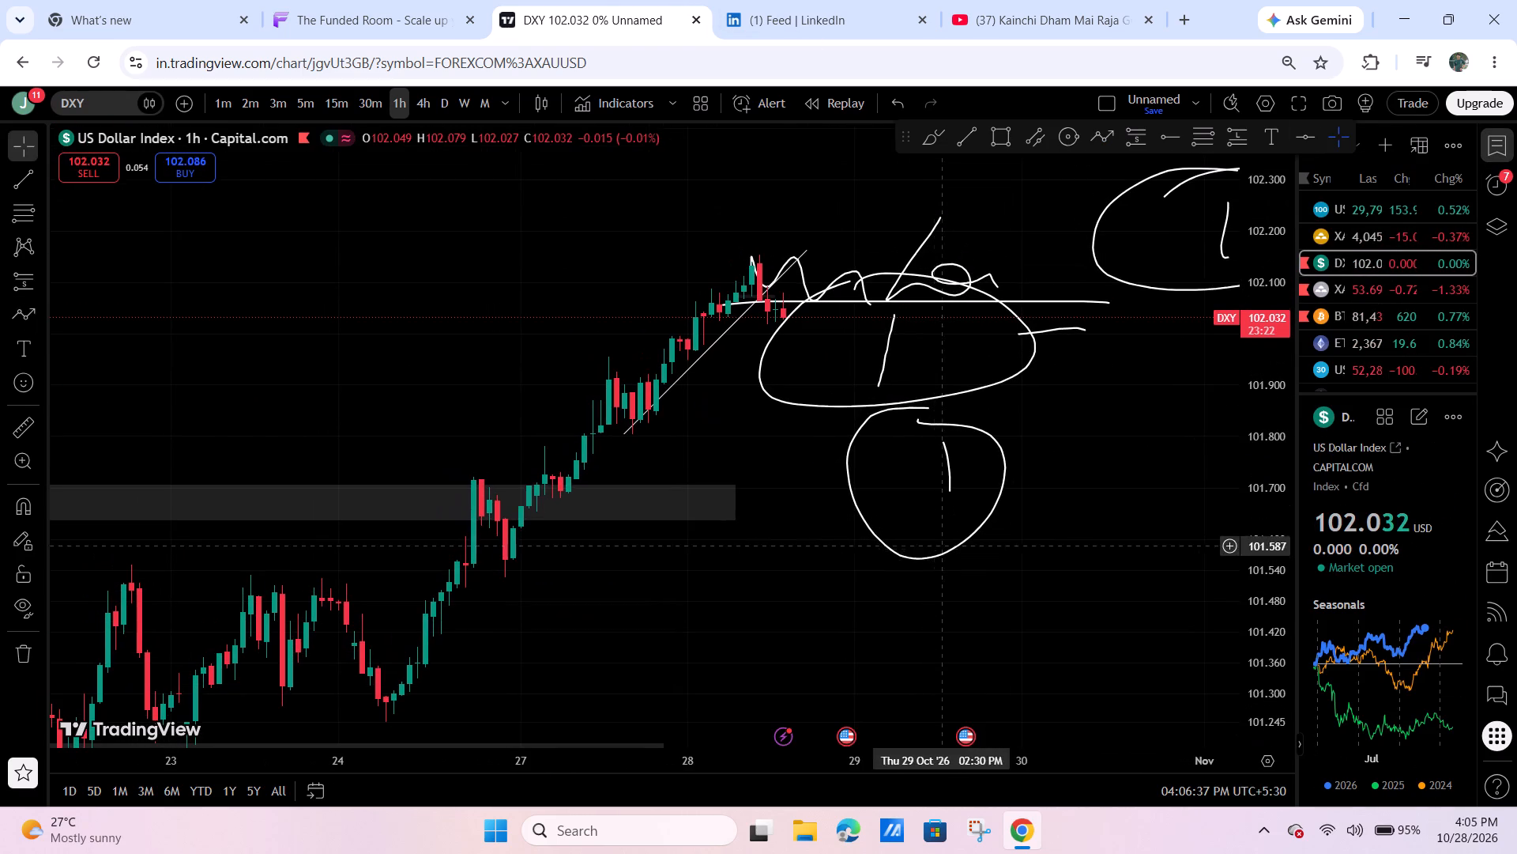
right_click(819, 263)
left_click(966, 660)
Set DXY to 15 minutes and draw a rectangle zone under the 28 October pullback lows, about 102.03 to 102.01.
left_click_drag(932, 476, 983, 705)
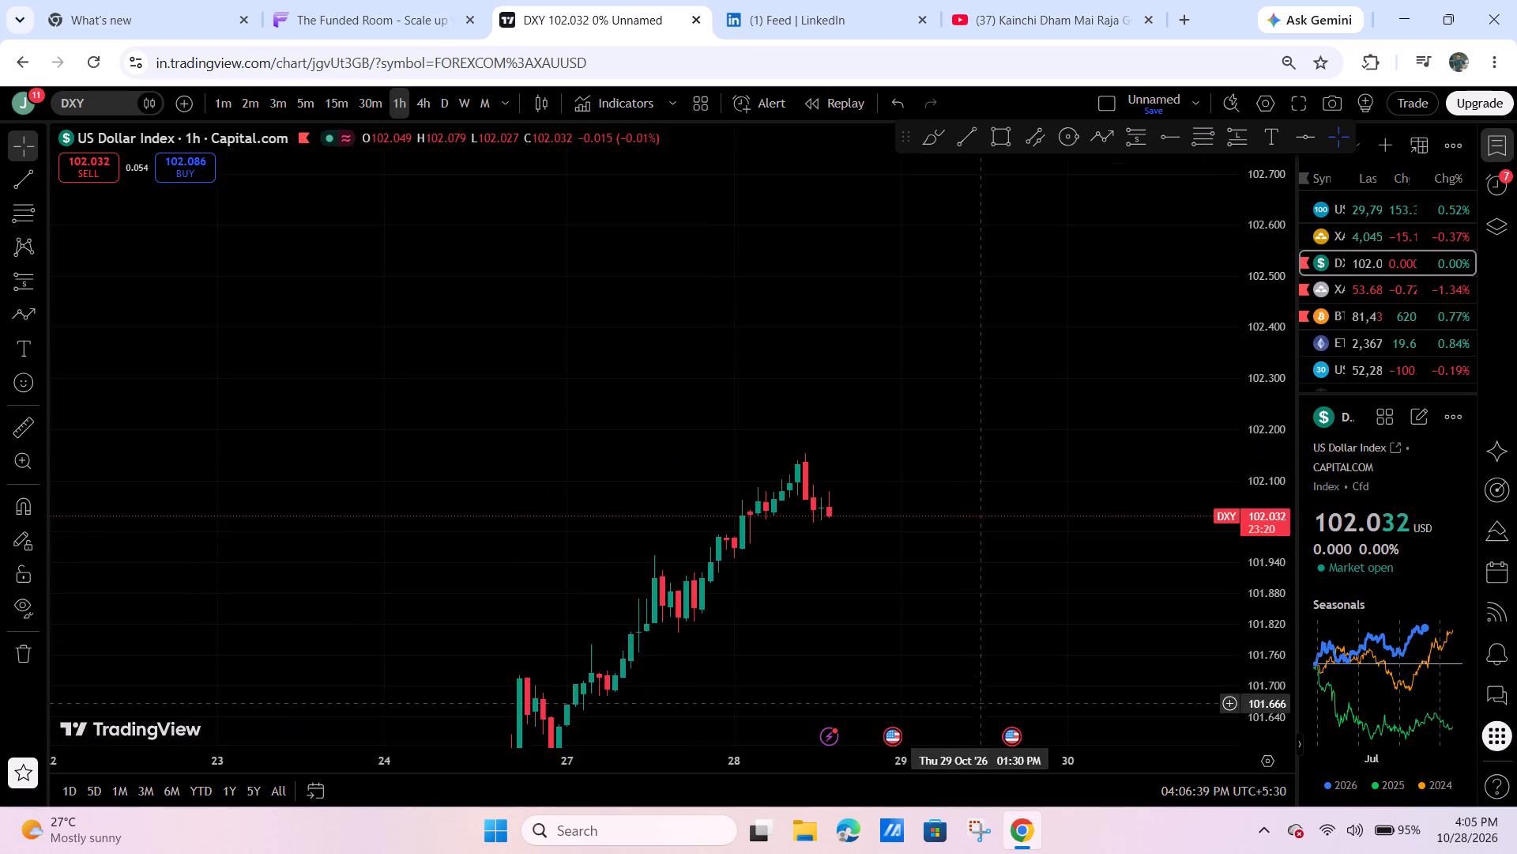
scroll(932, 534, "down", 5)
left_click_drag(1263, 642, 1184, 139)
scroll(1062, 583, "up", 7)
left_click_drag(822, 631, 870, 294)
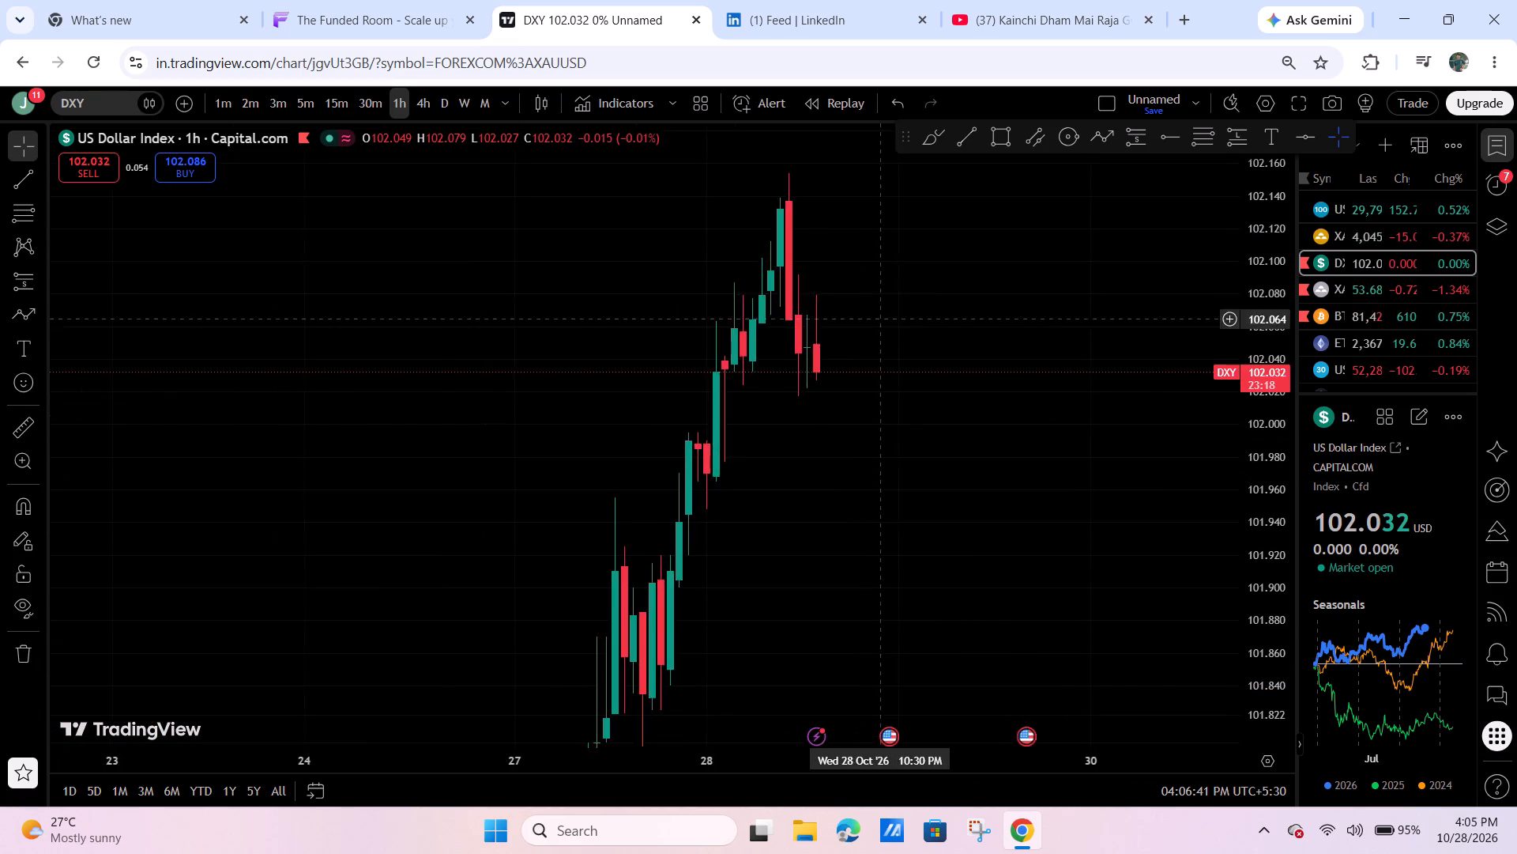
scroll(880, 435, "up", 6)
left_click(337, 105)
left_click_drag(610, 444, 681, 466)
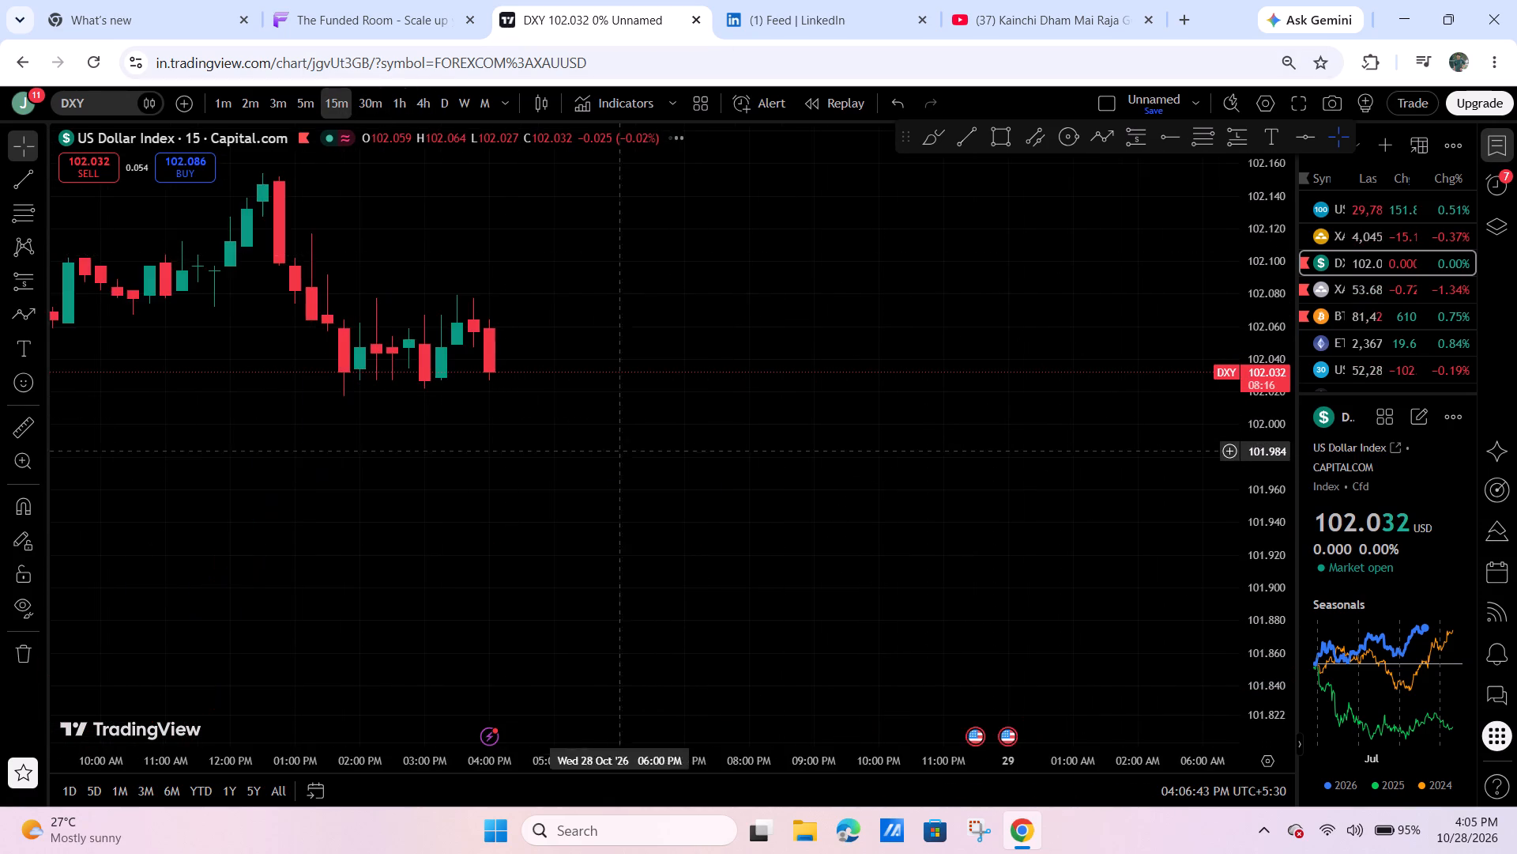
left_click_drag(681, 466, 1172, 486)
left_click(994, 127)
left_click_drag(854, 415, 886, 429)
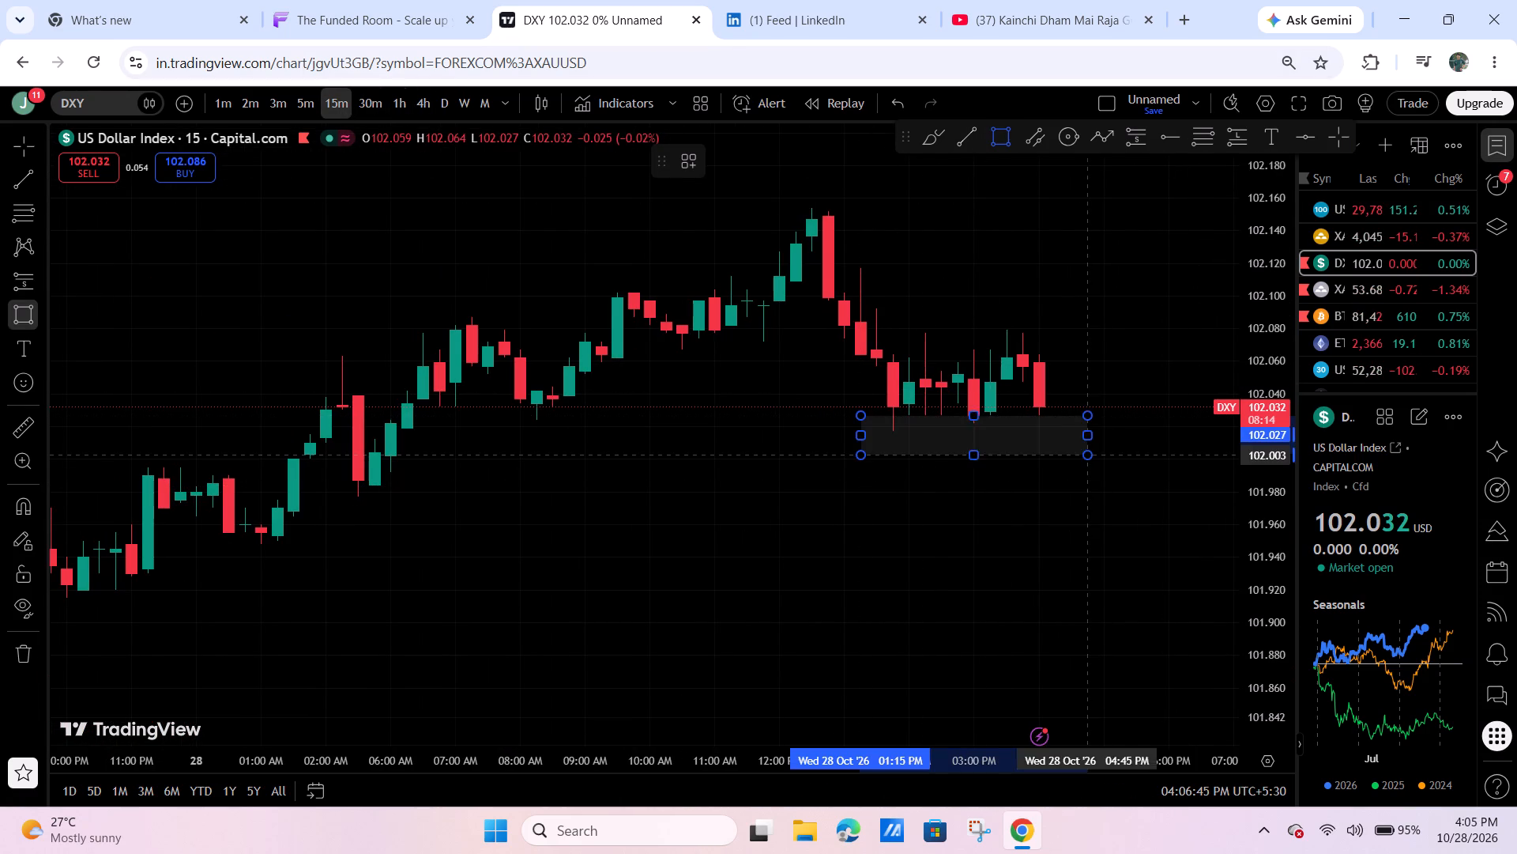
left_click(1161, 444)
Examine DXY's 15-minute rally and its pullback from the high against the zone under the lows.
left_click_drag(1137, 361, 997, 391)
scroll(1043, 335, "down", 5)
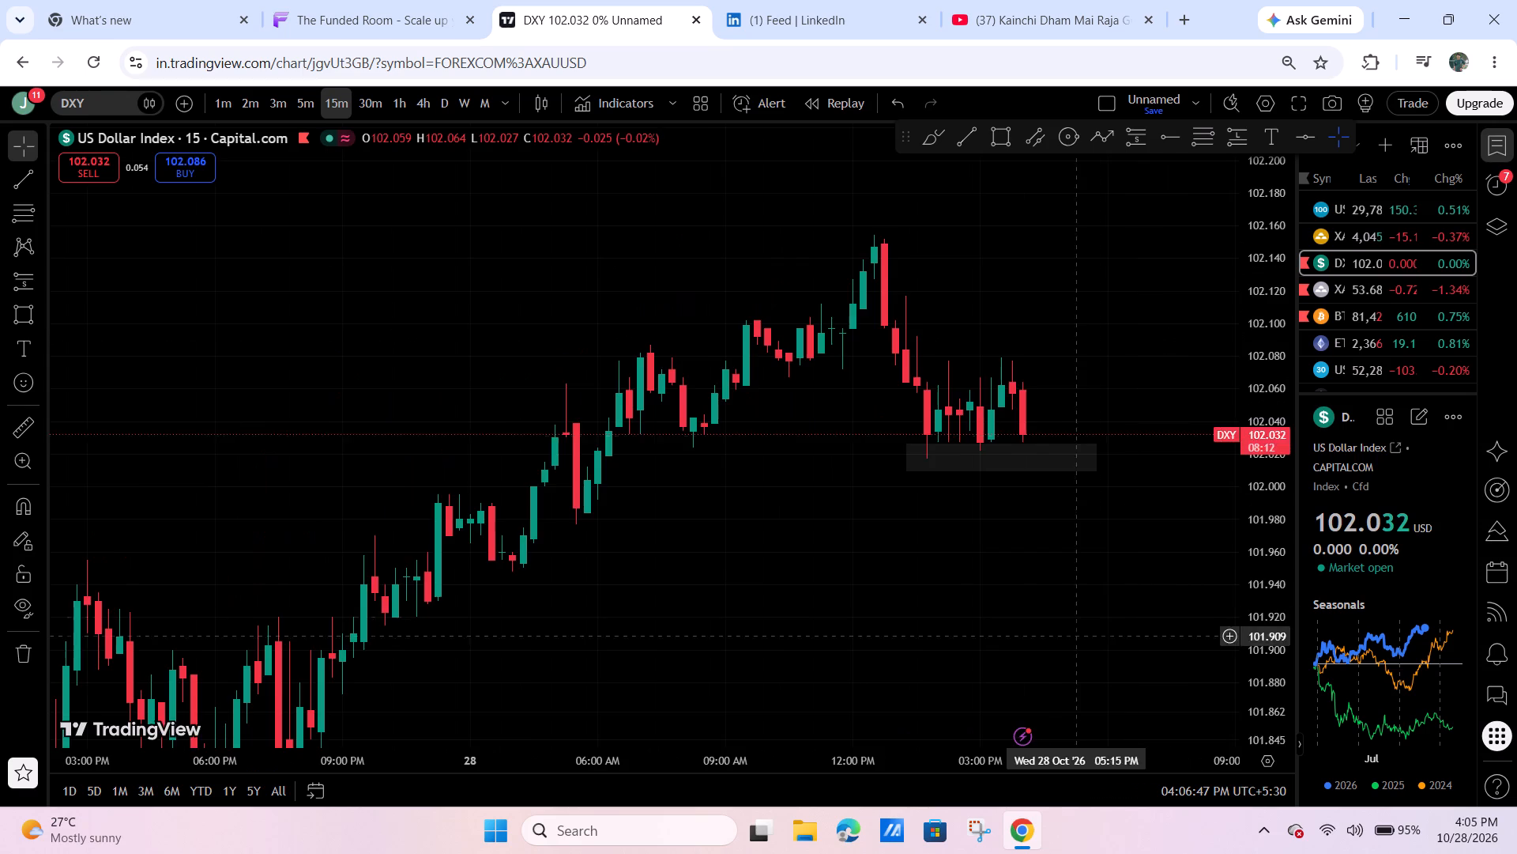
left_click_drag(1071, 627, 969, 498)
scroll(977, 497, "down", 5)
left_click_drag(1279, 294, 1254, 544)
left_click_drag(1117, 527, 962, 511)
scroll(911, 502, "down", 7)
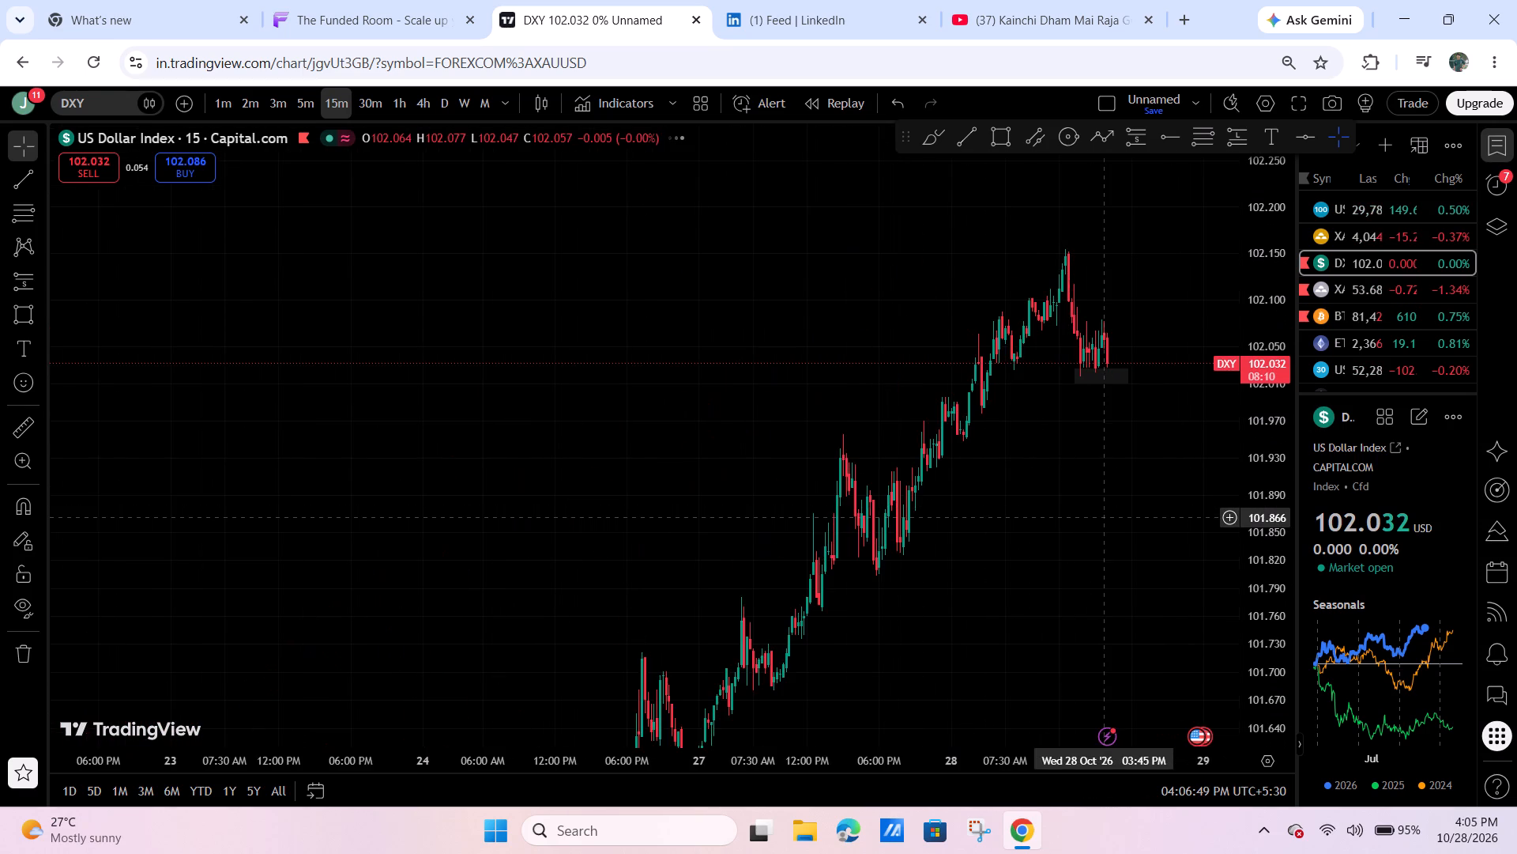
scroll(1107, 518, "up", 7)
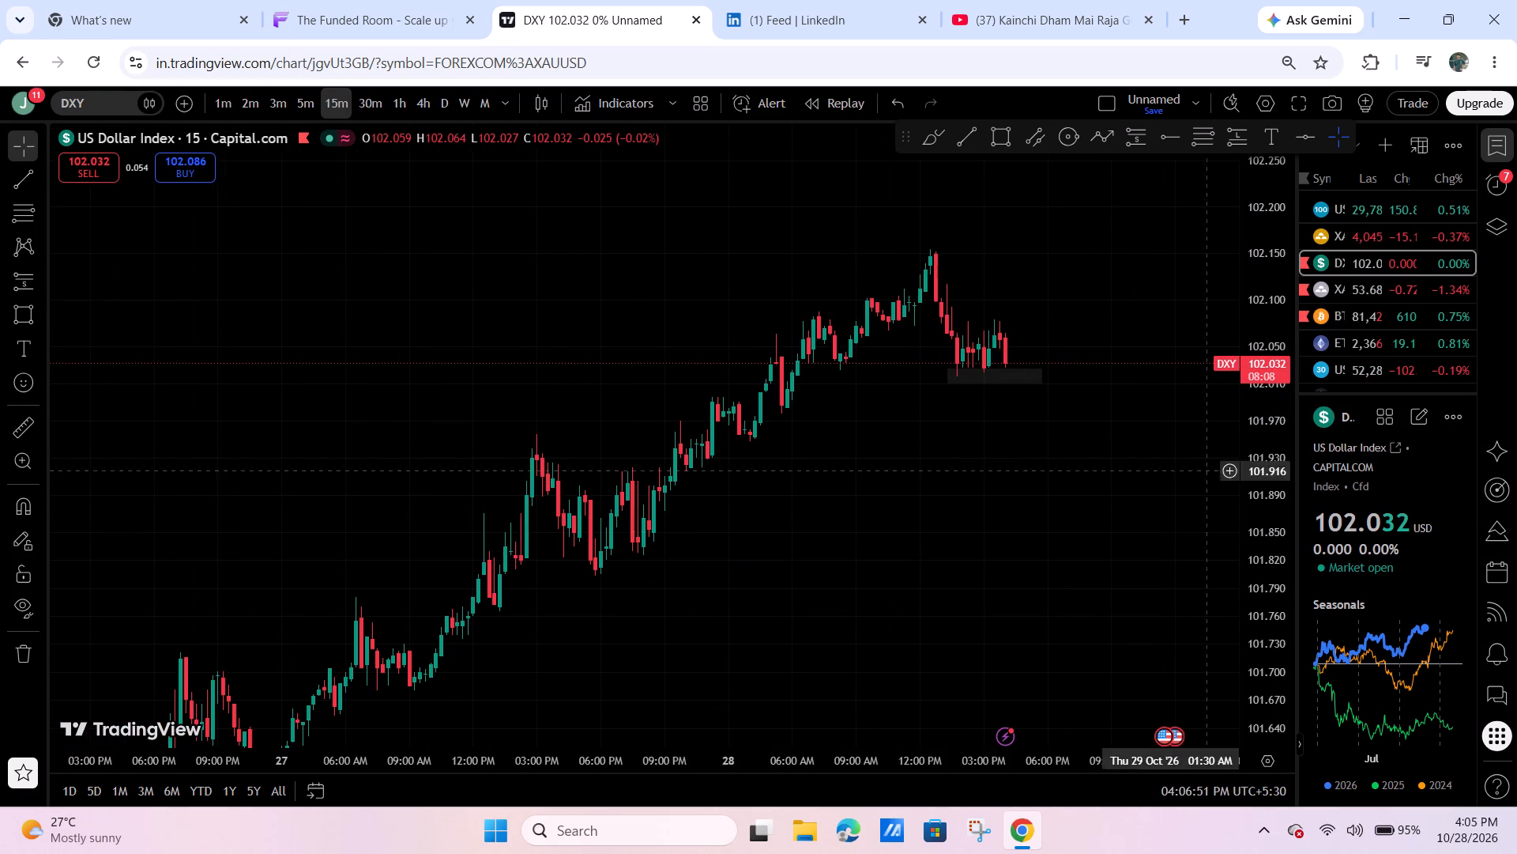
scroll(1104, 565, "up", 6)
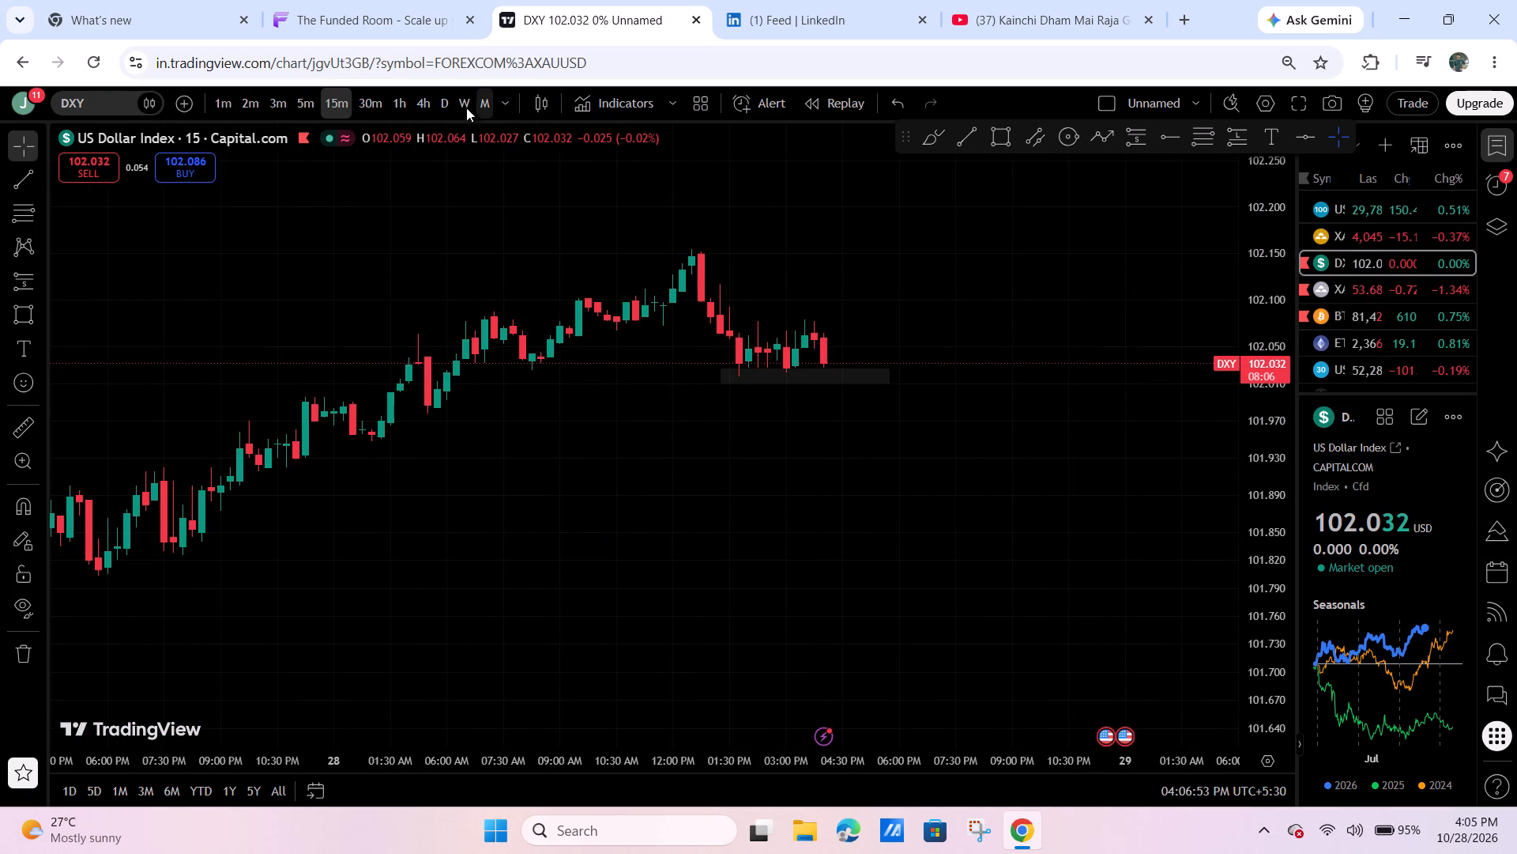
Set DXY to the daily timeframe and draw a rectangle zone above the October highs, about 102.41 to 102.27.
left_click(442, 104)
scroll(881, 353, "down", 5)
left_click_drag(1282, 236, 1227, 800)
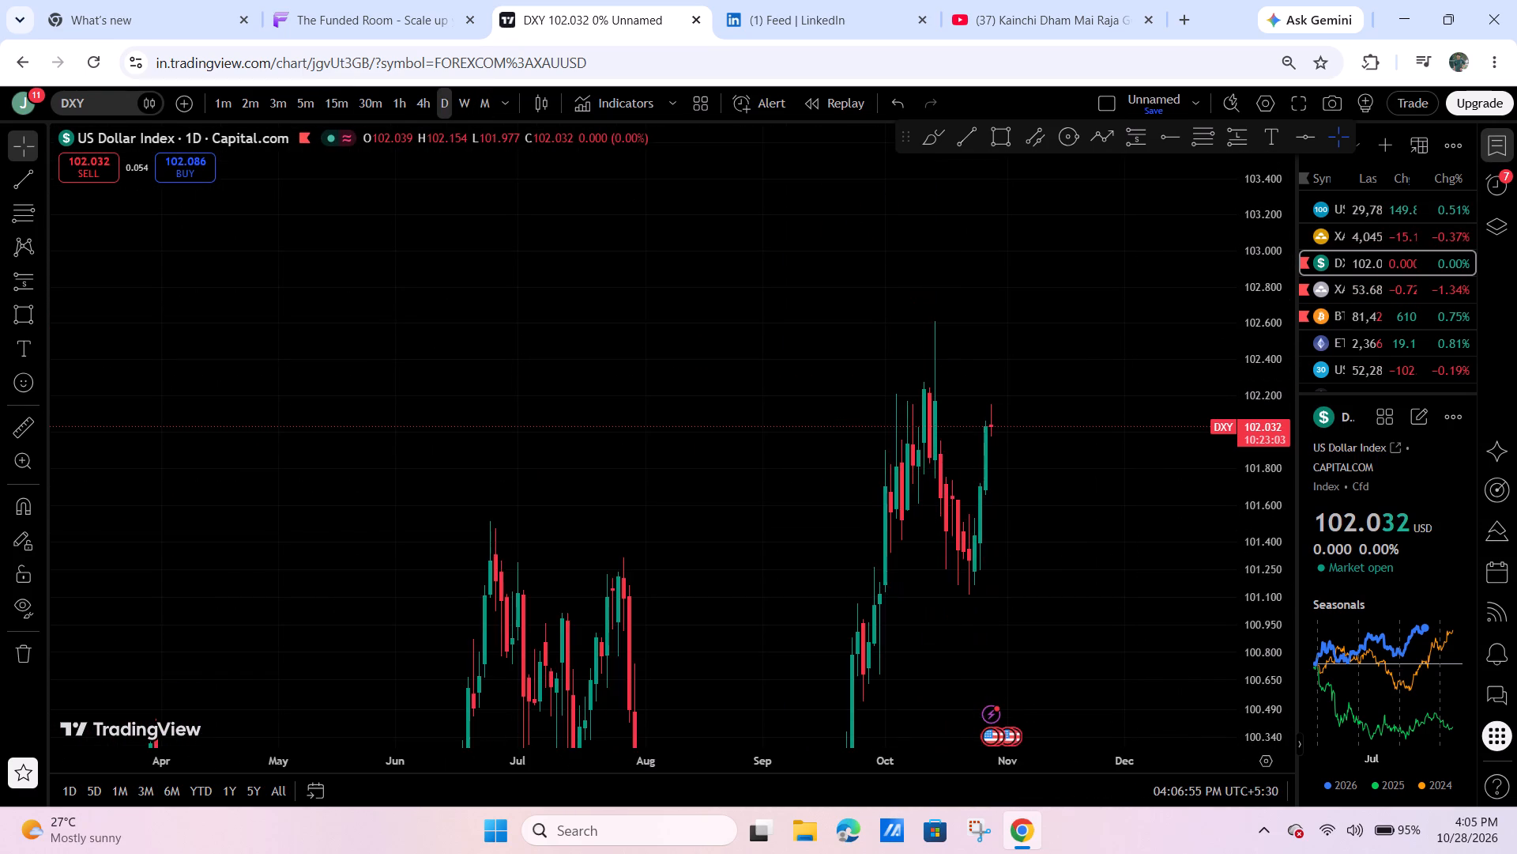
scroll(1094, 463, "up", 2)
left_click(1003, 140)
left_click_drag(793, 358, 813, 369)
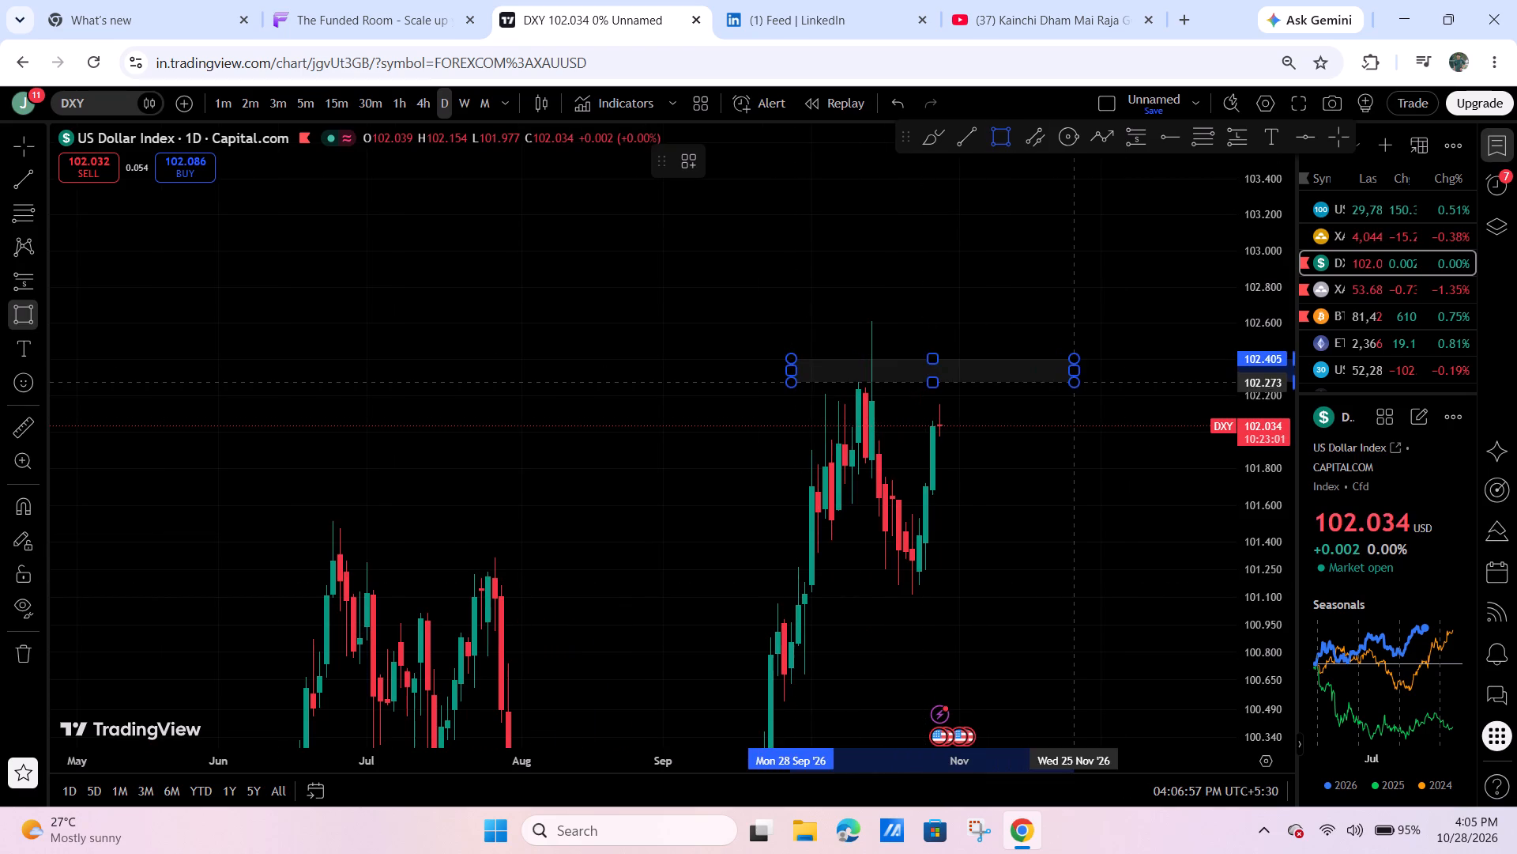
left_click(1075, 383)
Draw a second daily DXY rectangle zone along the late-October lows, about 101.29 to 101.16.
left_click_drag(1039, 474, 1089, 377)
left_click_drag(1274, 313, 1210, 489)
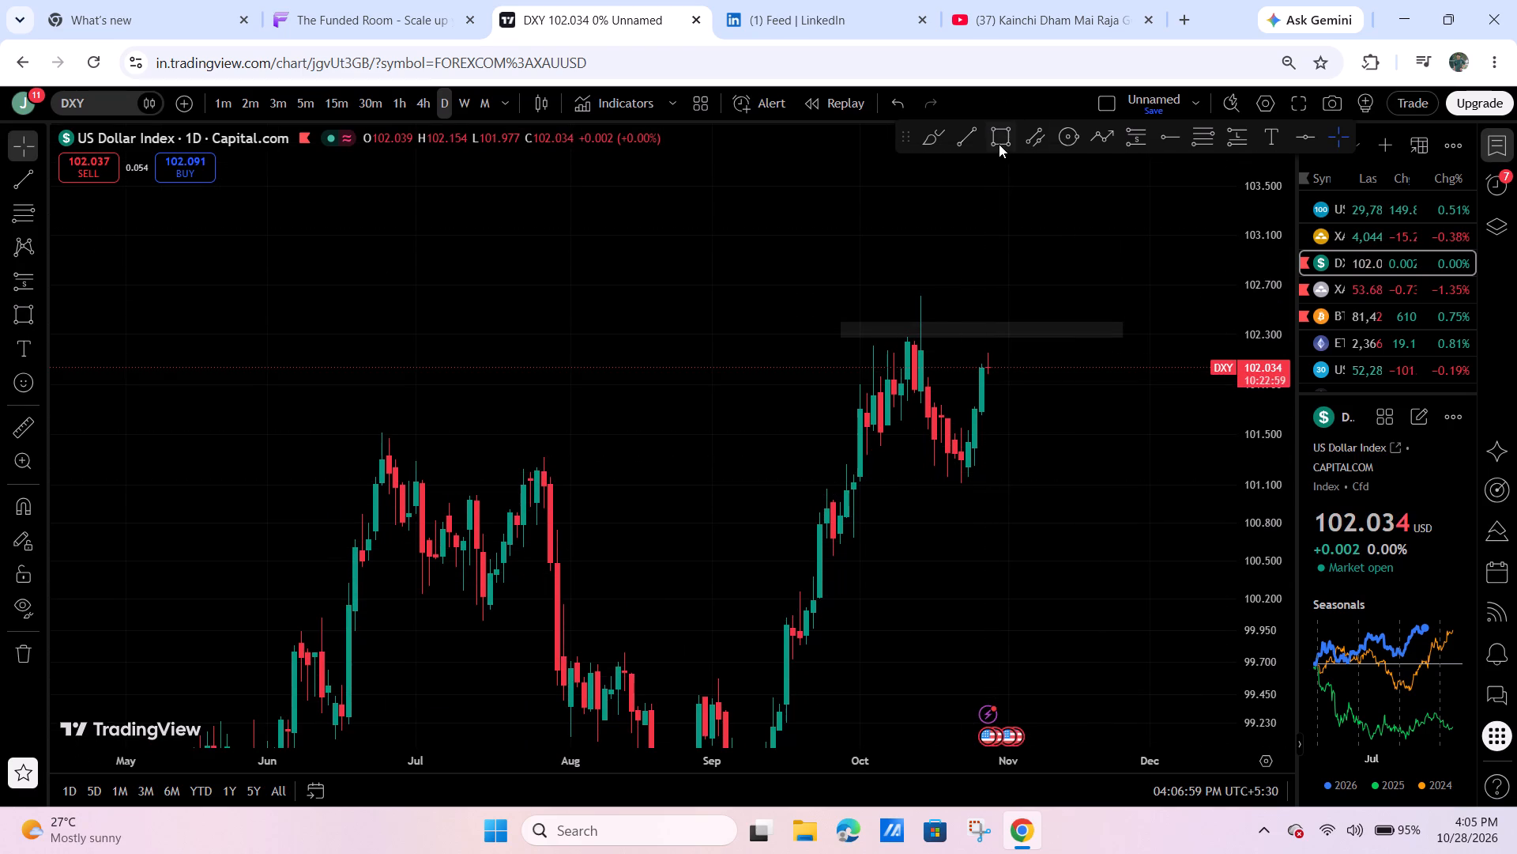
left_click(999, 133)
left_click(869, 461)
left_click(1103, 477)
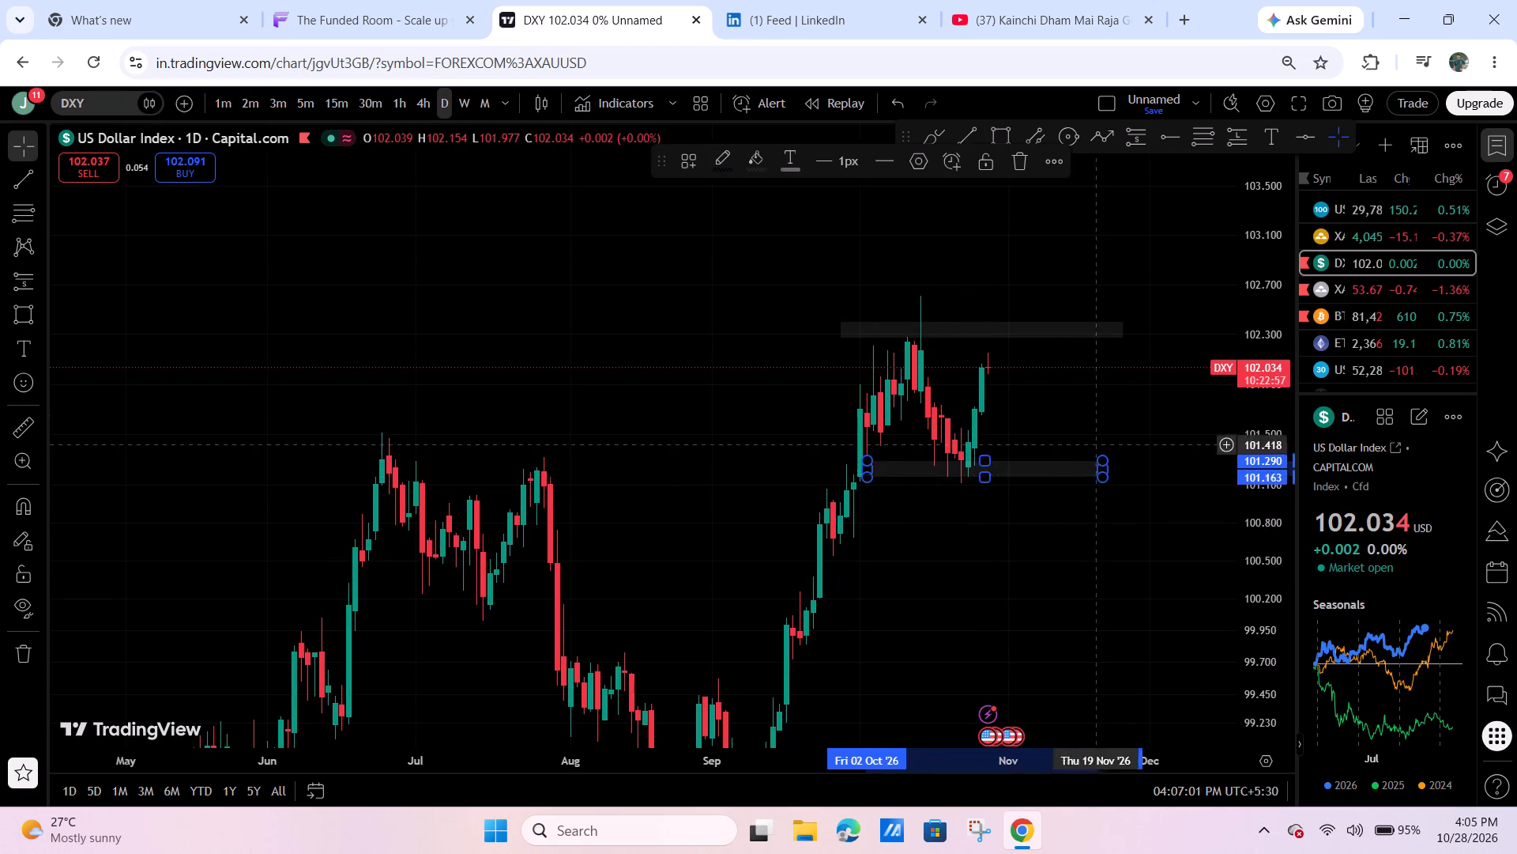
Examine DXY's latest rise between the two daily zones, first on the daily chart and again on the 4-hour.
left_click_drag(1070, 409, 989, 421)
left_click_drag(1252, 536, 1216, 276)
left_click_drag(1089, 342, 1195, 351)
scroll(1099, 468, "up", 7)
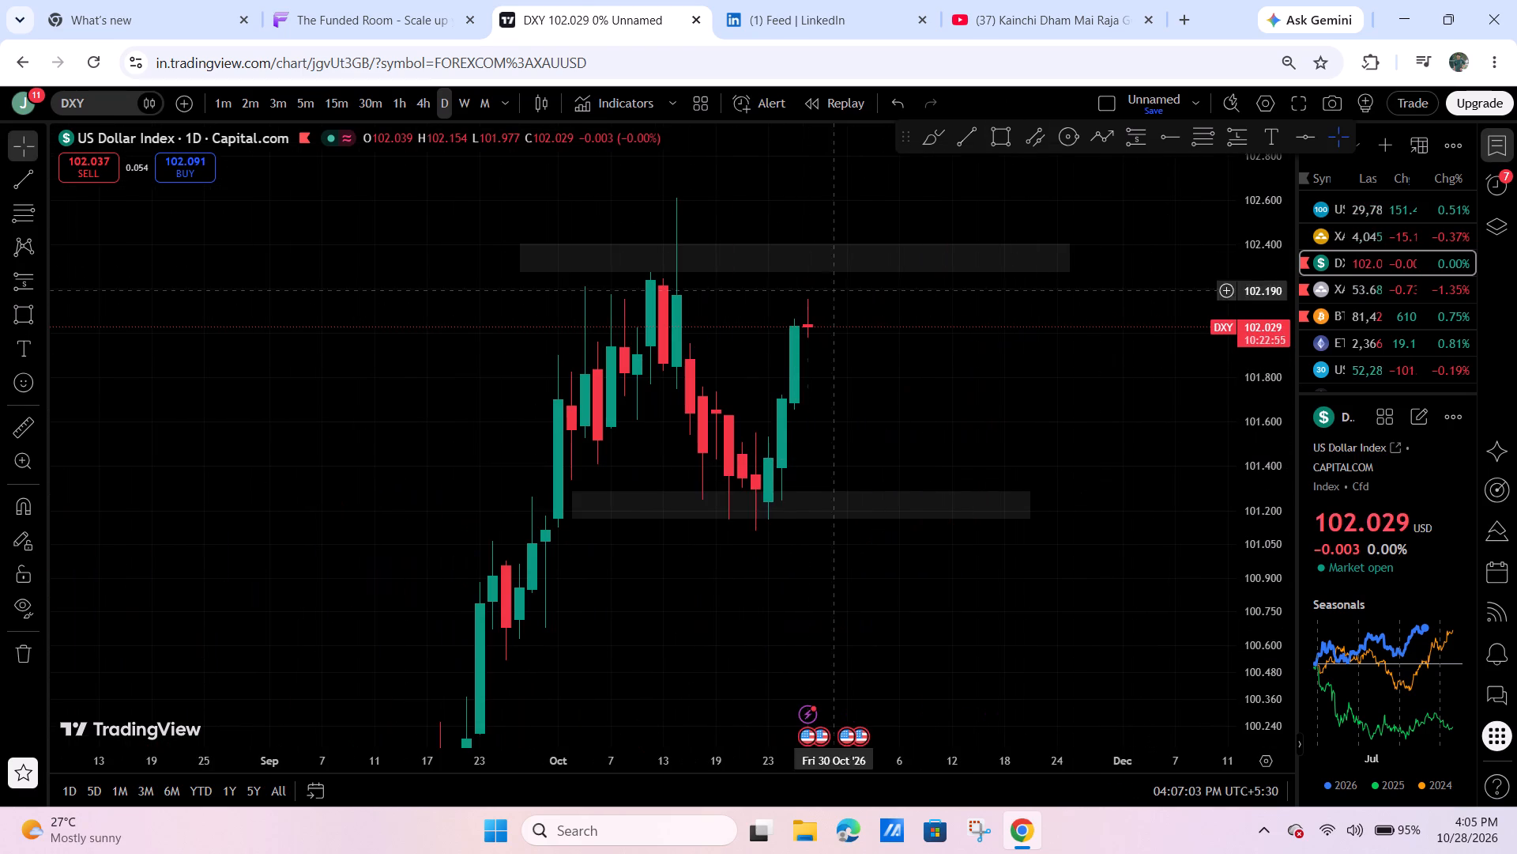
left_click(426, 104)
left_click_drag(873, 412, 886, 467)
scroll(988, 492, "down", 6)
left_click_drag(1267, 588, 1209, 61)
left_click_drag(1160, 197, 1148, 362)
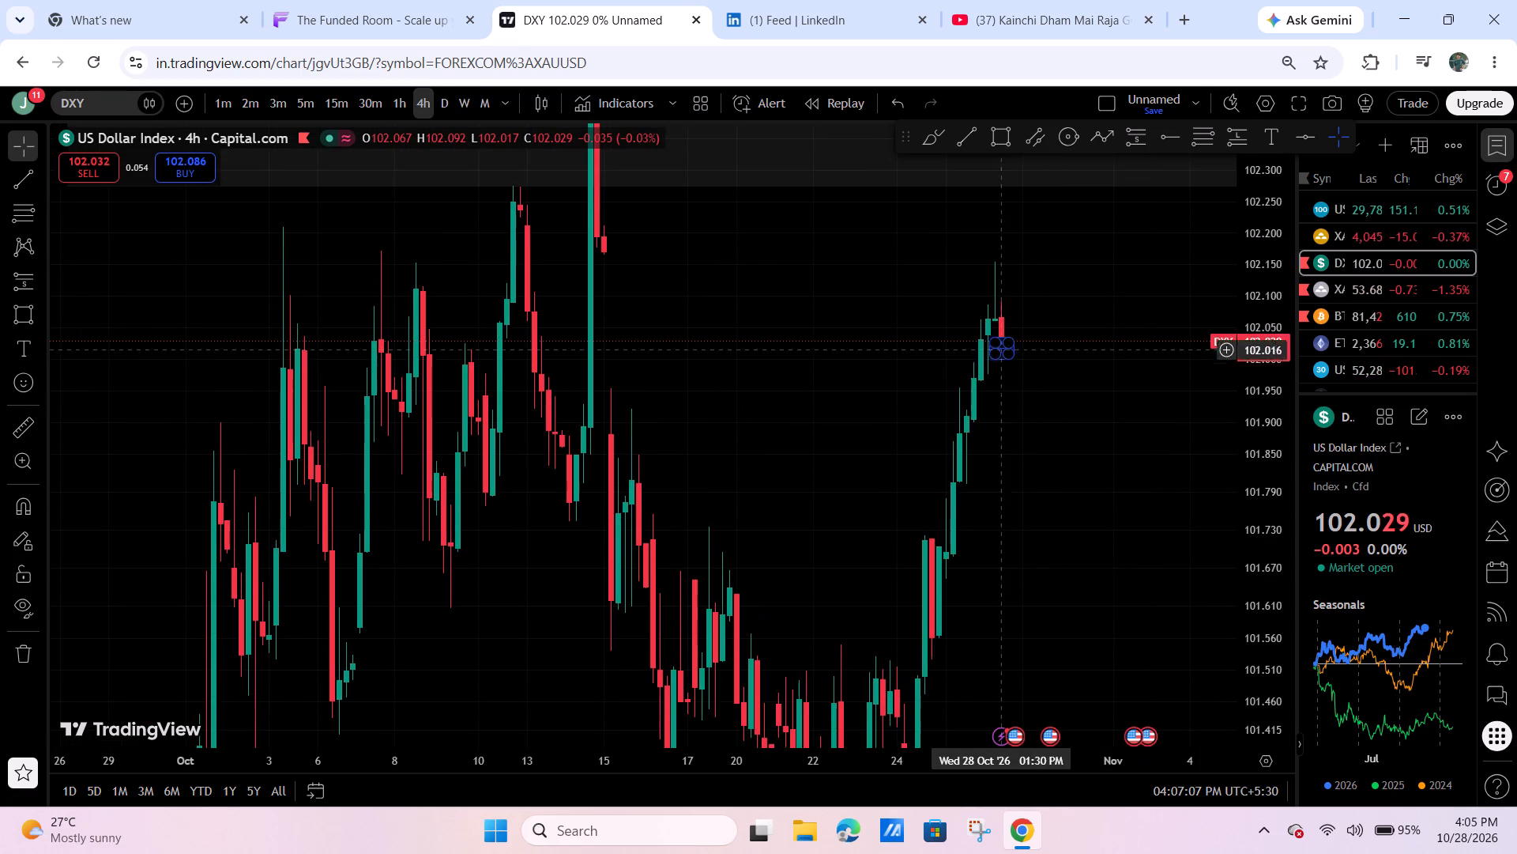
left_click_drag(1256, 194, 1217, 450)
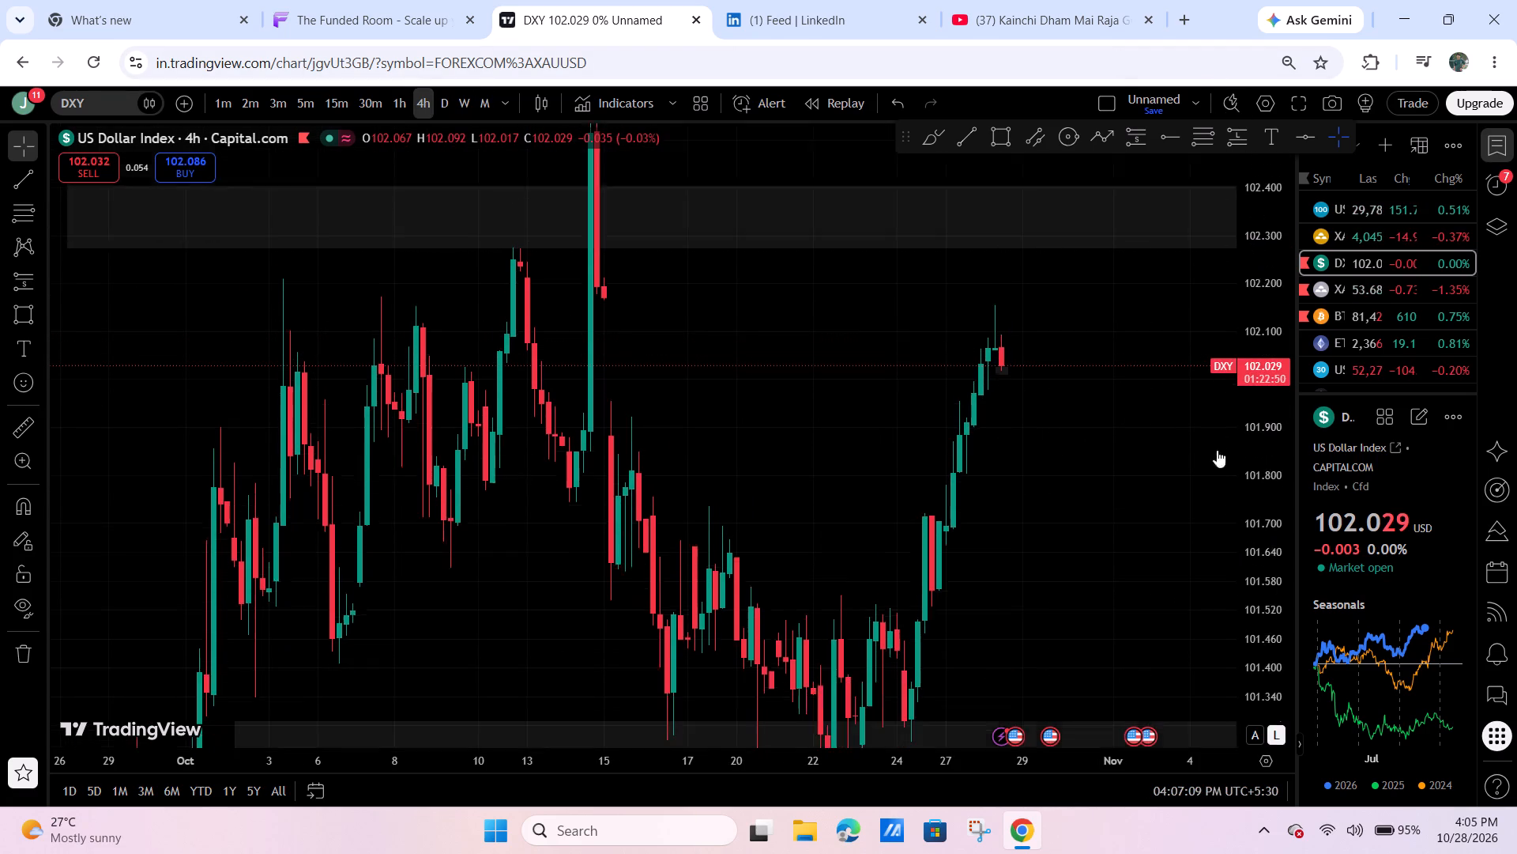
left_click_drag(1217, 450, 1191, 504)
left_click_drag(1172, 503, 1049, 479)
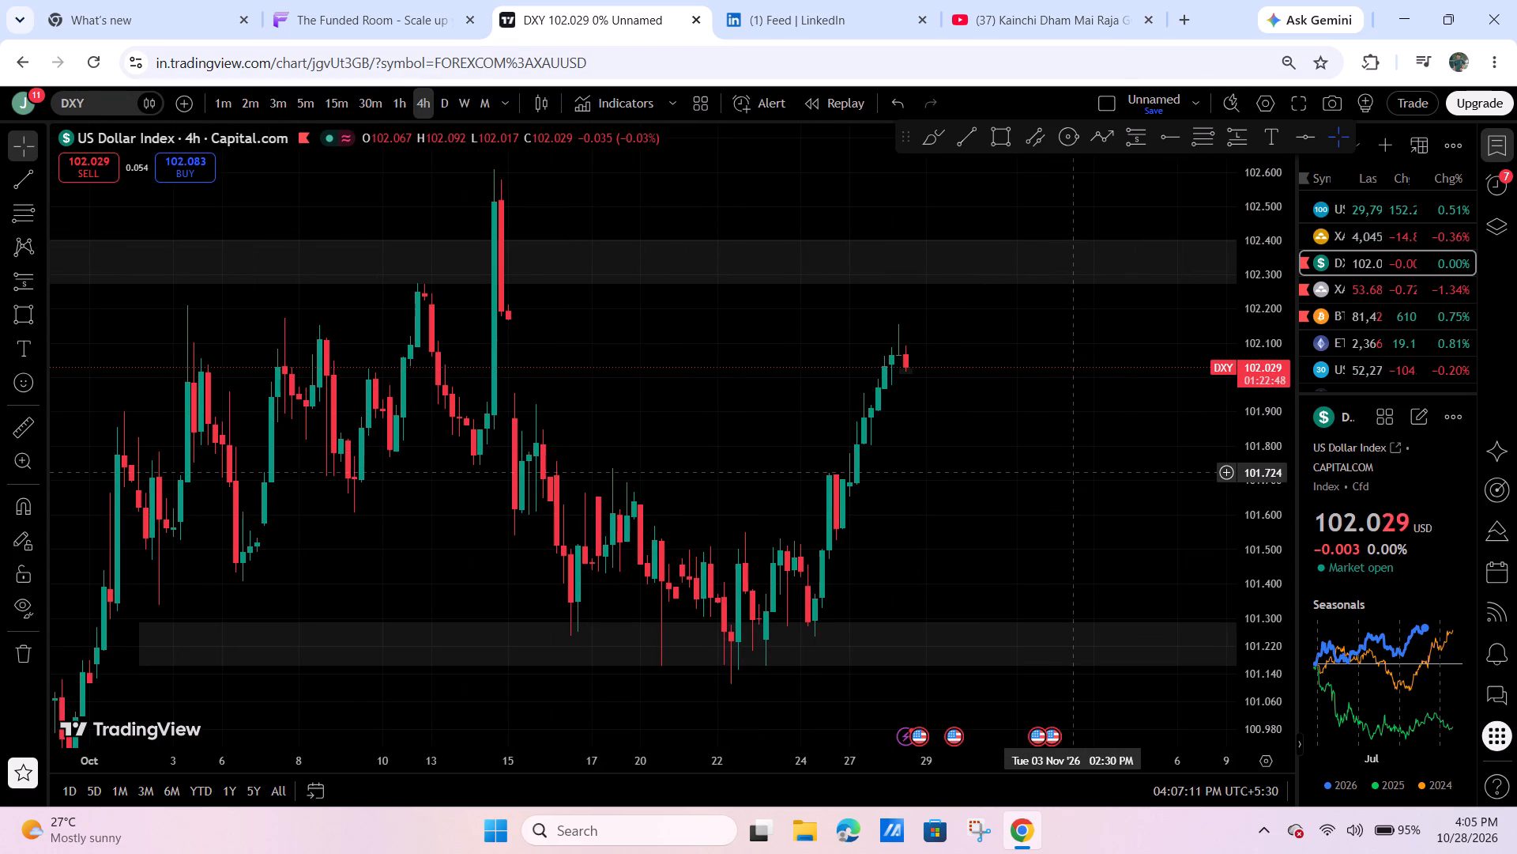
left_click_drag(1262, 397, 1230, 482)
left_click(1179, 467)
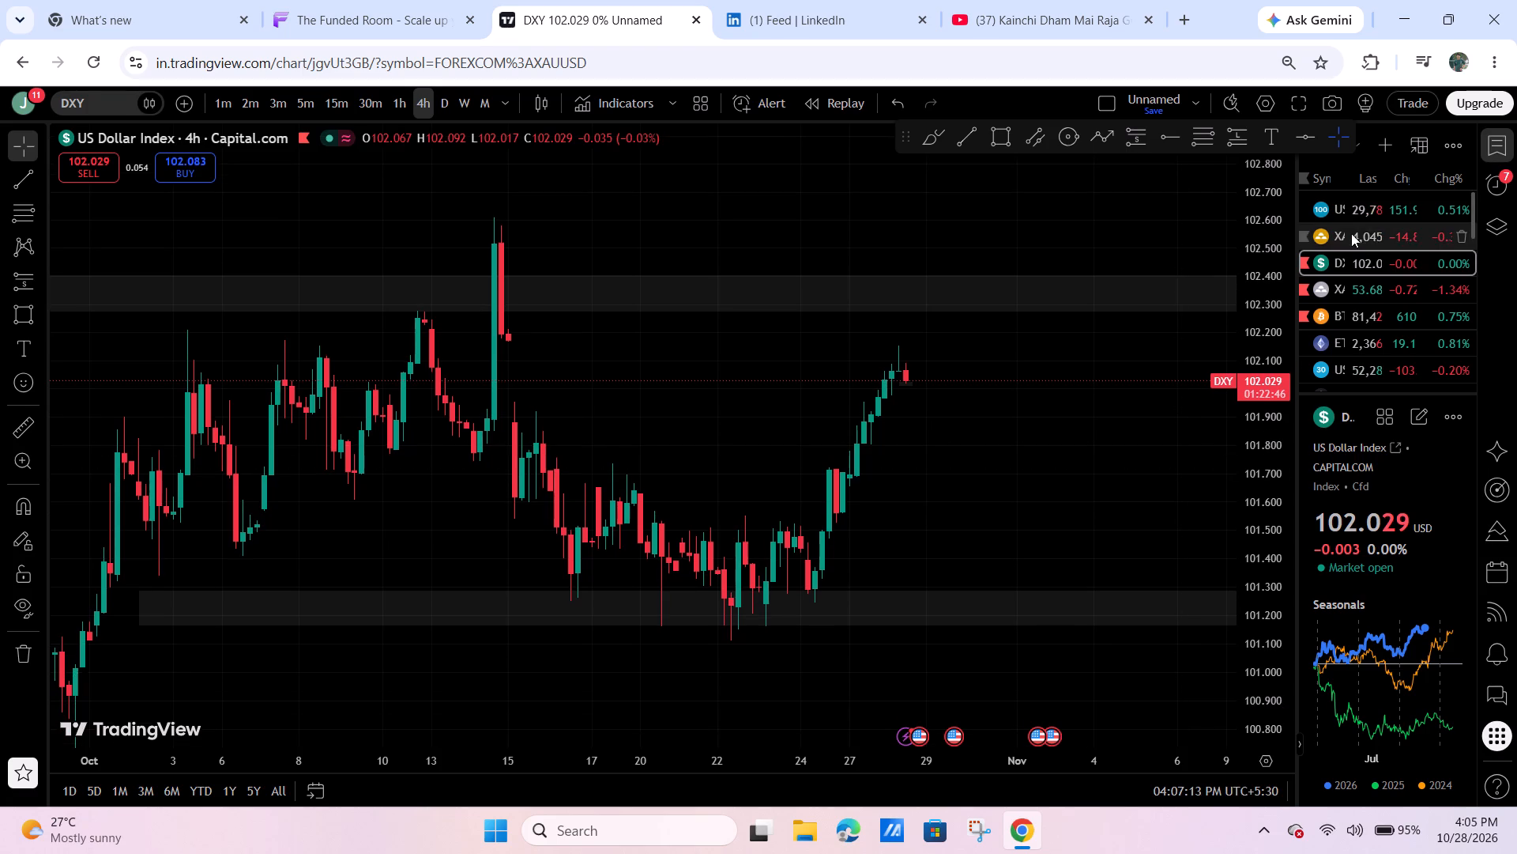
Return to the XAU/USD chart and examine the 4-hour decline and rebound against the two lower zones.
left_click(1351, 233)
scroll(1043, 510, "up", 6)
left_click_drag(1270, 606, 1252, 390)
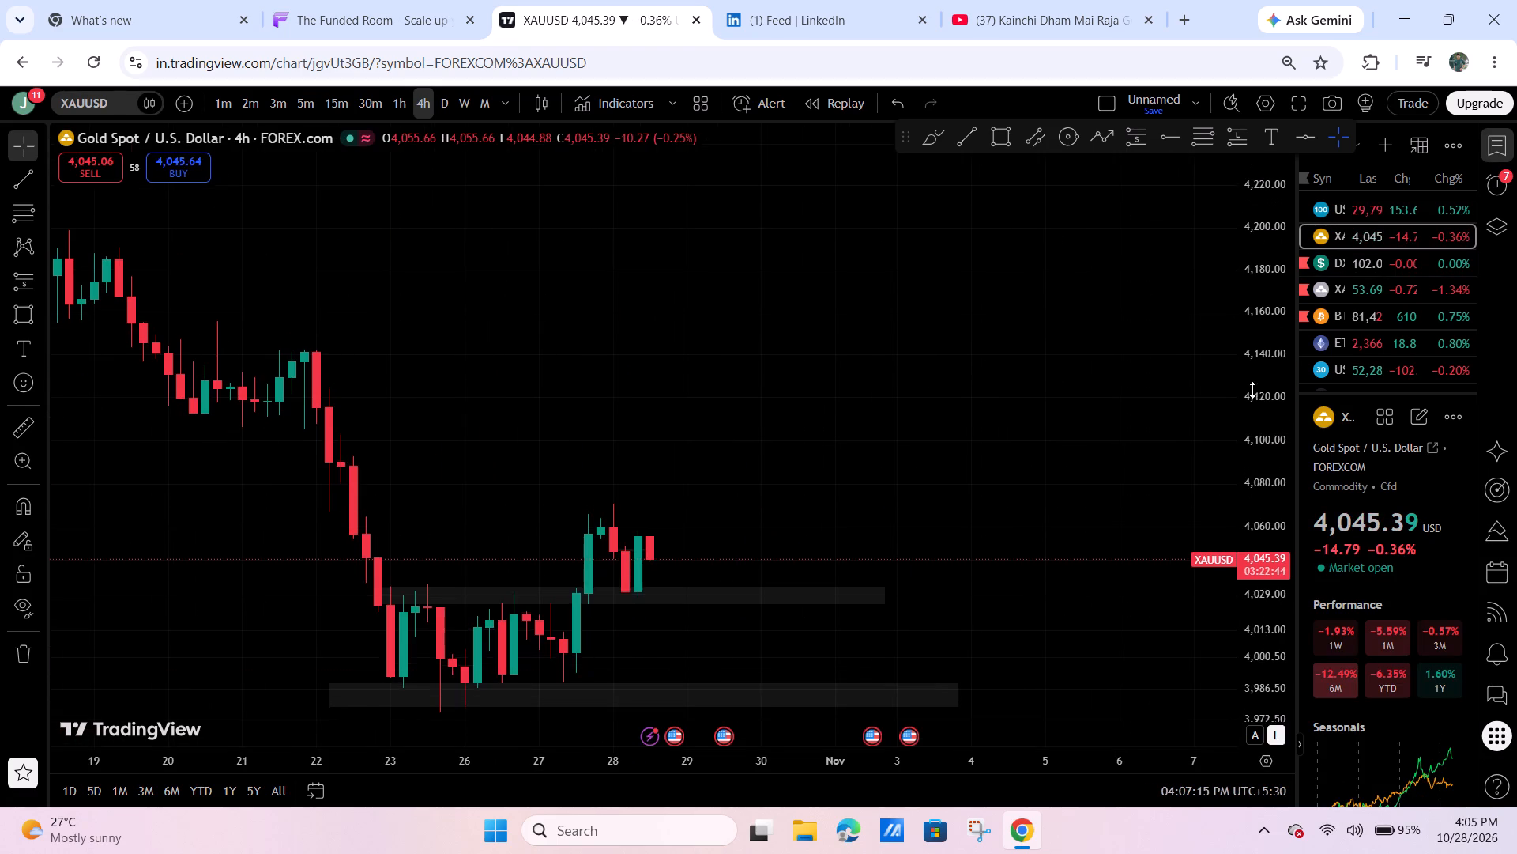
left_click_drag(1252, 390, 1236, 308)
left_click_drag(880, 574, 978, 185)
scroll(924, 429, "down", 1)
scroll(924, 442, "up", 6)
Switch to The Funded Room and show its XAU/USD chart in full screen.
left_click(333, 0)
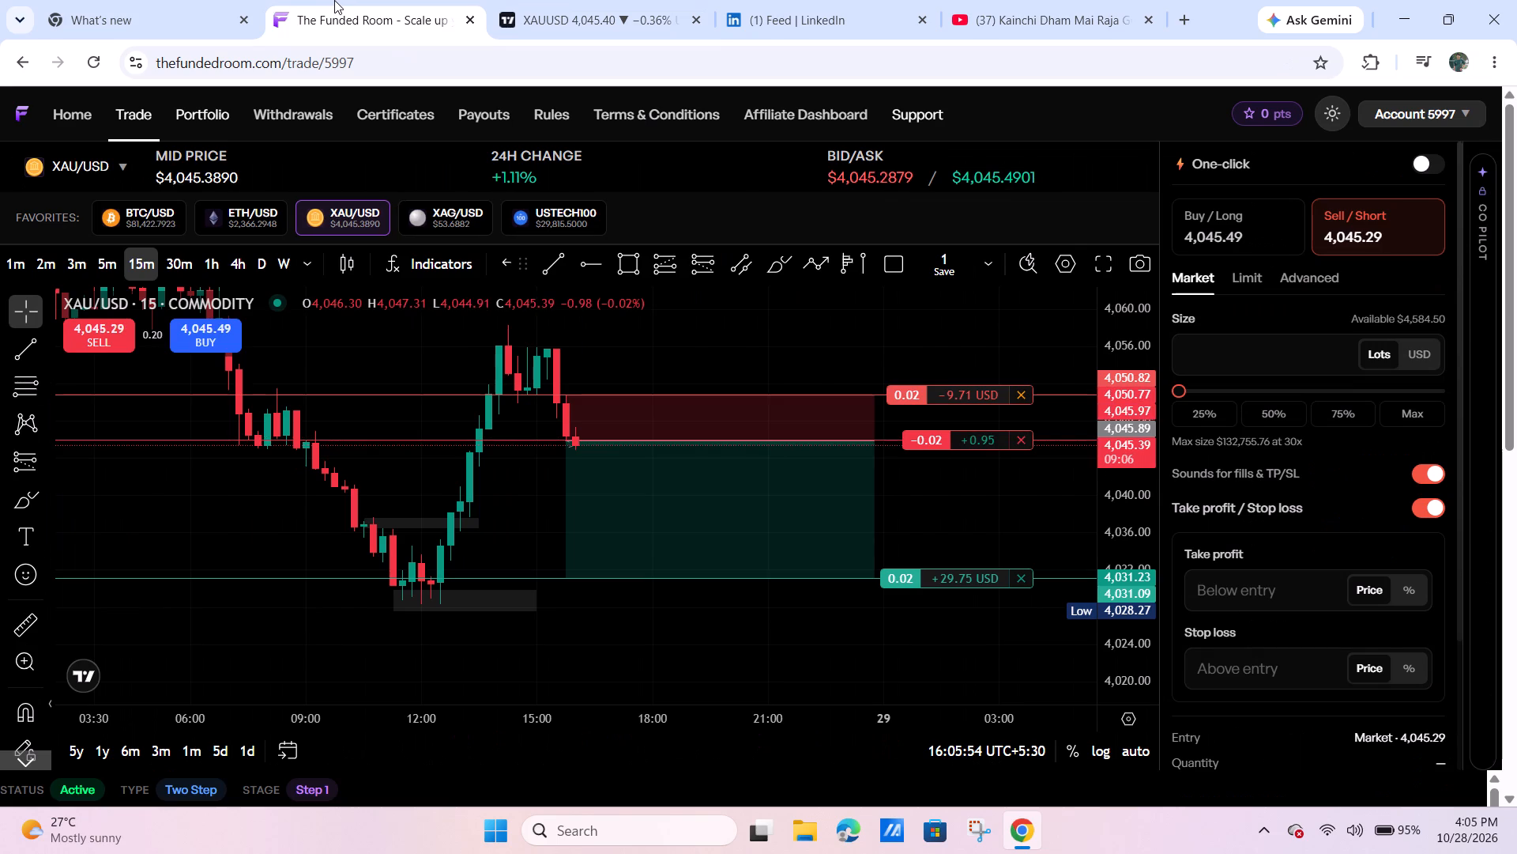
left_click_drag(974, 536, 1089, 550)
left_click_drag(1117, 554, 1137, 344)
scroll(1035, 497, "up", 5)
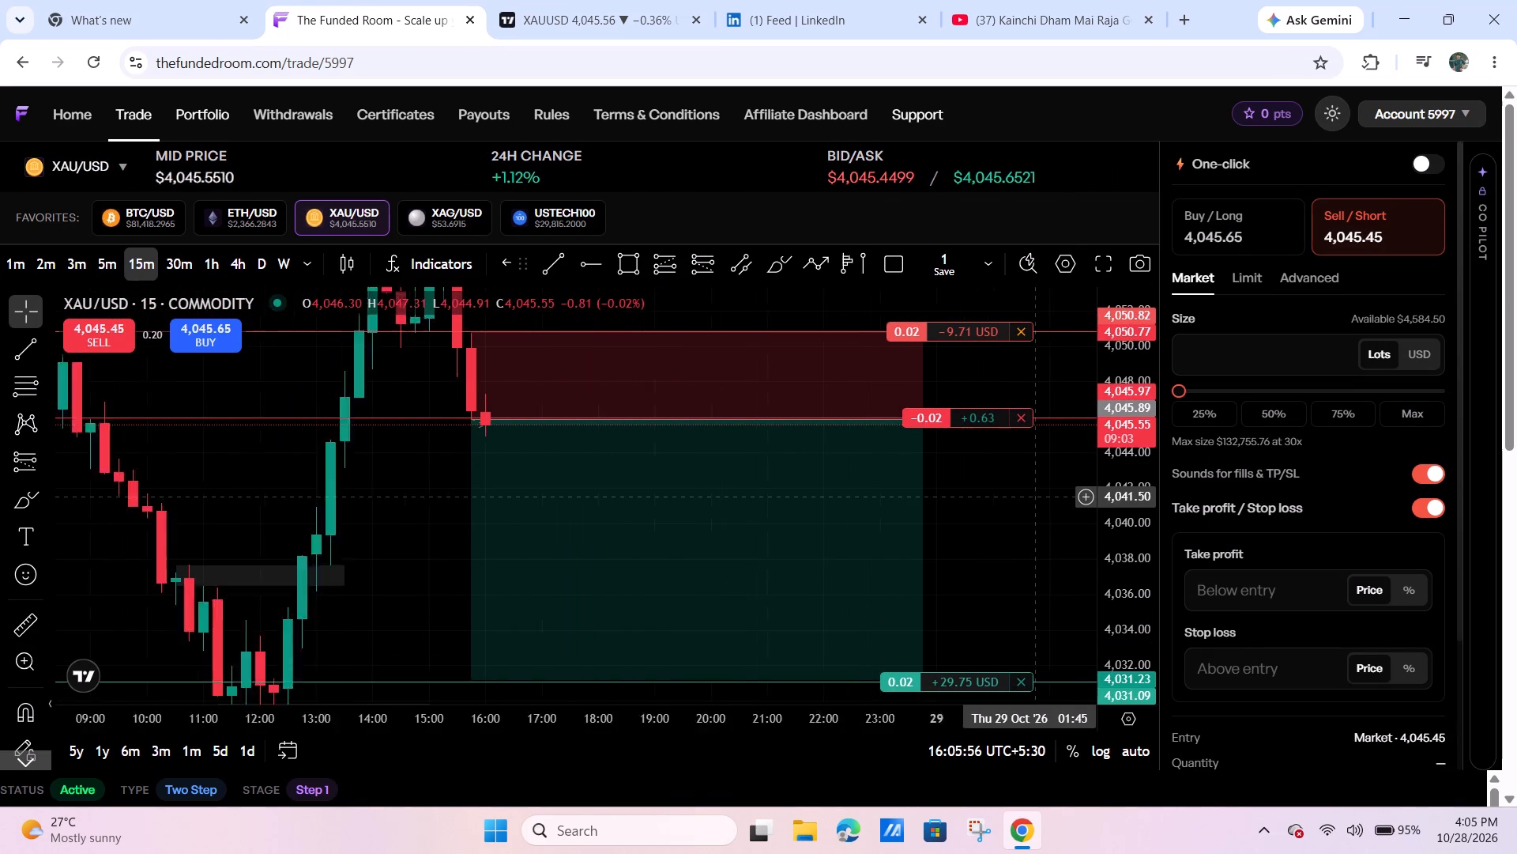
left_click(1101, 240)
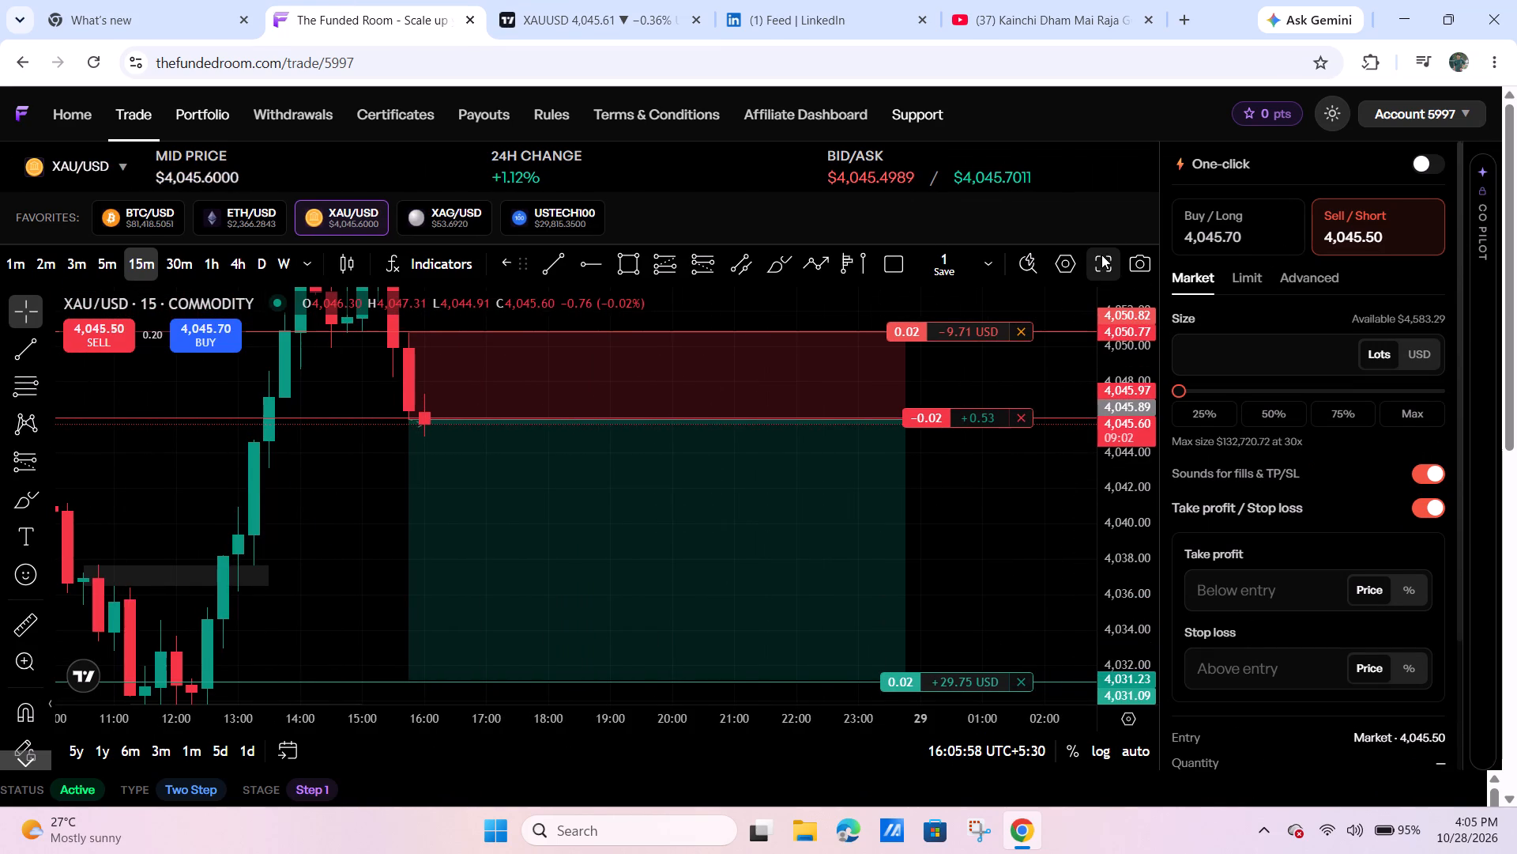
left_click(1102, 259)
Examine the open short's entry, stop and target against the 15-minute swings and the marked zones.
left_click_drag(1516, 159, 1493, 476)
left_click_drag(1471, 477, 1398, 478)
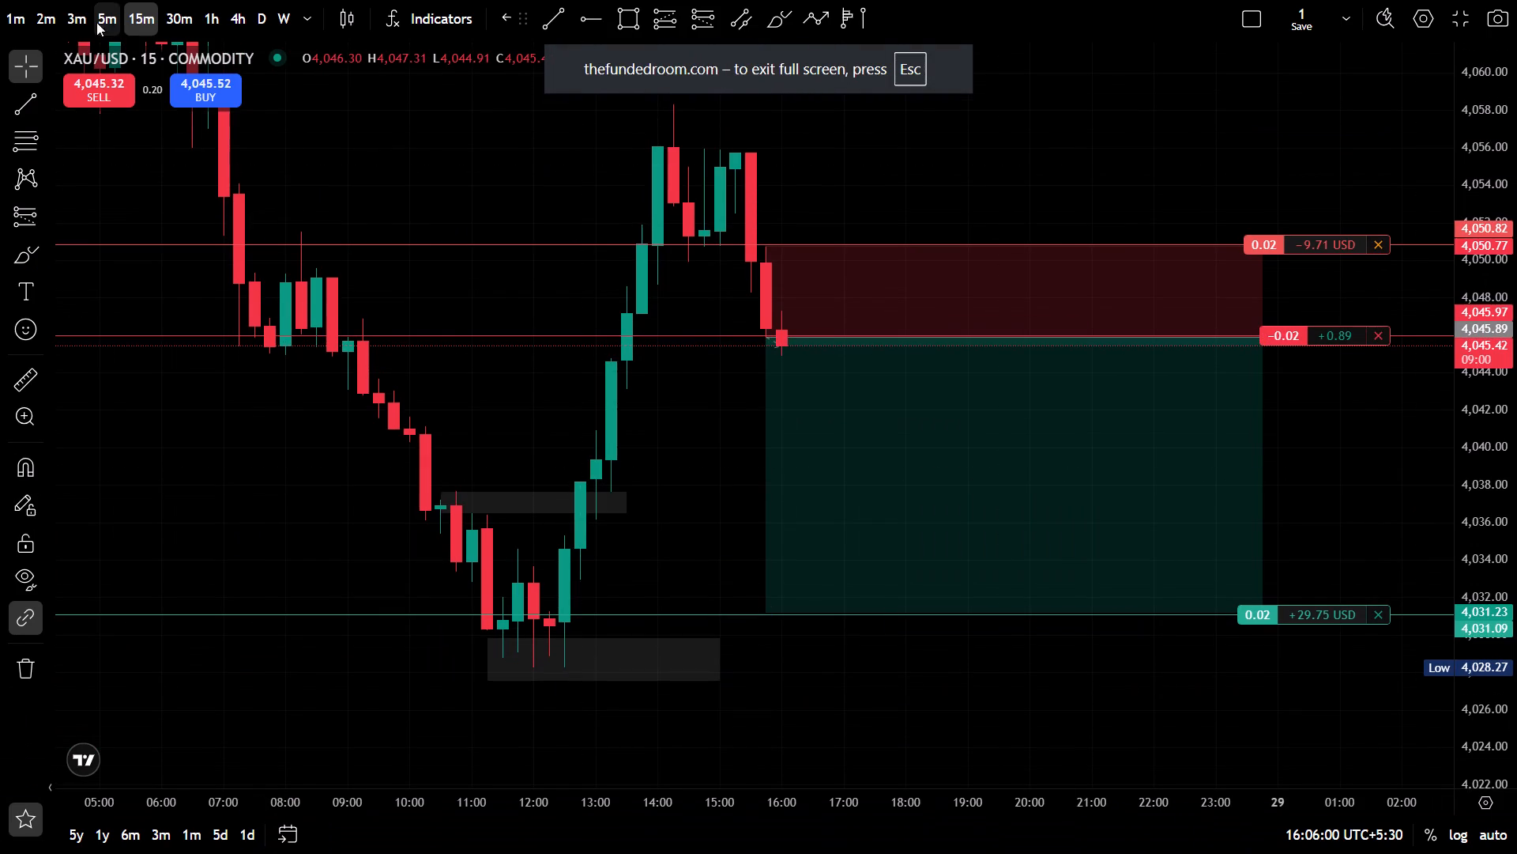
scroll(744, 461, "down", 1)
left_click_drag(1338, 353, 1339, 380)
left_click_drag(1516, 345, 1459, 508)
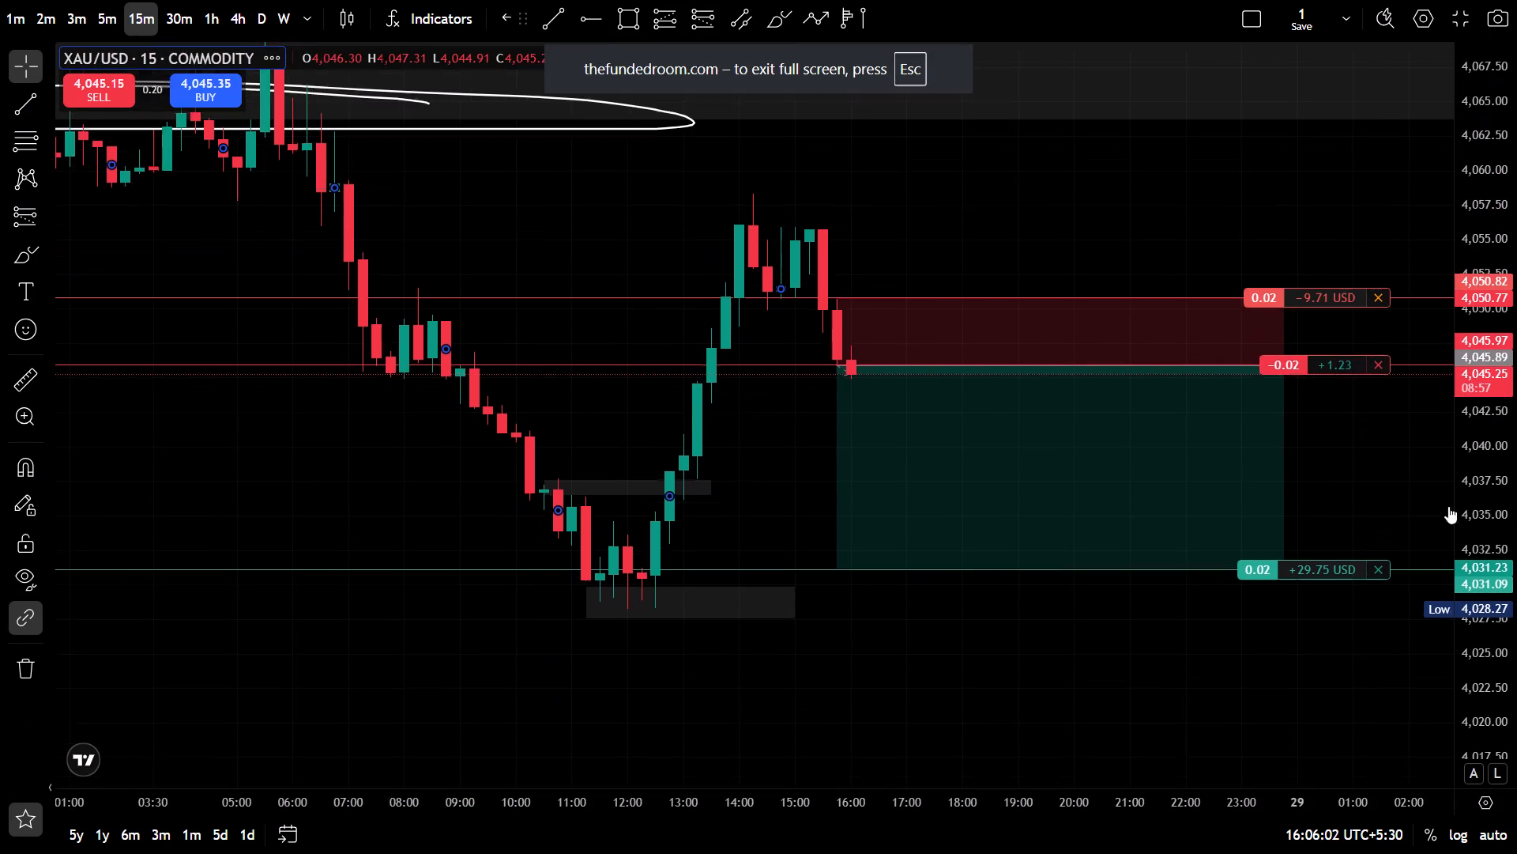
left_click_drag(1436, 501, 1300, 499)
left_click_drag(1437, 421, 1361, 414)
left_click_drag(1516, 342, 1467, 472)
left_click_drag(1385, 459, 1290, 440)
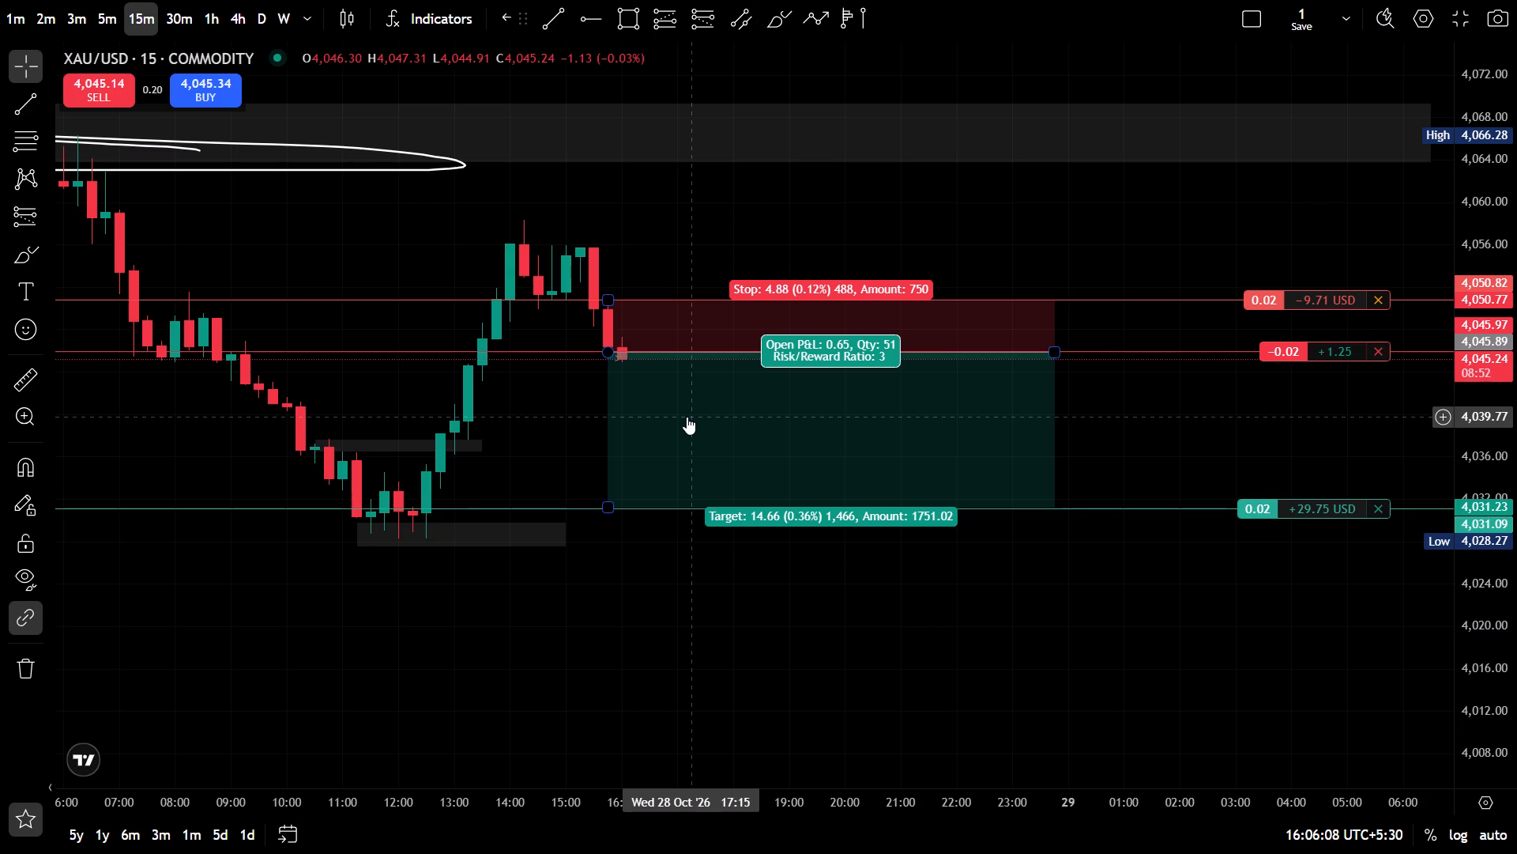
Shorten the short-position drawing so that its far edge ends at about 20:45 on 28 October.
left_click_drag(1052, 349, 917, 348)
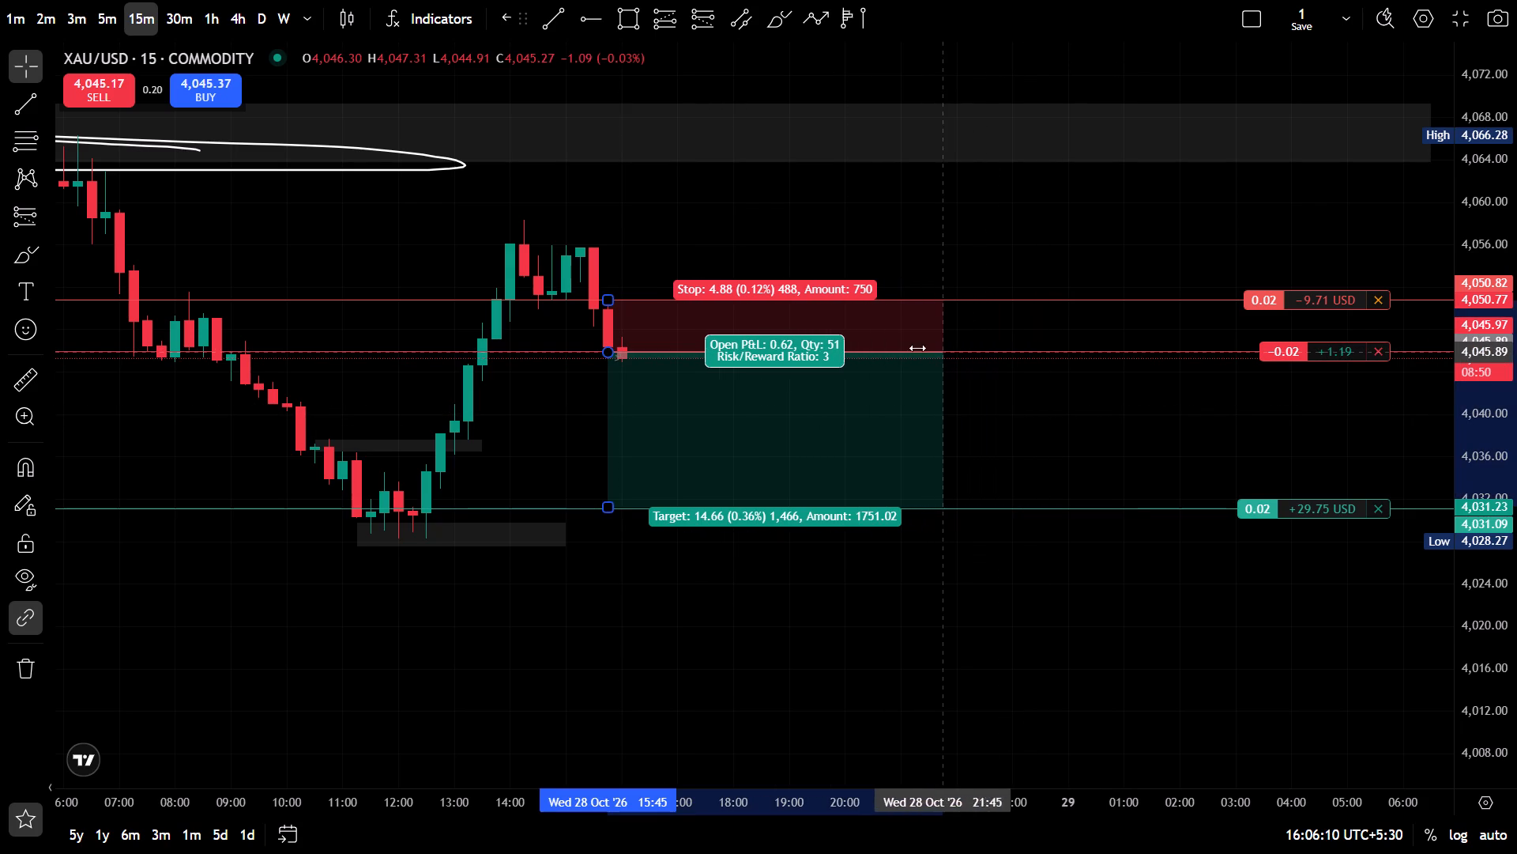
left_click_drag(917, 348, 890, 348)
left_click(967, 405)
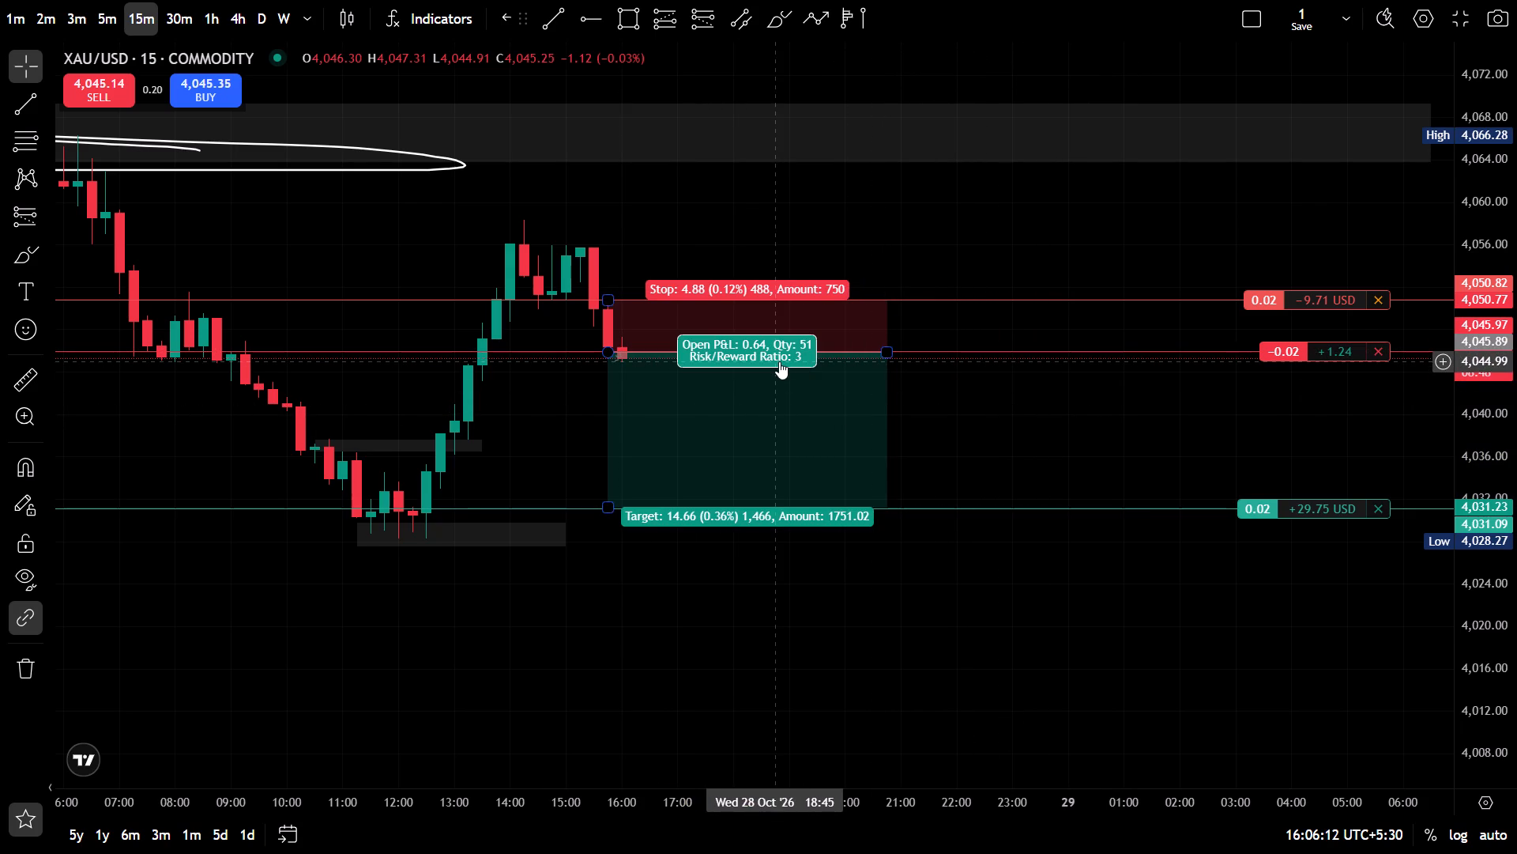
Delete the white freehand loop drawn at the upper zone near 4,065.
left_click_drag(1030, 444, 1090, 449)
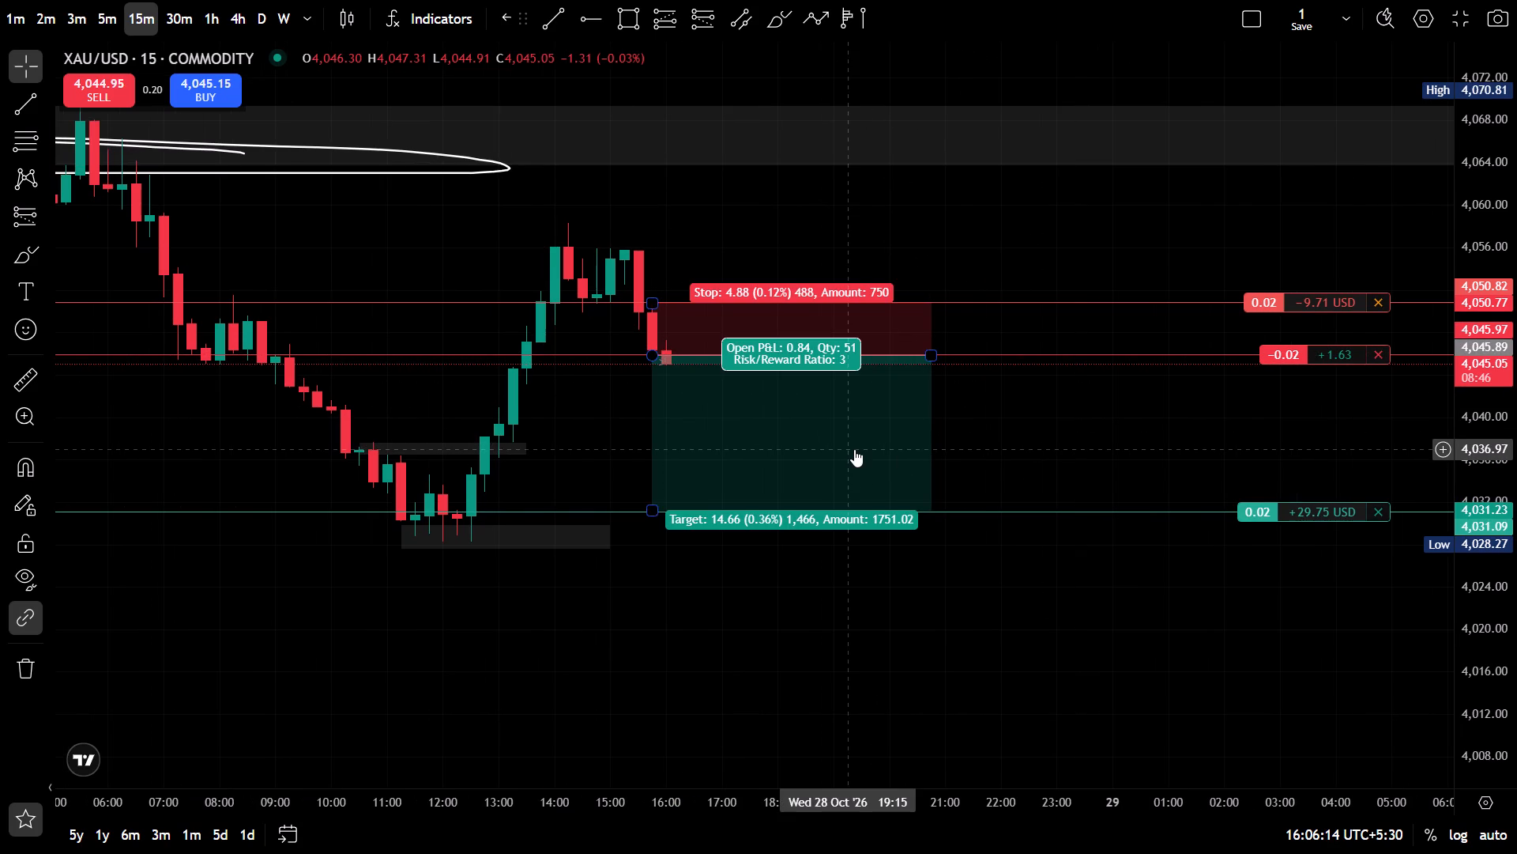
left_click_drag(1143, 476, 1308, 482)
left_click_drag(1516, 561, 1516, 439)
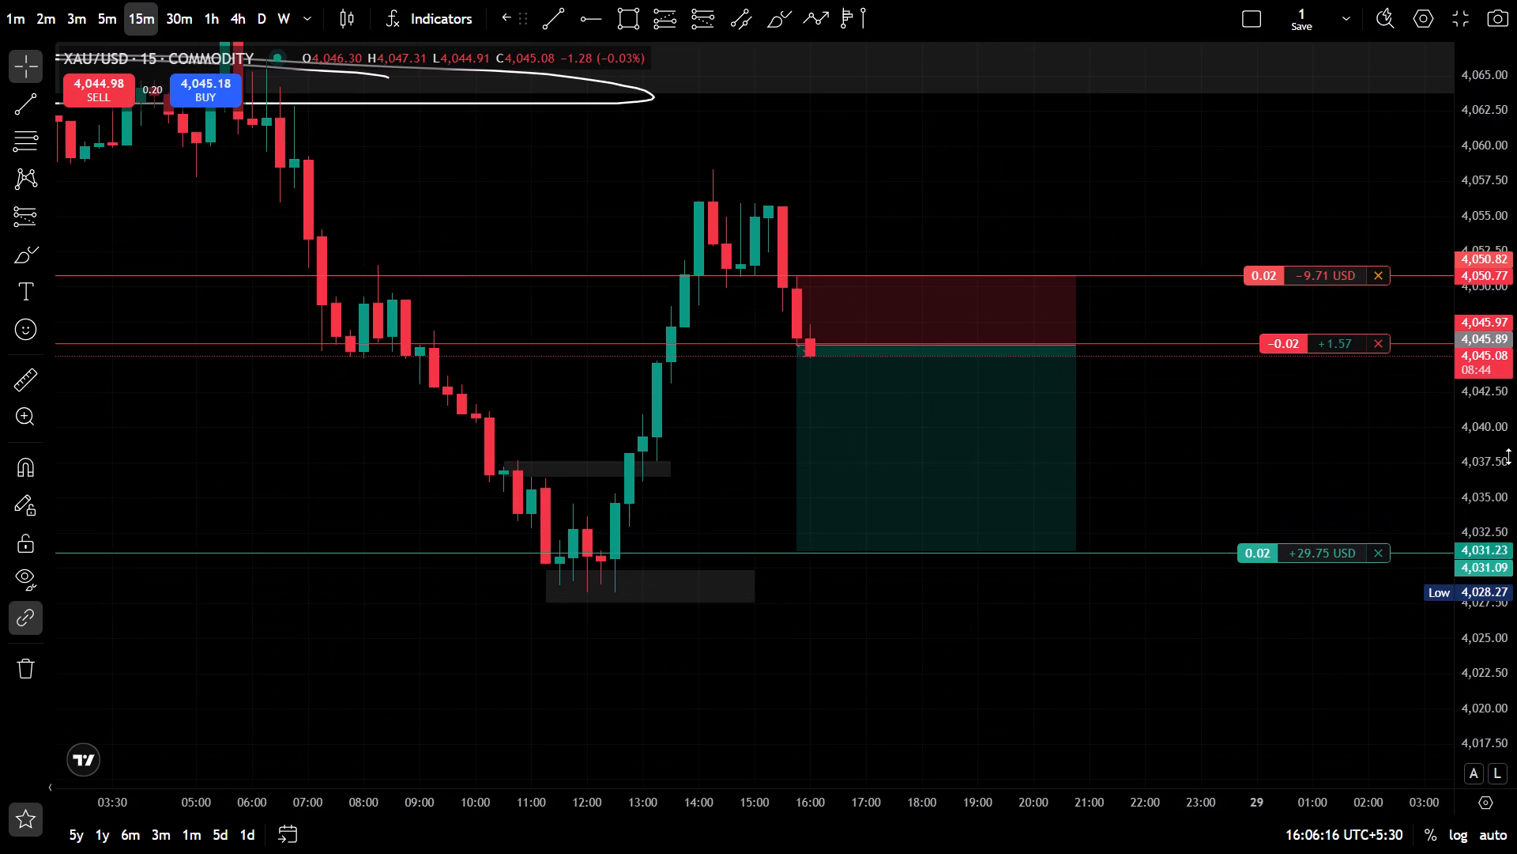
left_click_drag(1266, 512, 1289, 512)
left_click(657, 101)
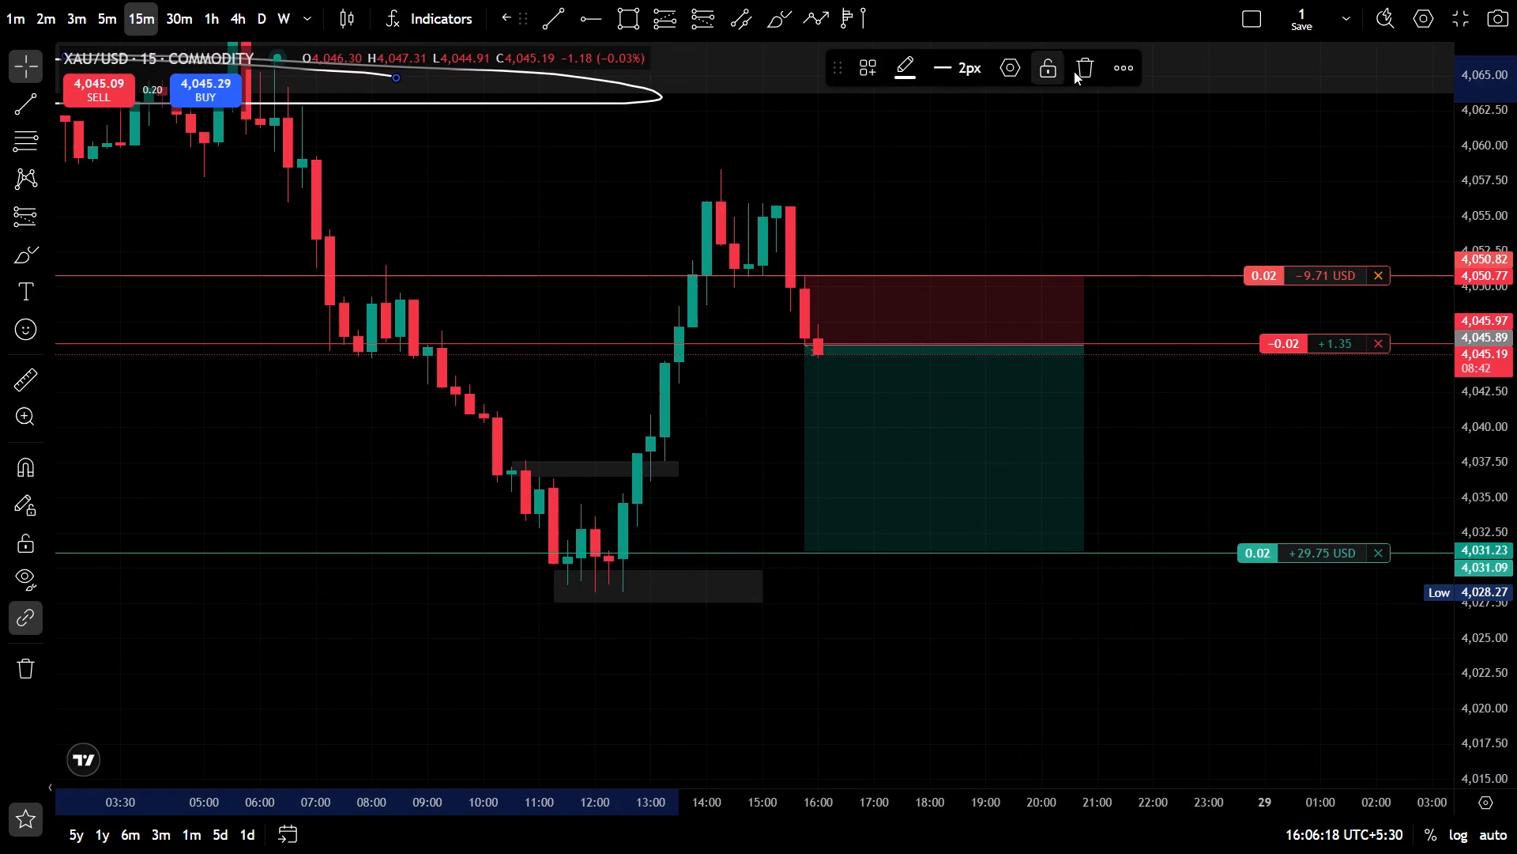
left_click(1084, 68)
Set The Funded Room chart to 5 minutes and examine the latest candles against the open short's stop and target.
left_click_drag(1028, 173, 932, 158)
left_click_drag(912, 158, 841, 163)
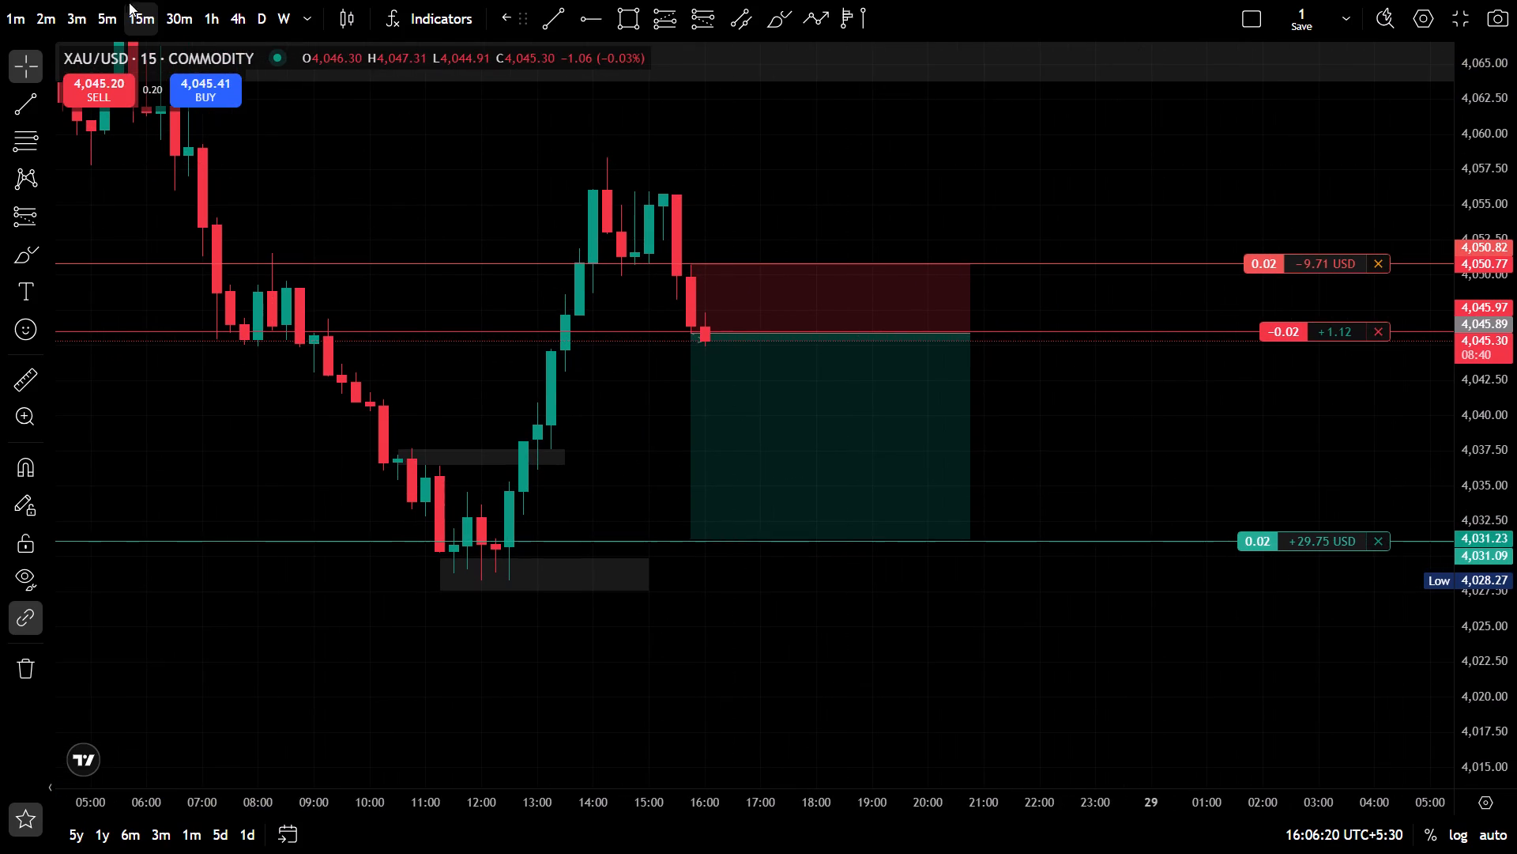
left_click(113, 10)
scroll(870, 468, "down", 5)
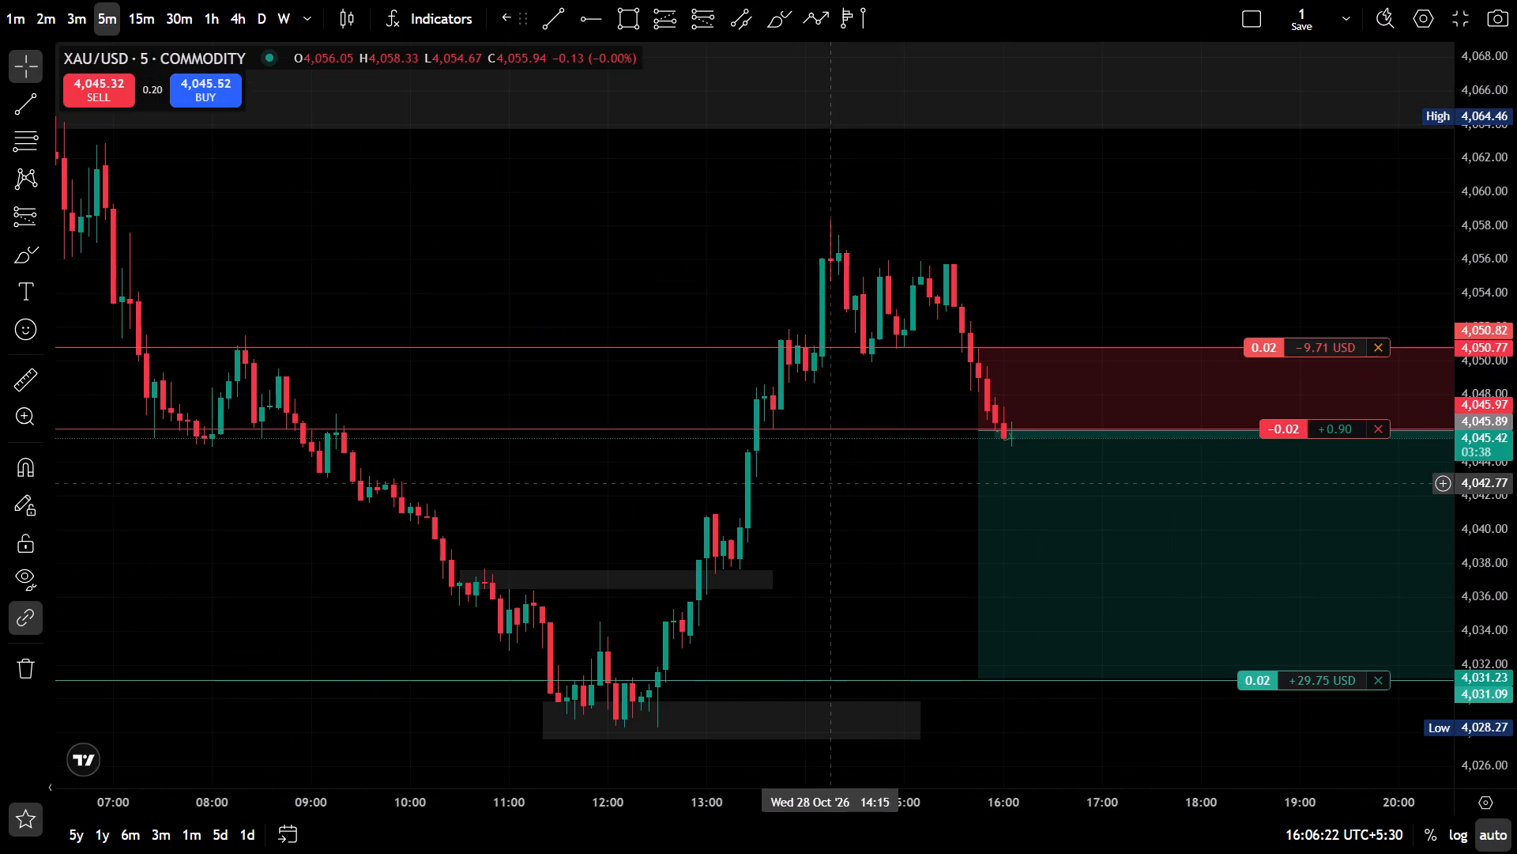
left_click_drag(822, 483, 276, 472)
left_click_drag(1352, 448, 1267, 445)
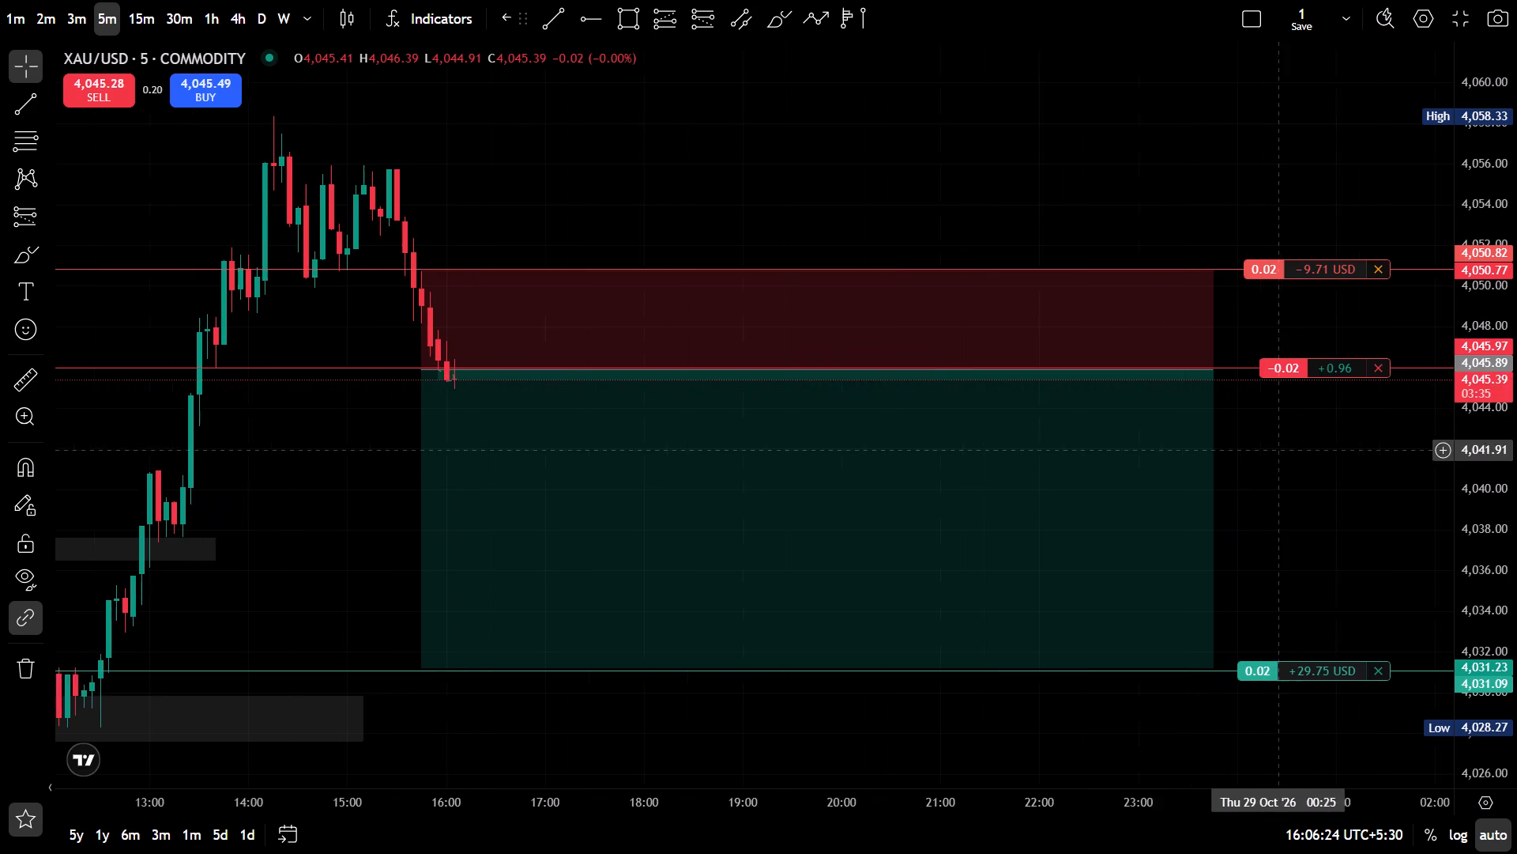
Shorten the short-position drawing on the 5-minute chart so that its far edge ends at about 17:55 on 28 October.
left_click_drag(1267, 445, 1264, 438)
left_click_drag(1200, 369, 619, 372)
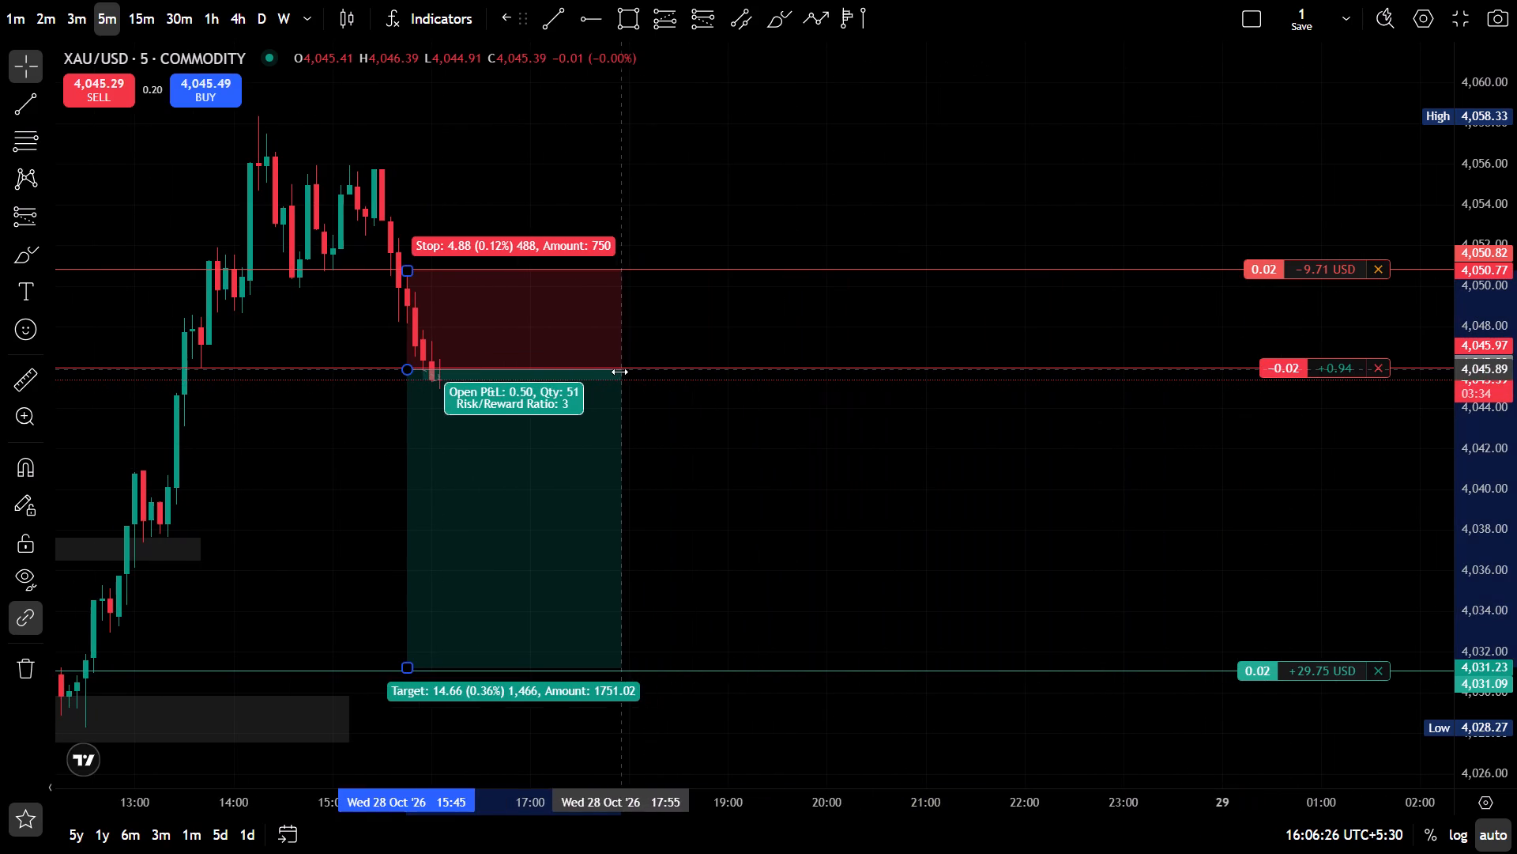
left_click_drag(619, 372, 619, 372)
left_click(834, 477)
Examine the open short on the 5-minute chart against the earlier decline, the rebound and the marked zones near its target.
left_click_drag(1510, 361, 1339, 535)
scroll(854, 511, "down", 7)
left_click_drag(1092, 514, 1147, 499)
scroll(1121, 510, "up", 3)
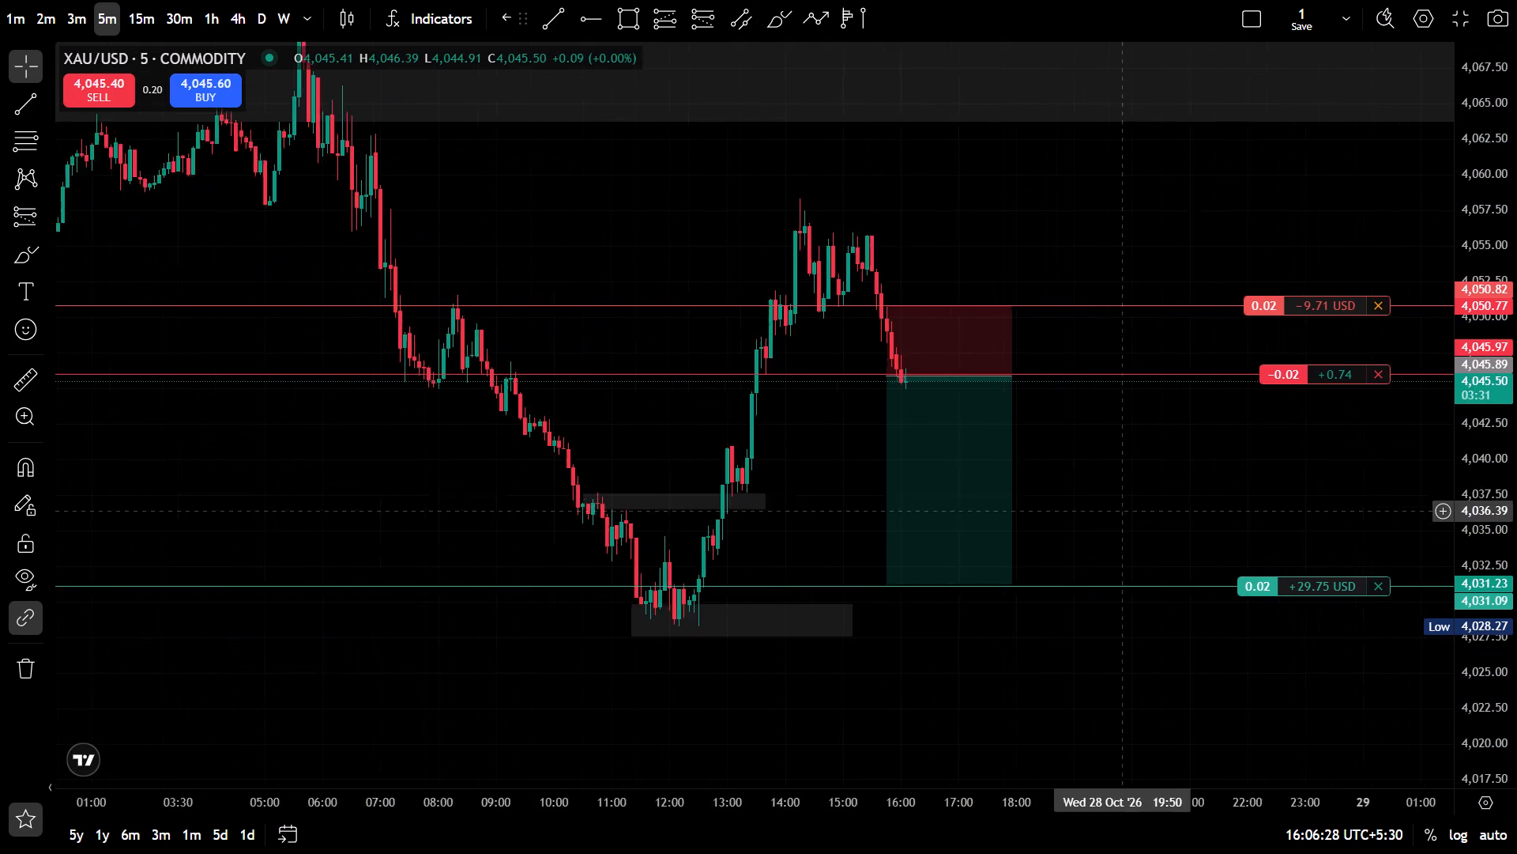
scroll(1121, 510, "up", 2)
left_click_drag(996, 479, 1074, 467)
left_click_drag(990, 490, 1155, 489)
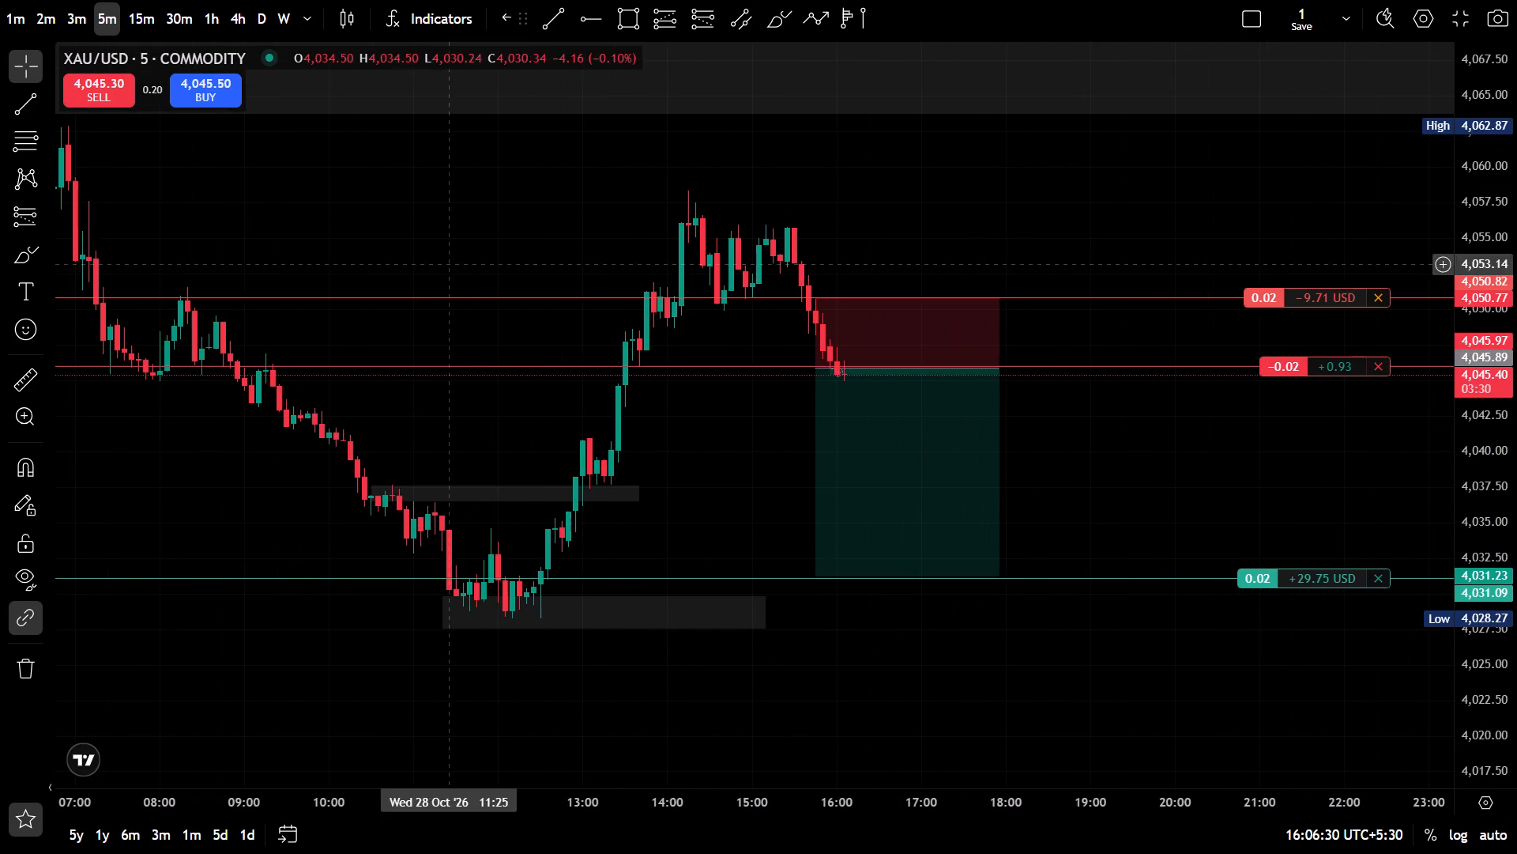
Set the gold chart to 15 minutes and examine the short's entry, stop and target against the recent swings and lower zones.
left_click(151, 20)
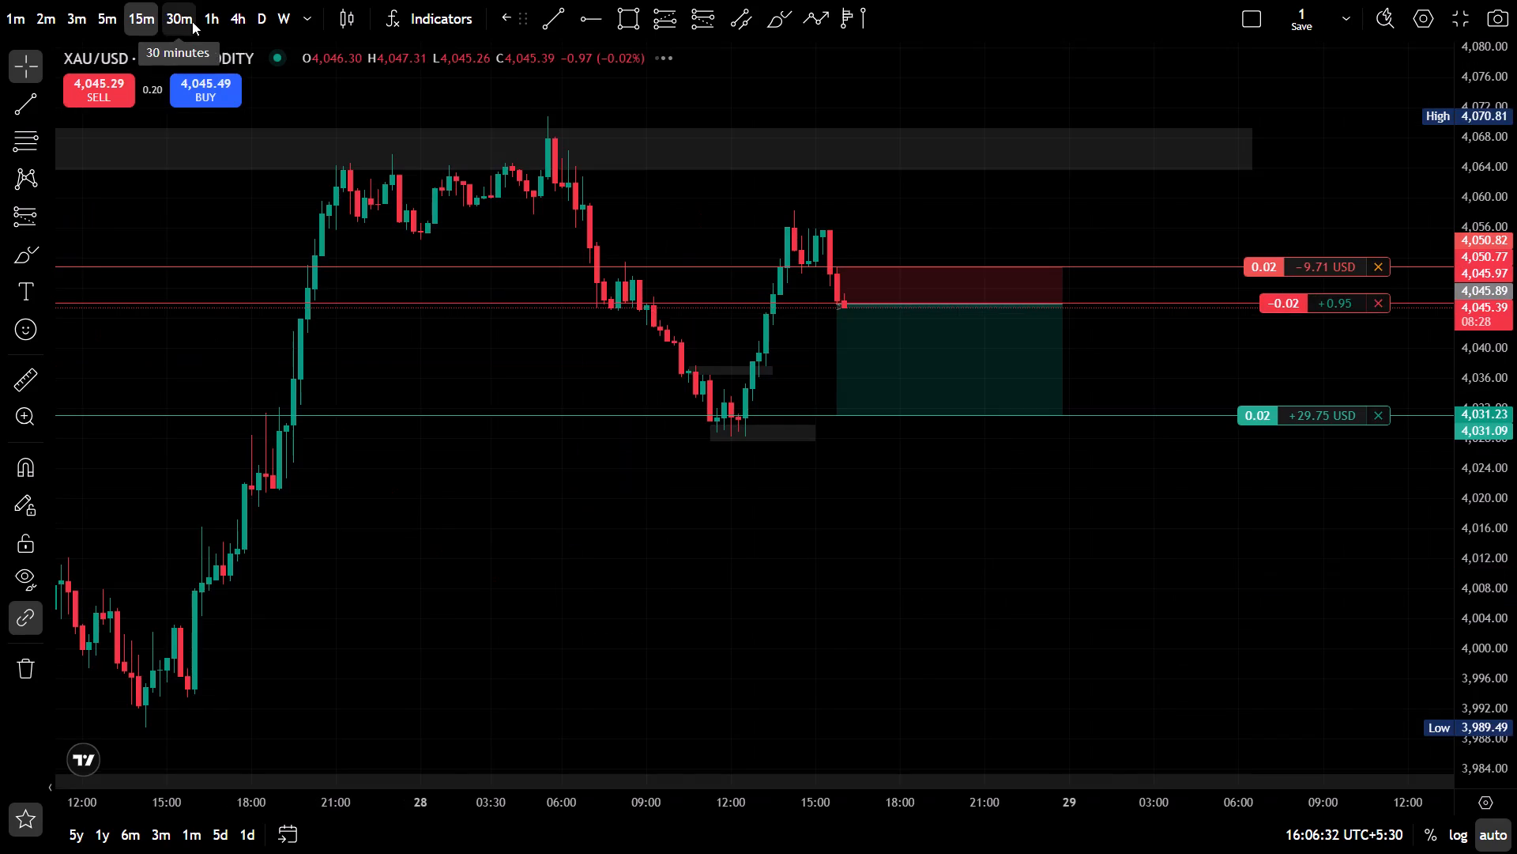
scroll(1099, 537, "up", 6)
left_click_drag(960, 485, 1150, 485)
left_click_drag(1506, 382, 1496, 518)
left_click_drag(1097, 527, 1516, 468)
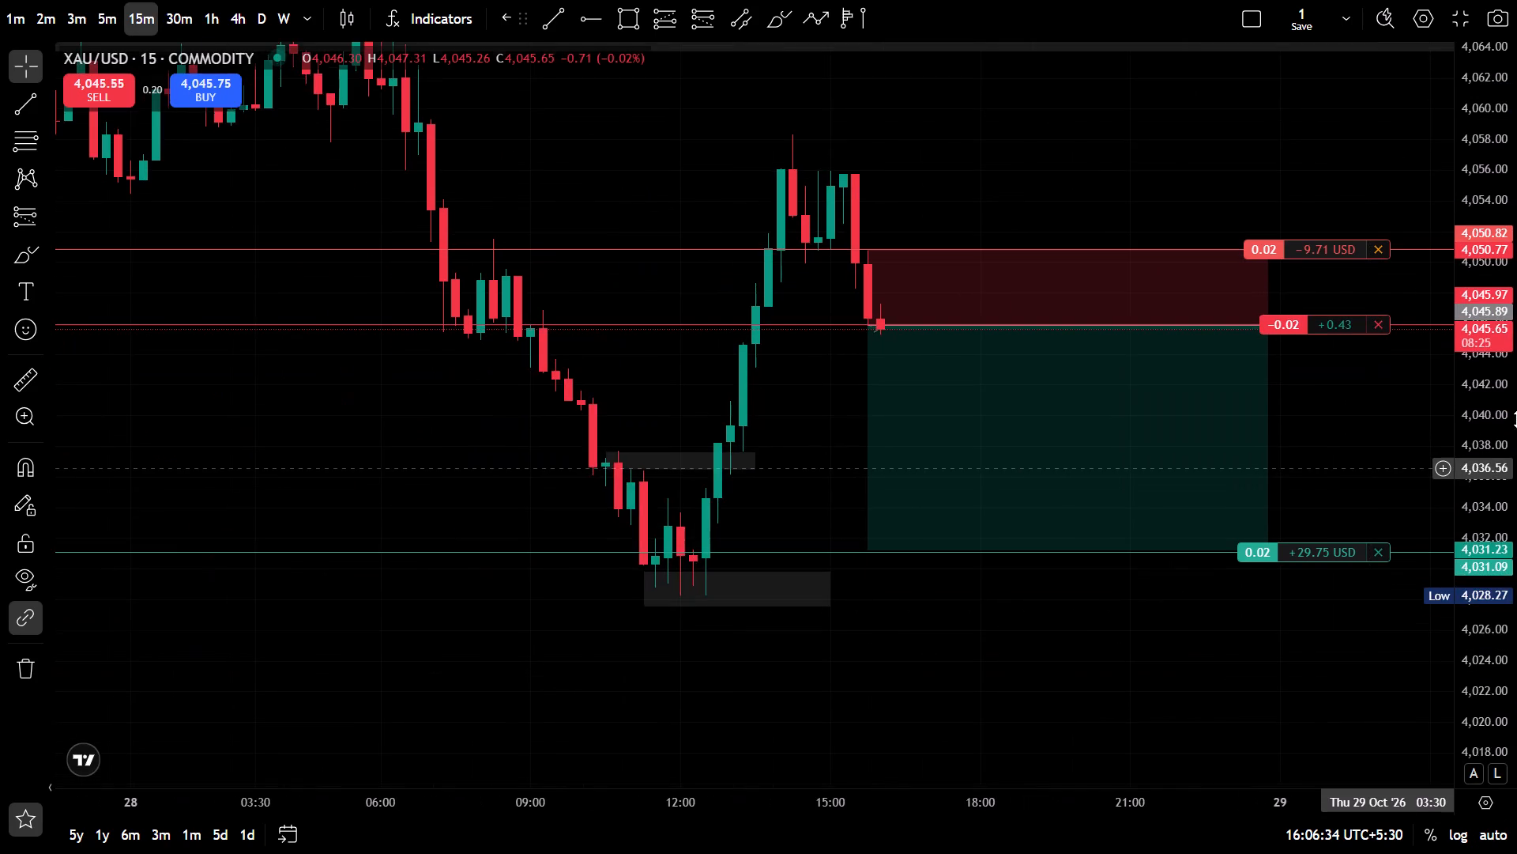
left_click_drag(1516, 411, 1516, 364)
left_click_drag(1459, 444, 1261, 441)
left_click_drag(1516, 314, 1503, 368)
left_click_drag(1380, 425, 1161, 434)
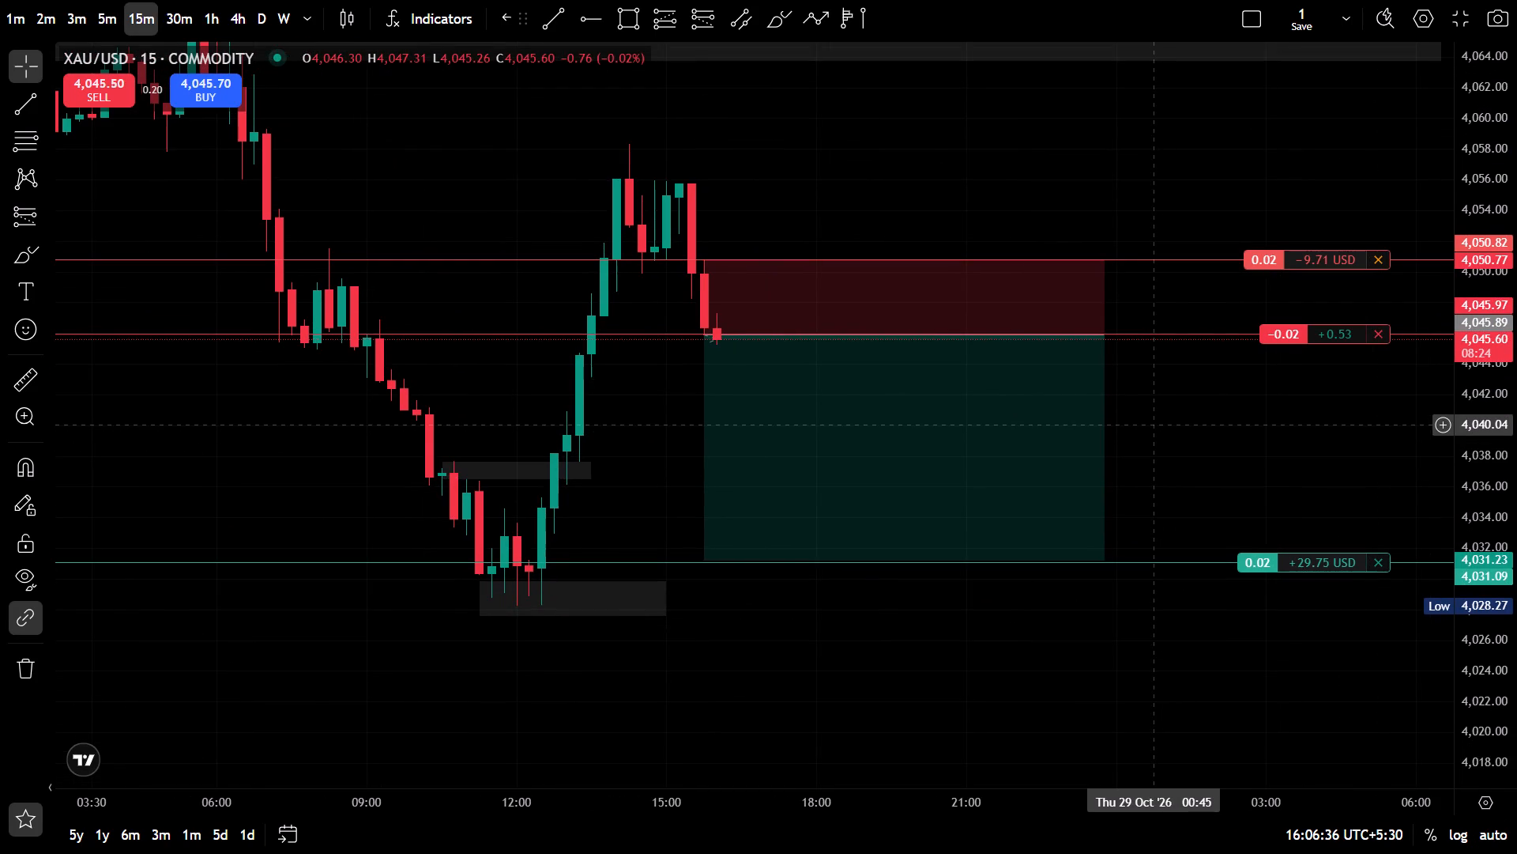
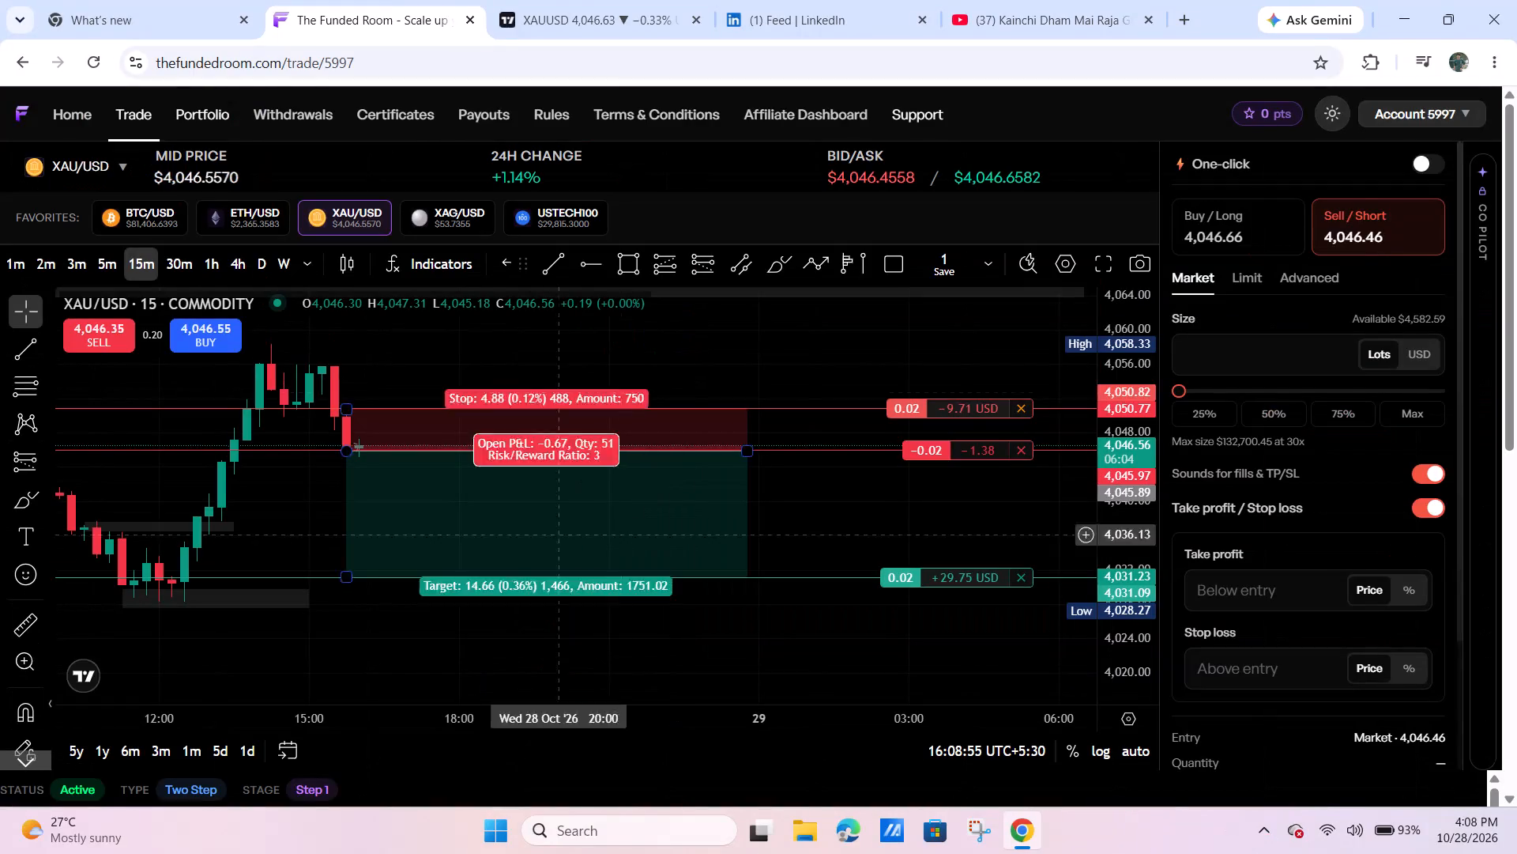
Switch to TradingView and examine the 4-hour gold chart's decline, rebound and latest candles against the marked zones.
left_click(587, 0)
left_click_drag(687, 517, 826, 520)
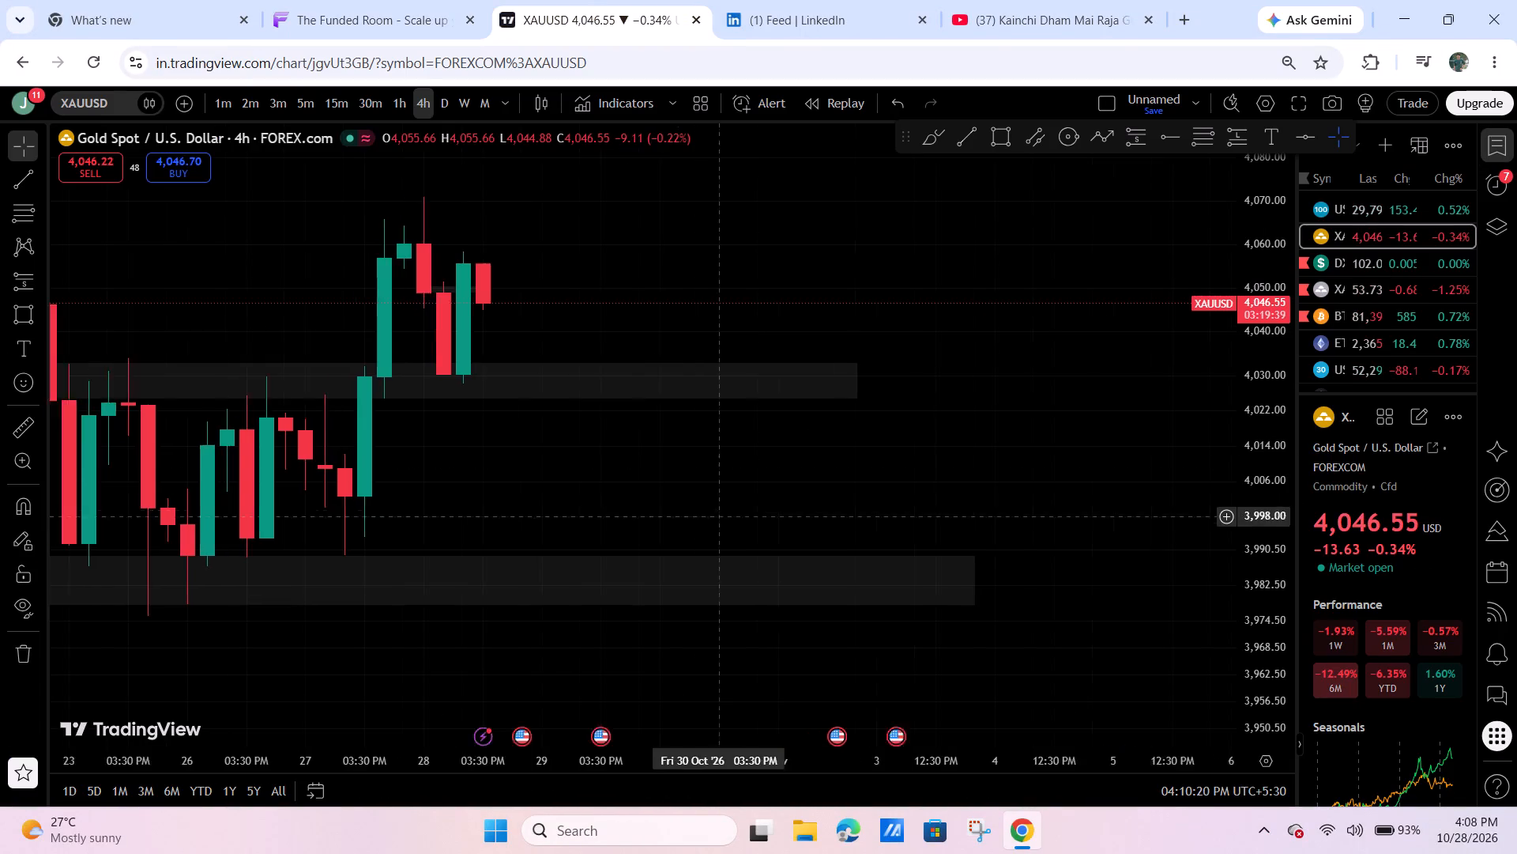
left_click_drag(826, 520, 1105, 506)
left_click_drag(1267, 388, 1230, 467)
left_click_drag(1112, 464, 988, 526)
scroll(902, 364, "down", 1)
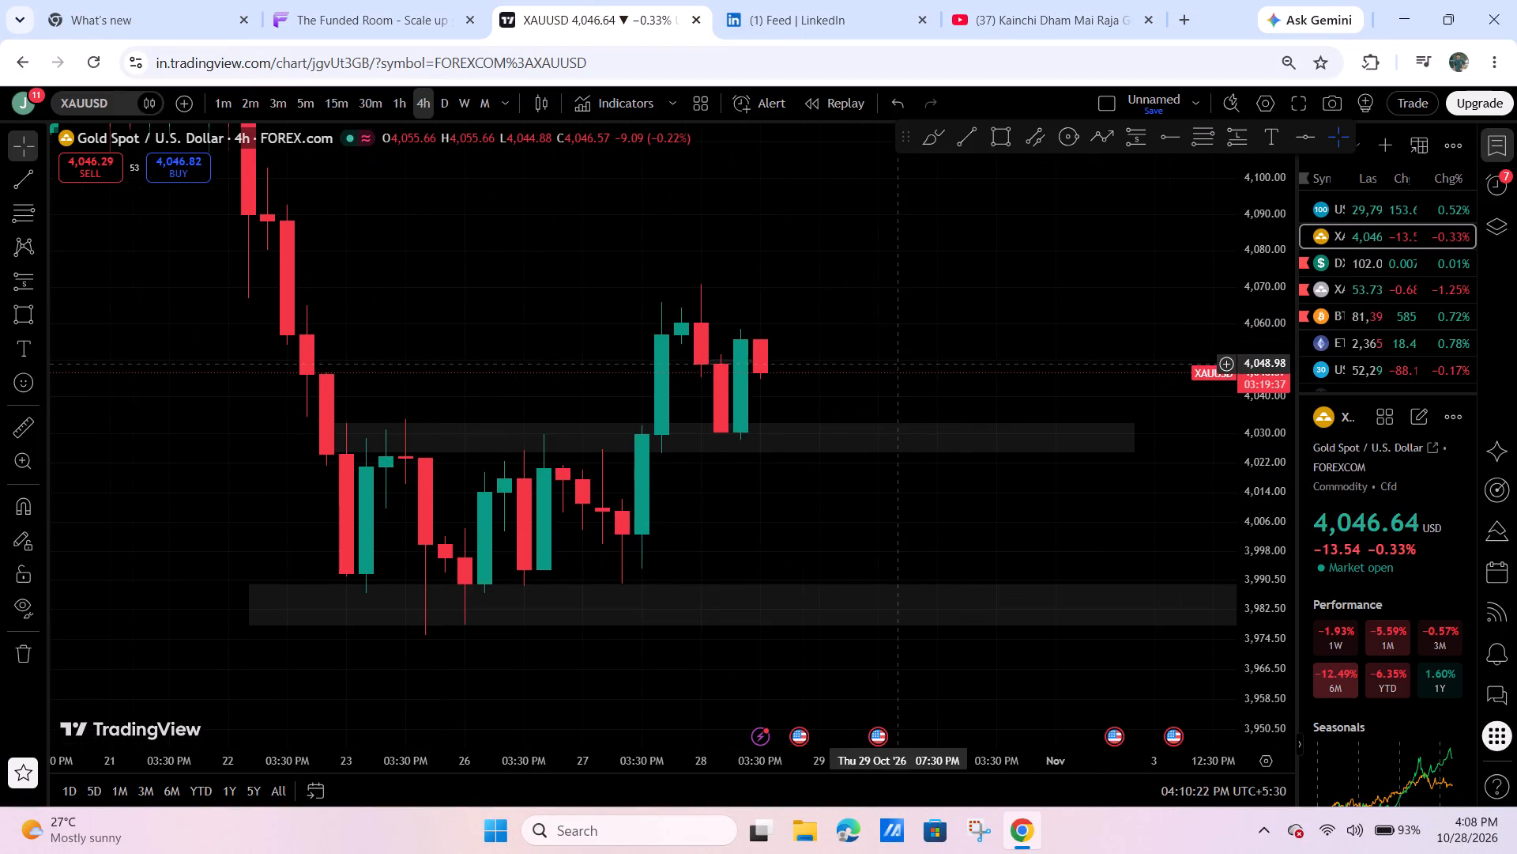
scroll(902, 364, "down", 1)
left_click_drag(1008, 359, 732, 274)
Set the gold chart to 1 hour and examine the latest swings against the small upper zone and the broad zone beneath.
left_click(396, 103)
left_click_drag(730, 253, 909, 285)
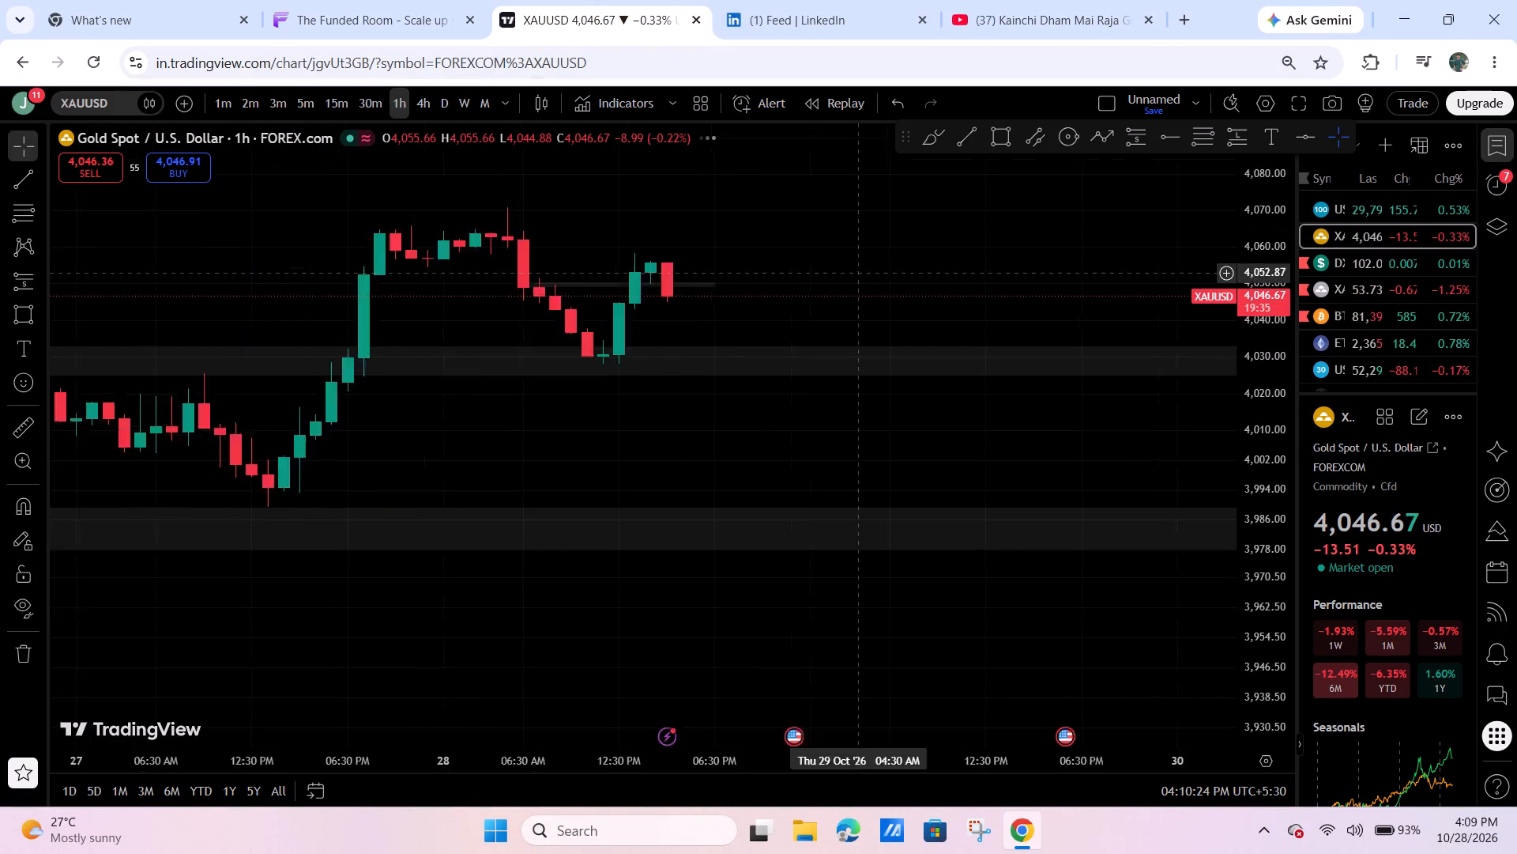
left_click_drag(909, 285, 1035, 301)
scroll(1112, 366, "down", 6)
left_click_drag(1124, 489, 1118, 502)
left_click_drag(1255, 524, 1174, 249)
left_click_drag(1111, 183, 1070, 346)
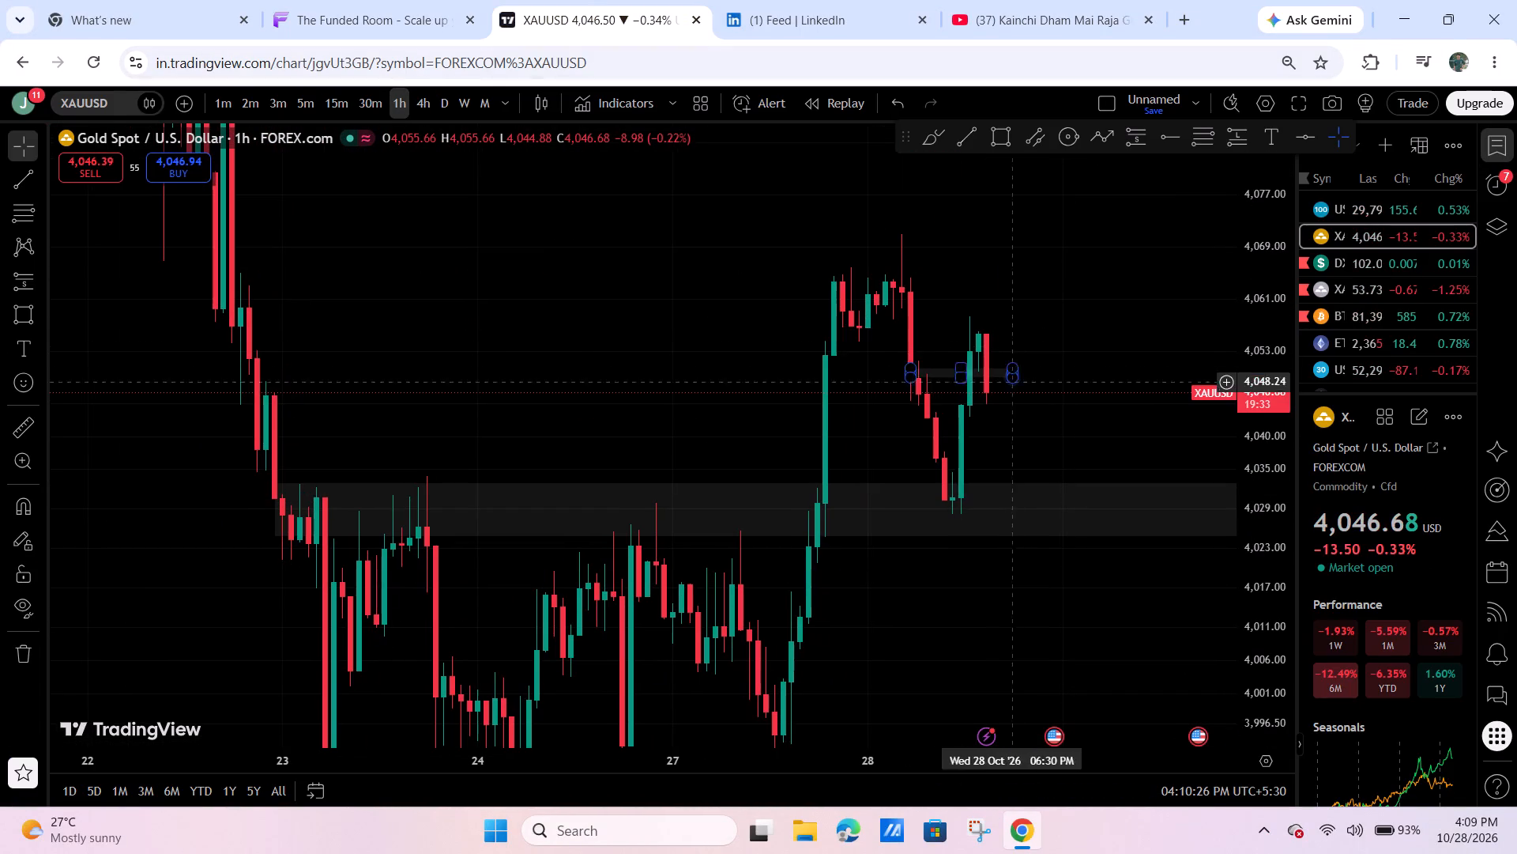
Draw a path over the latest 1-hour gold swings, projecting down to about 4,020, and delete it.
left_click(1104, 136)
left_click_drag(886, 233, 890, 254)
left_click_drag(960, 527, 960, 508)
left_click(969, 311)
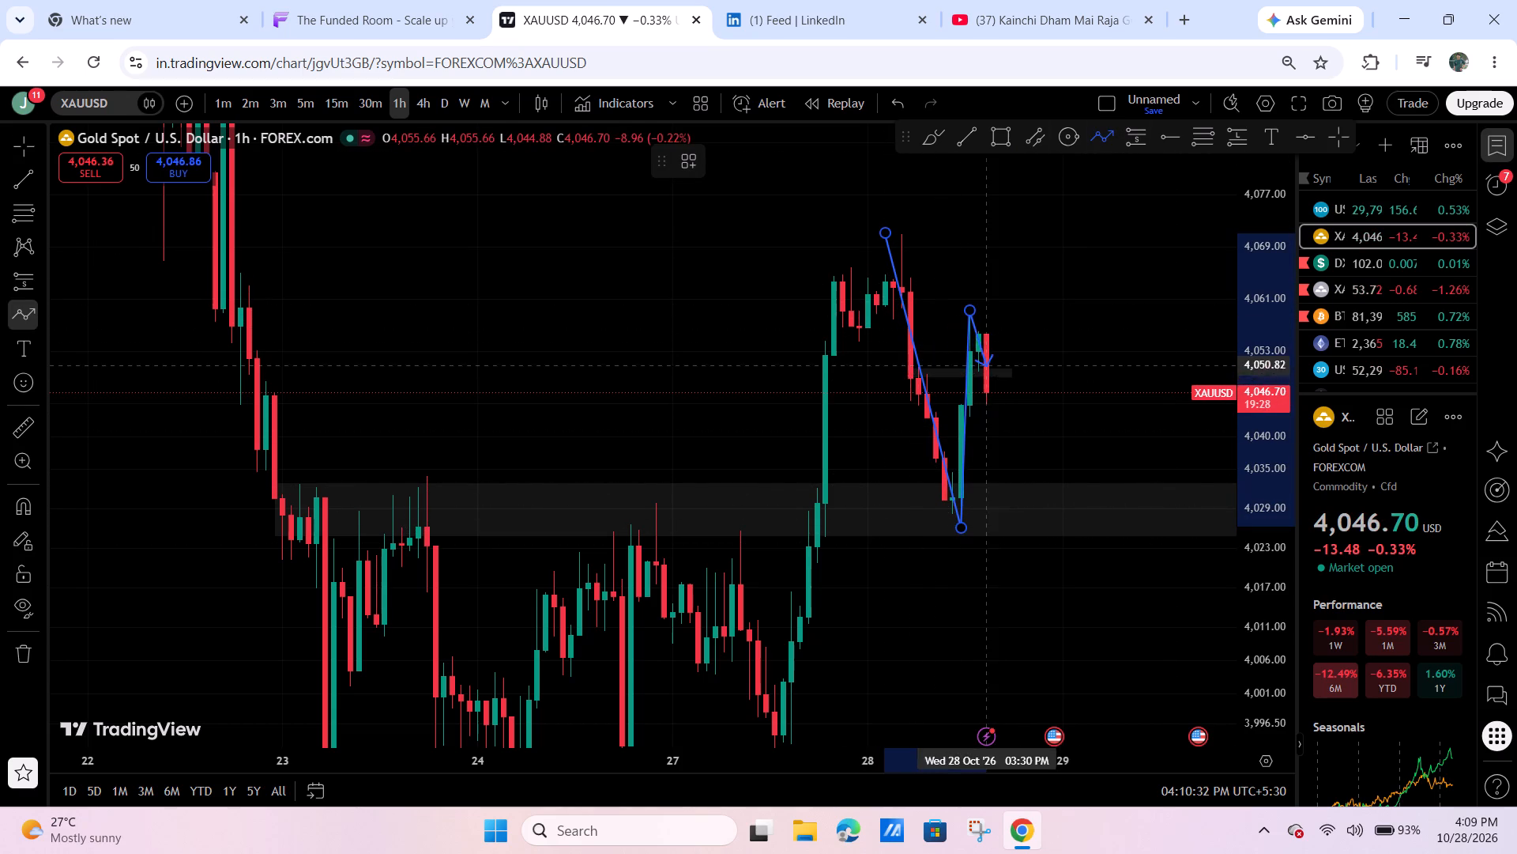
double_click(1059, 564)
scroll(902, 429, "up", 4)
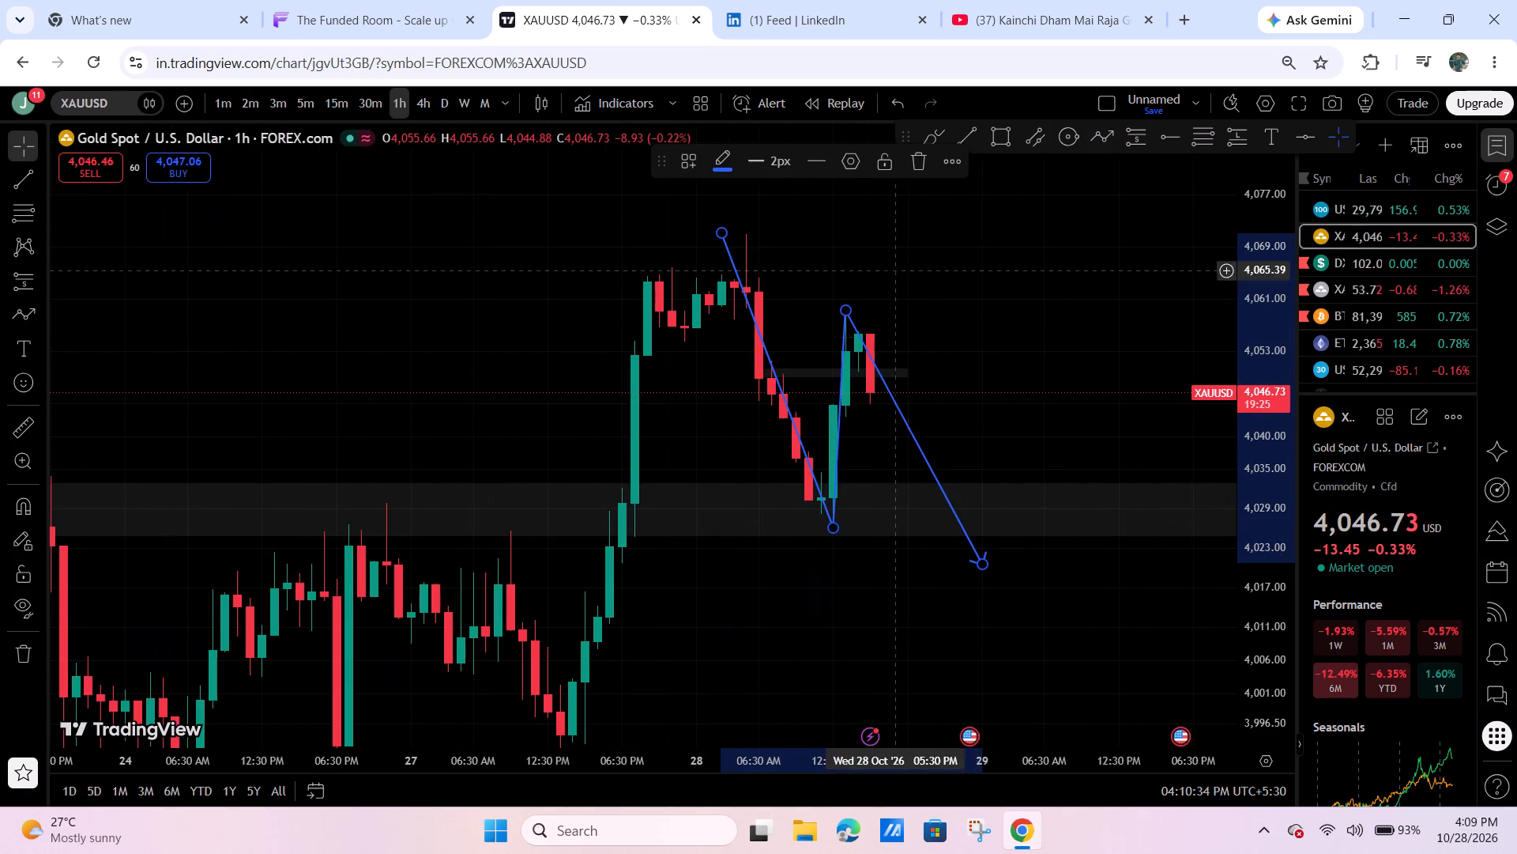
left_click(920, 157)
Examine the 1-hour gold candles from the earlier decline through the rebound against the marked zones.
left_click_drag(1068, 377, 1126, 376)
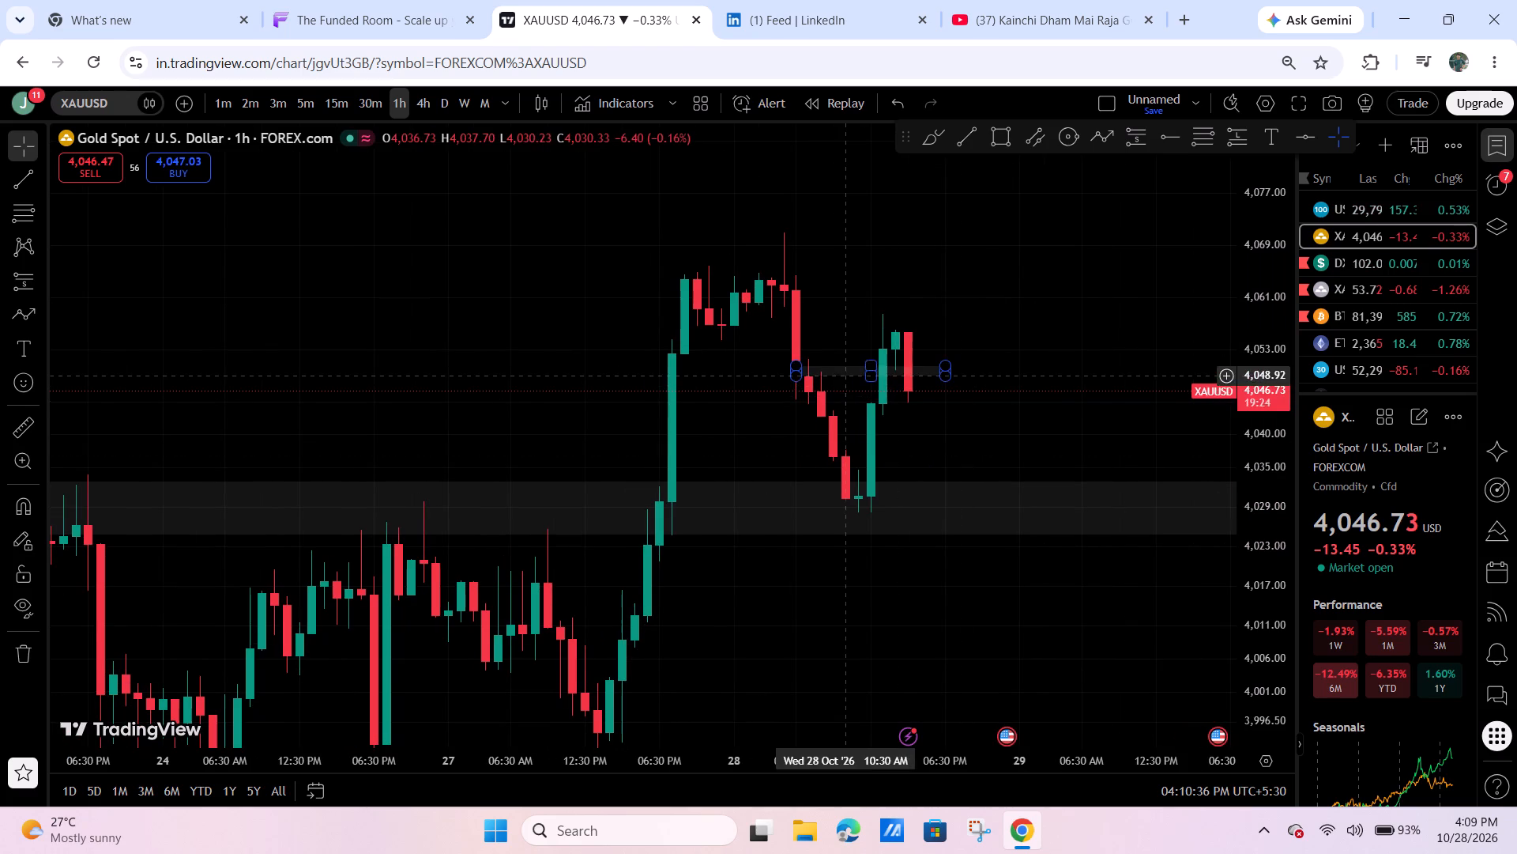
left_click_drag(996, 410, 1146, 354)
scroll(1233, 325, "down", 3)
left_click_drag(1263, 327, 1227, 370)
left_click_drag(1183, 384, 1171, 384)
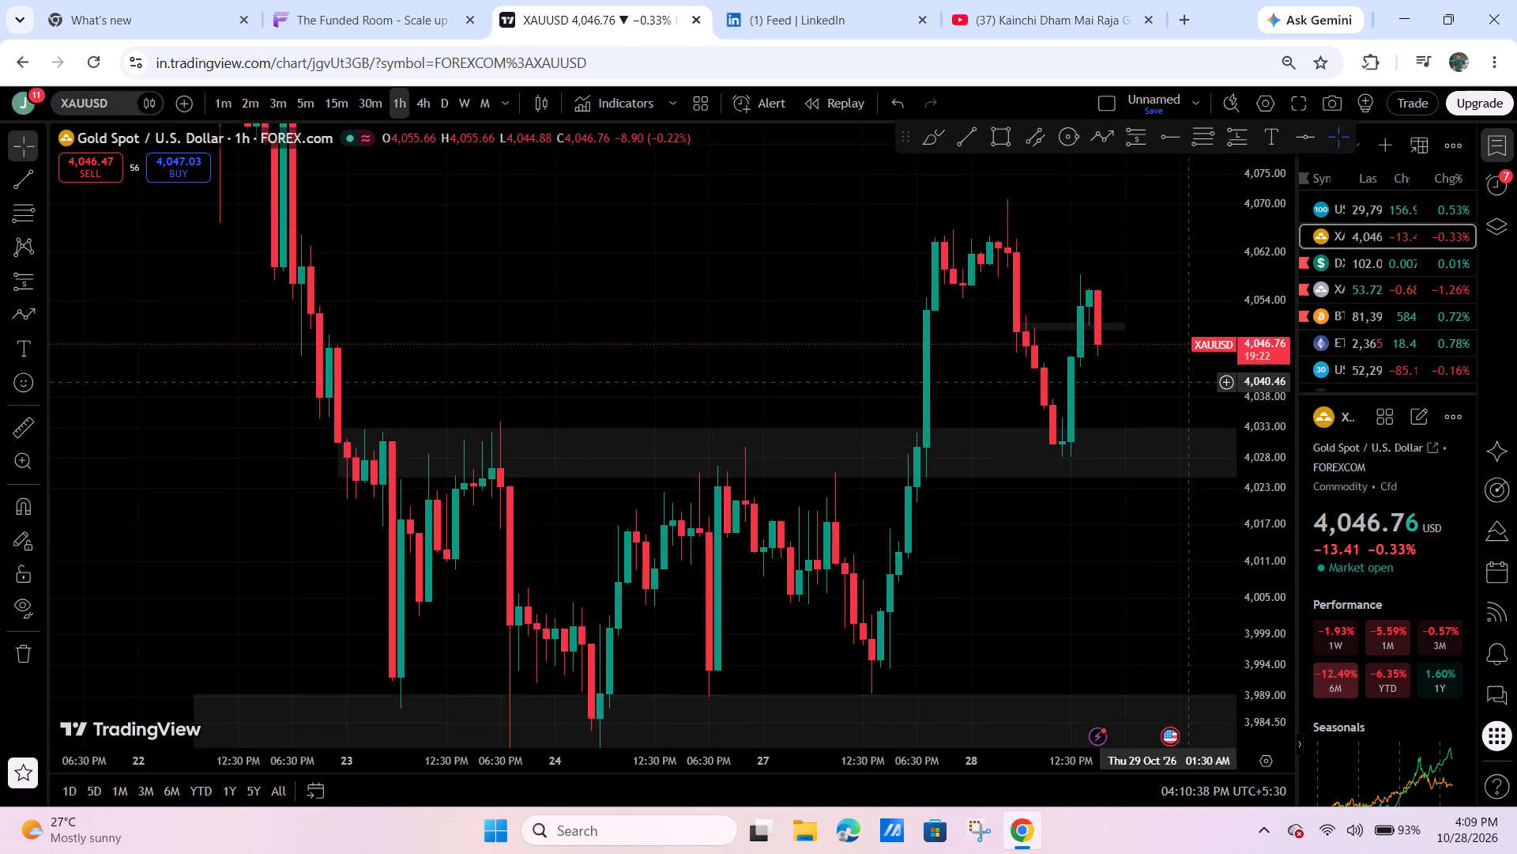
left_click_drag(1171, 384, 1046, 400)
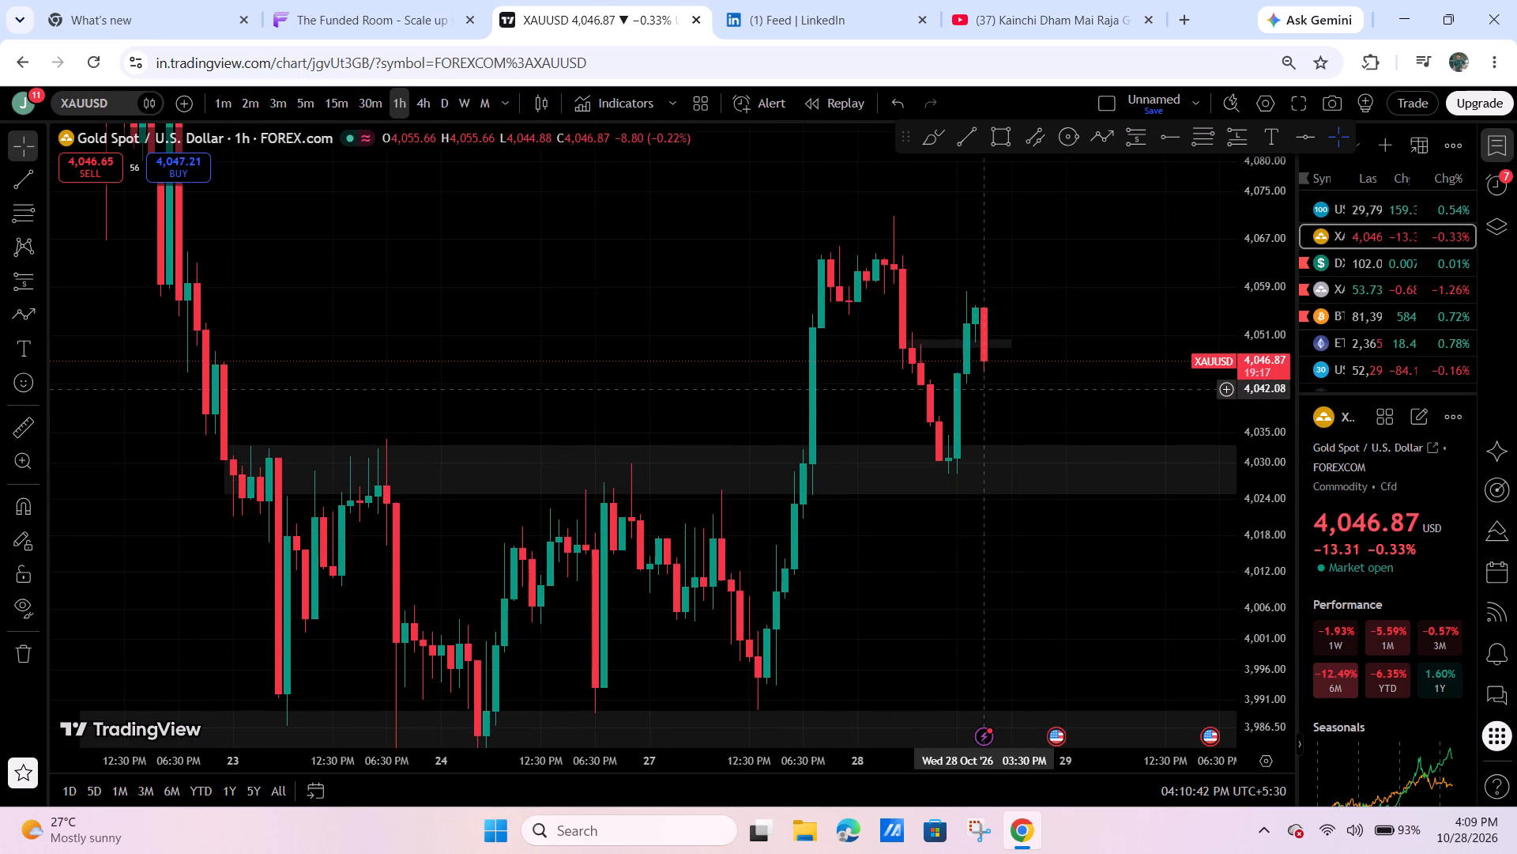
left_click_drag(995, 421, 965, 431)
scroll(964, 429, "down", 2)
left_click_drag(1100, 413, 1090, 414)
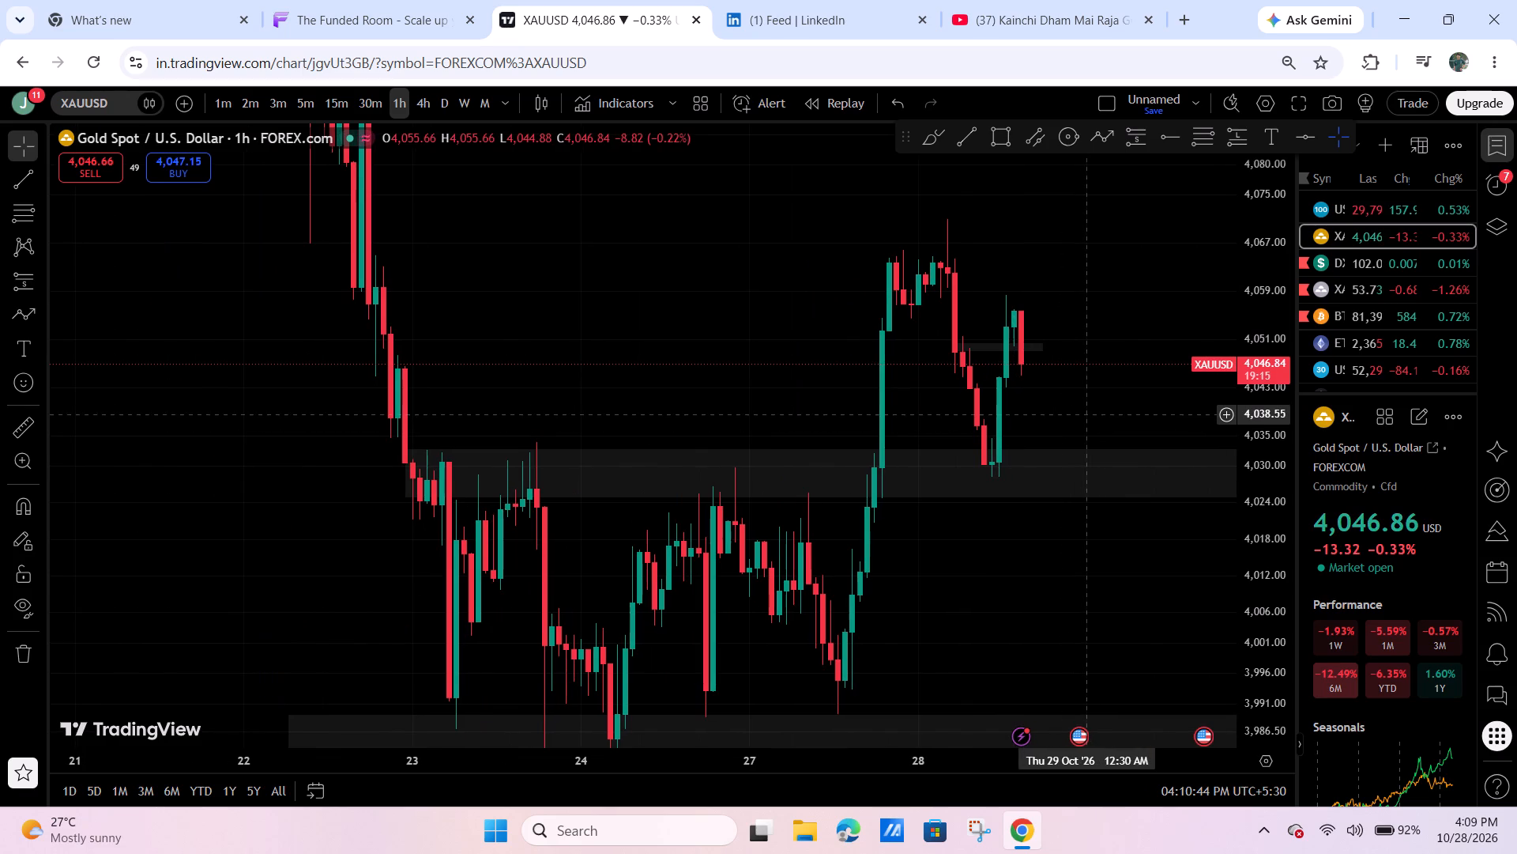
Compare the recent 15-minute swings on the gold chart with those on the silver chart.
left_click(338, 99)
left_click_drag(1147, 410, 1146, 460)
left_click_drag(1256, 616, 1228, 231)
scroll(1129, 399, "up", 5)
left_click_drag(1102, 399, 1040, 424)
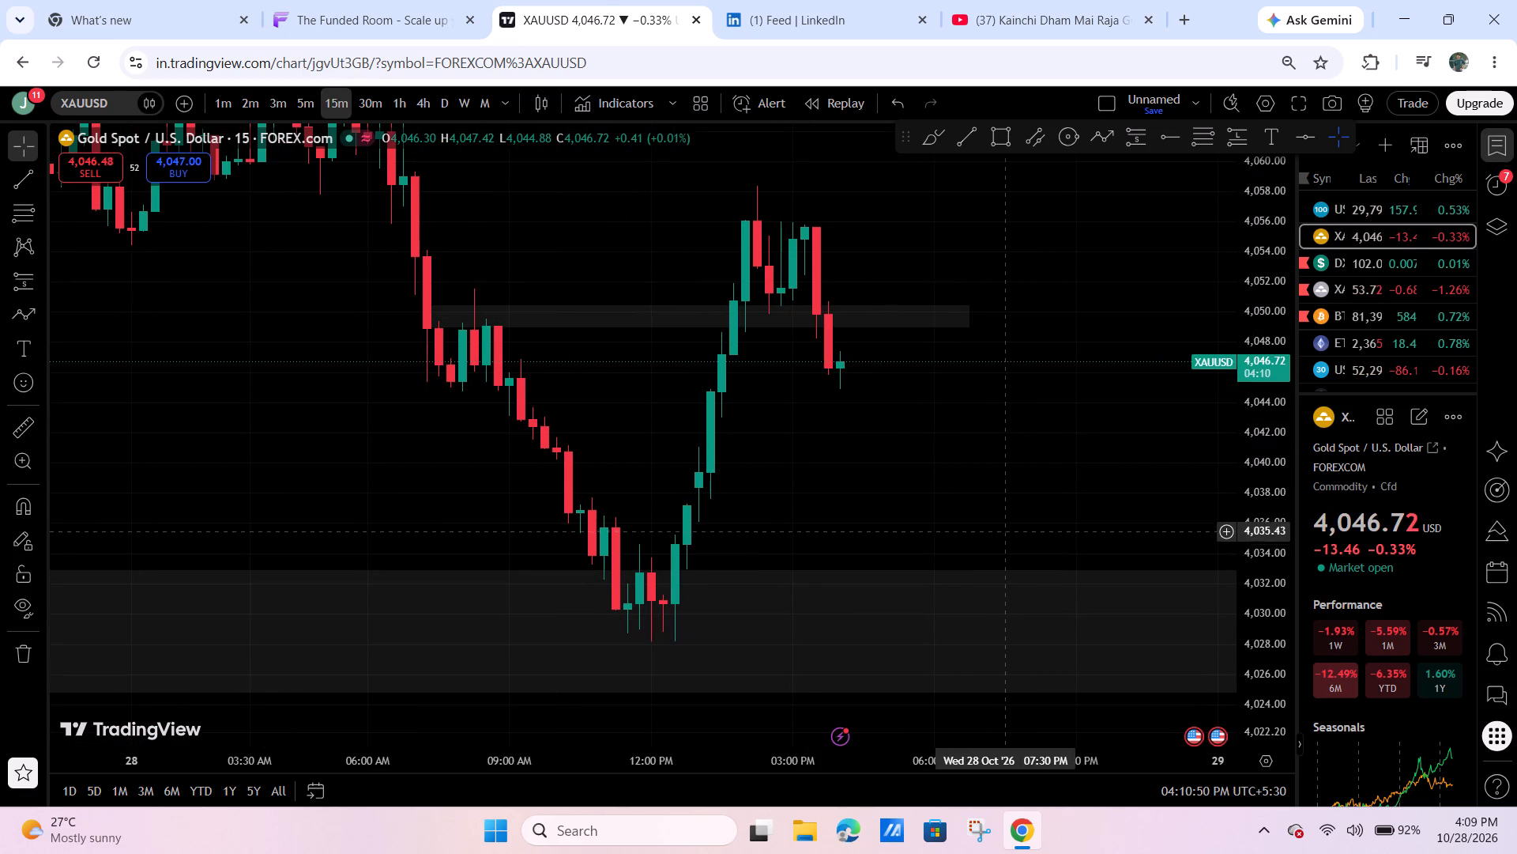
left_click(1382, 287)
scroll(1042, 450, "down", 2)
left_click_drag(1108, 498, 1199, 357)
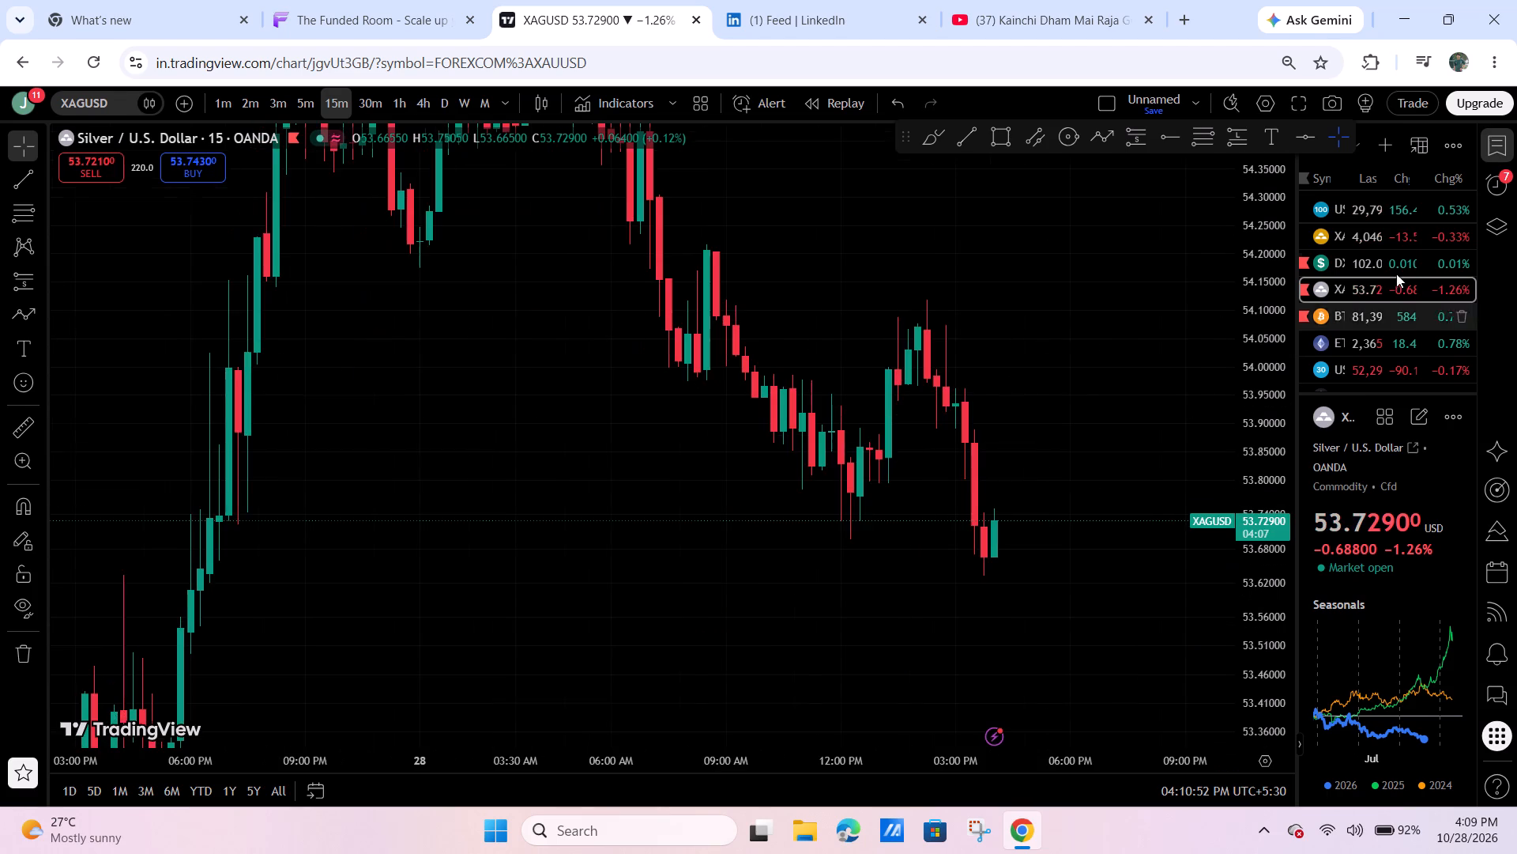
On the 15-minute dollar index chart, raise the lower edge of the zone under the recent lows to about 102.017.
left_click(1361, 252)
scroll(1010, 521, "down", 6)
scroll(1135, 489, "up", 9)
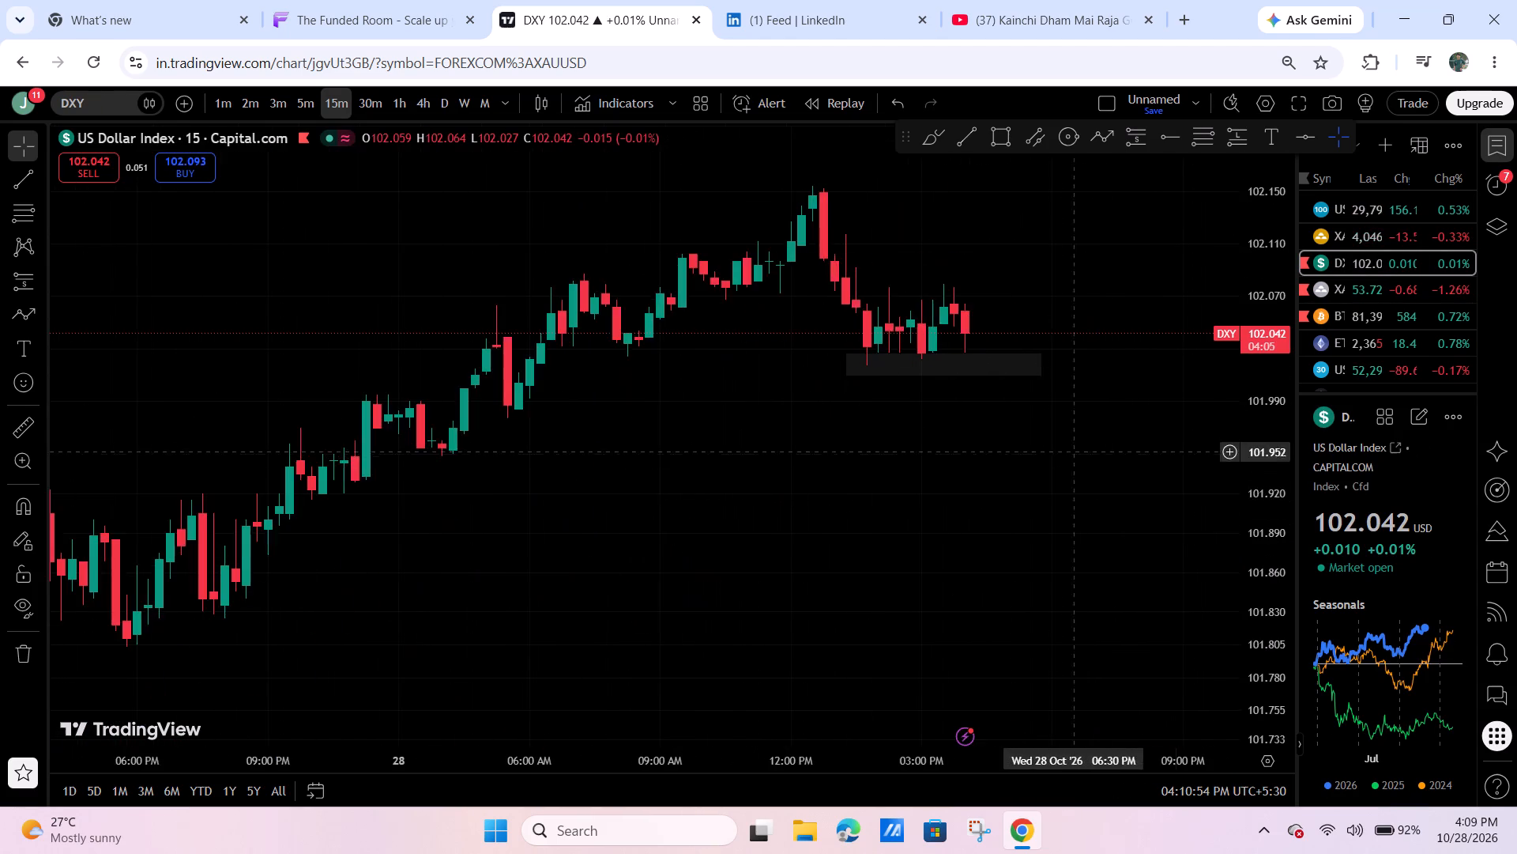
left_click_drag(1034, 461, 973, 640)
scroll(973, 612, "up", 5)
left_click_drag(997, 602, 1222, 577)
left_click_drag(1260, 642, 1257, 258)
left_click_drag(1060, 518, 1219, 470)
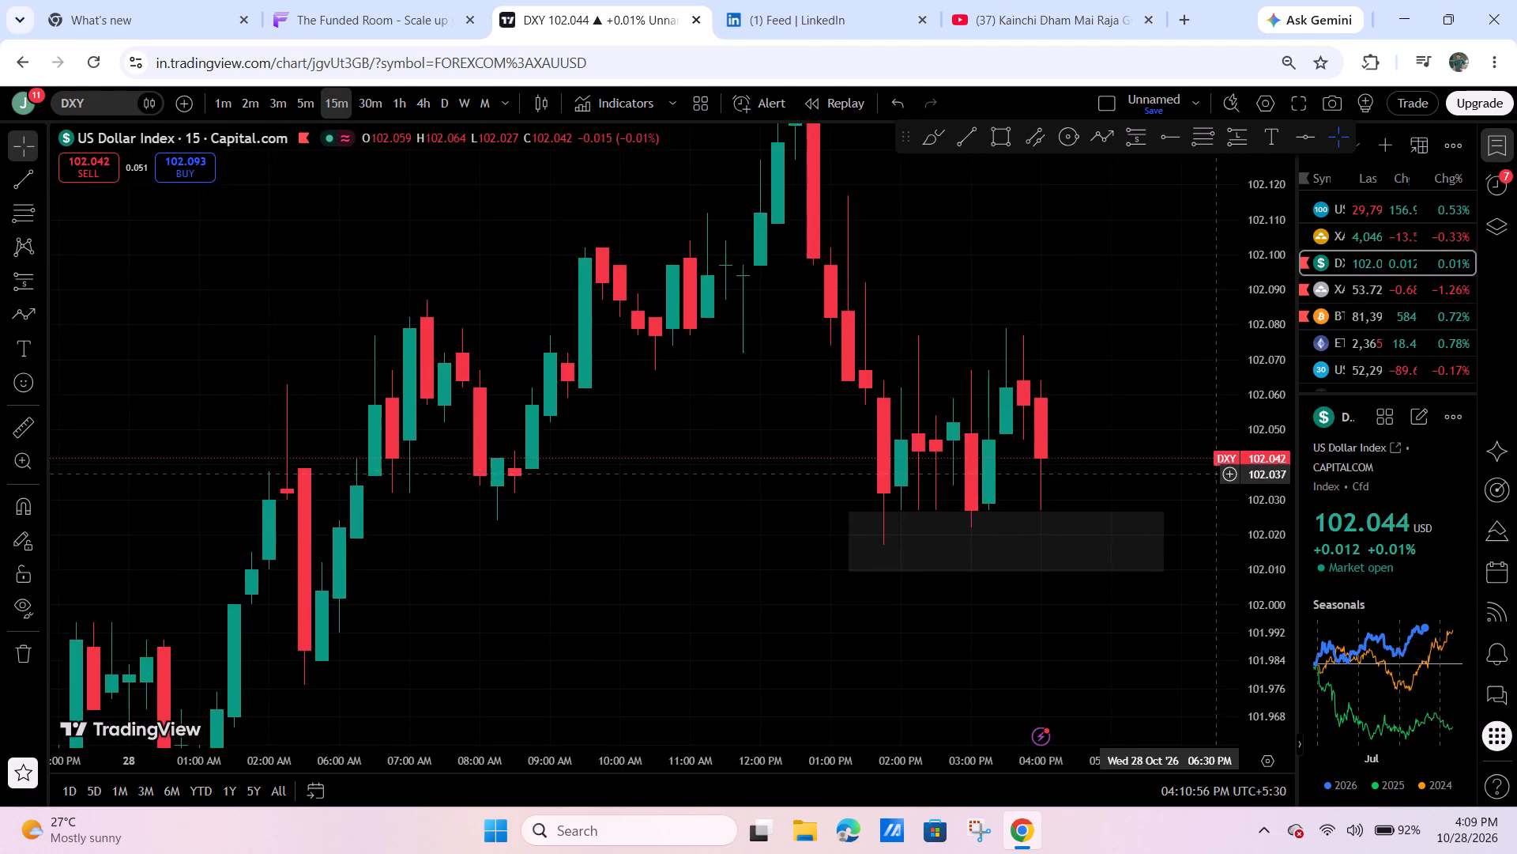
scroll(1129, 588, "up", 4)
left_click_drag(896, 569, 911, 546)
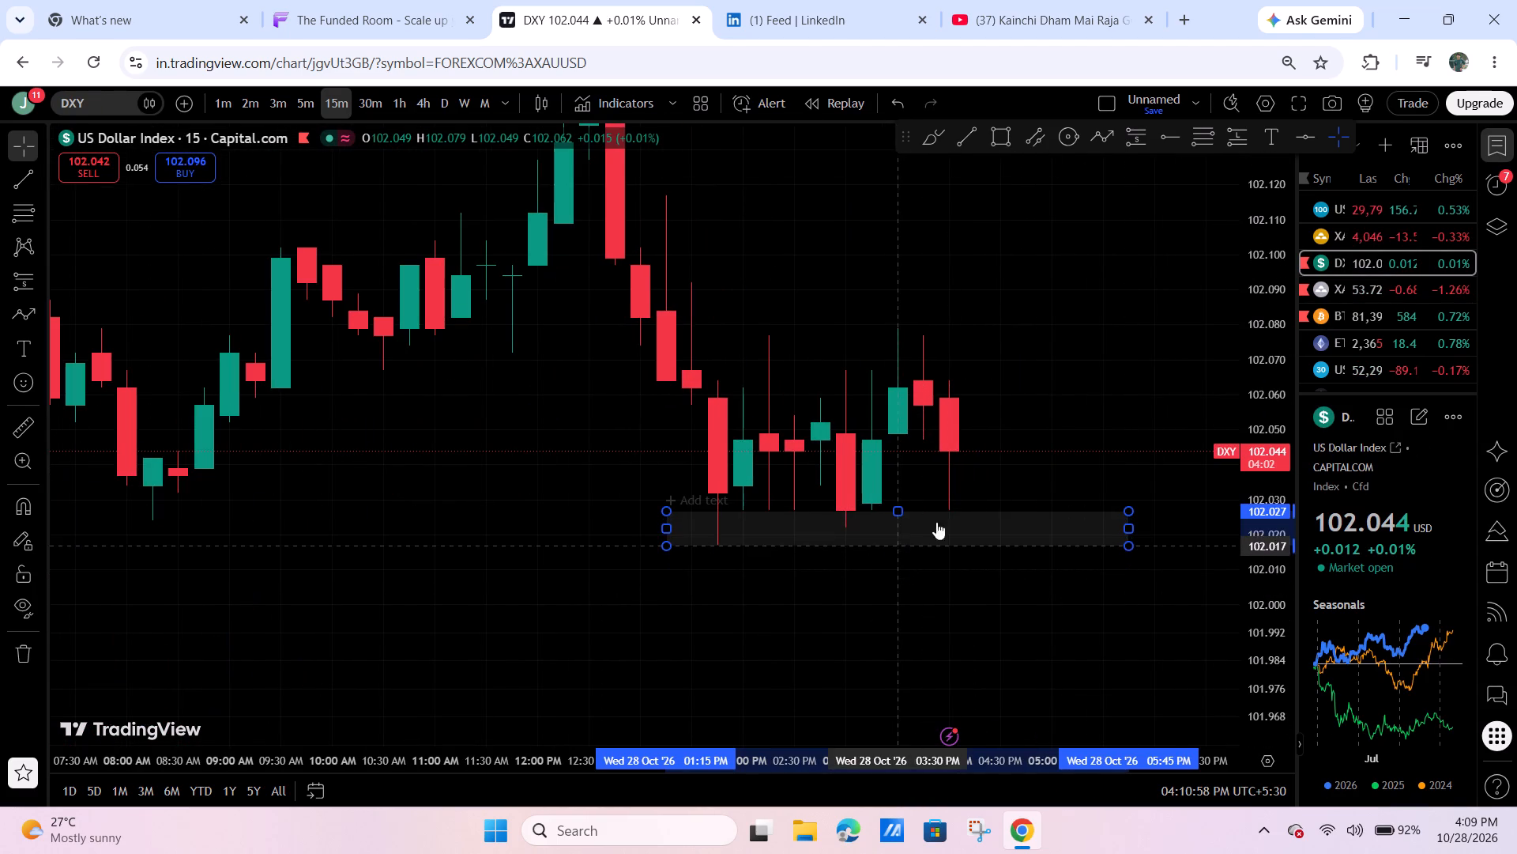
left_click_drag(1087, 459, 916, 419)
left_click_drag(965, 489, 928, 486)
left_click(919, 404)
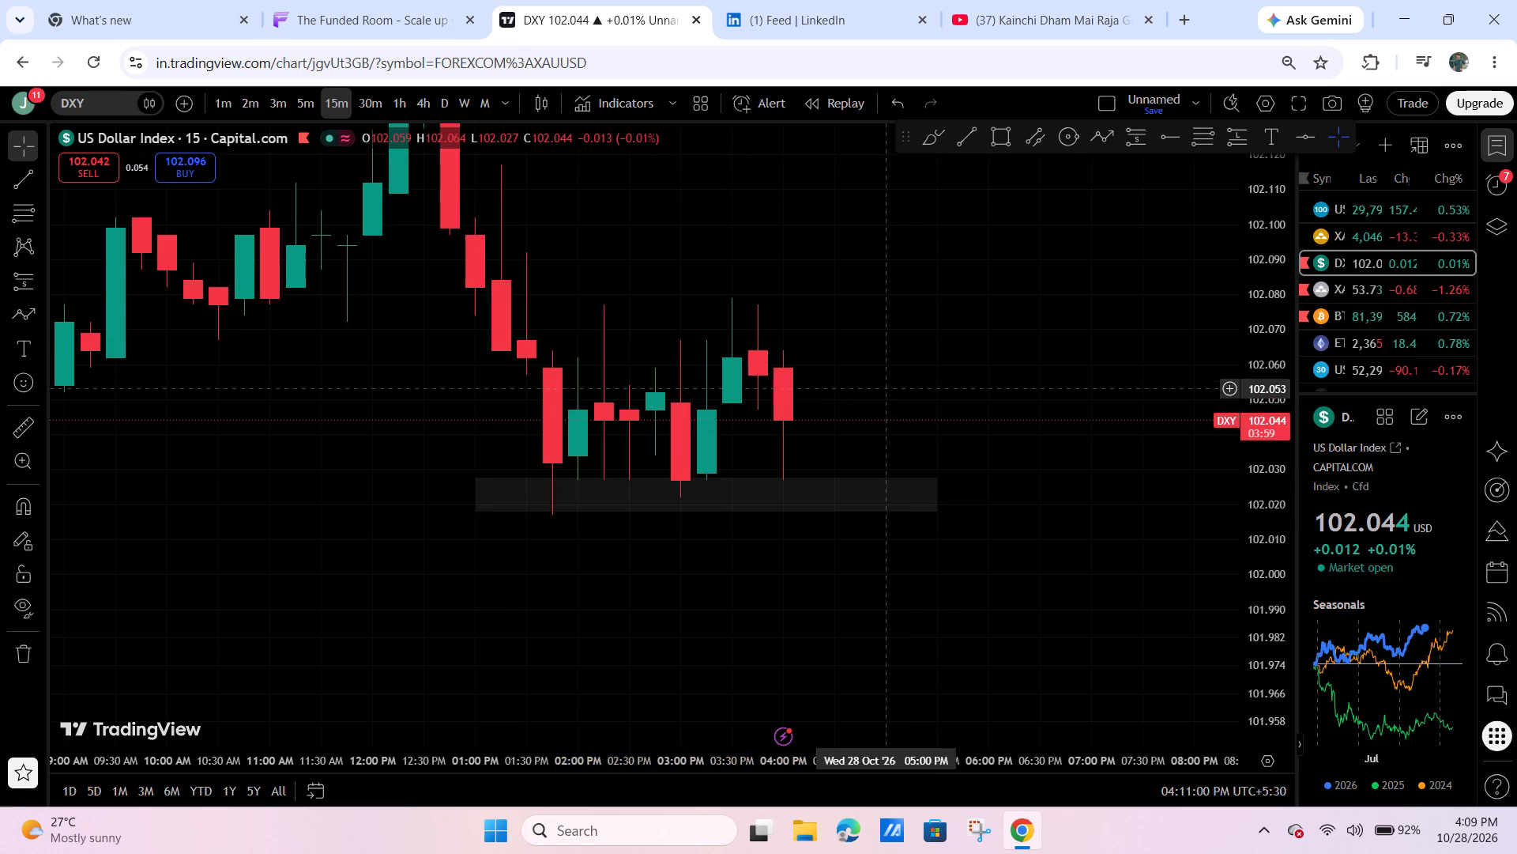
Switch to The Funded Room and examine the 15-minute gold chart for the open short's entry, stop and target against recent swings.
left_click(454, 0)
left_click_drag(809, 514, 1003, 531)
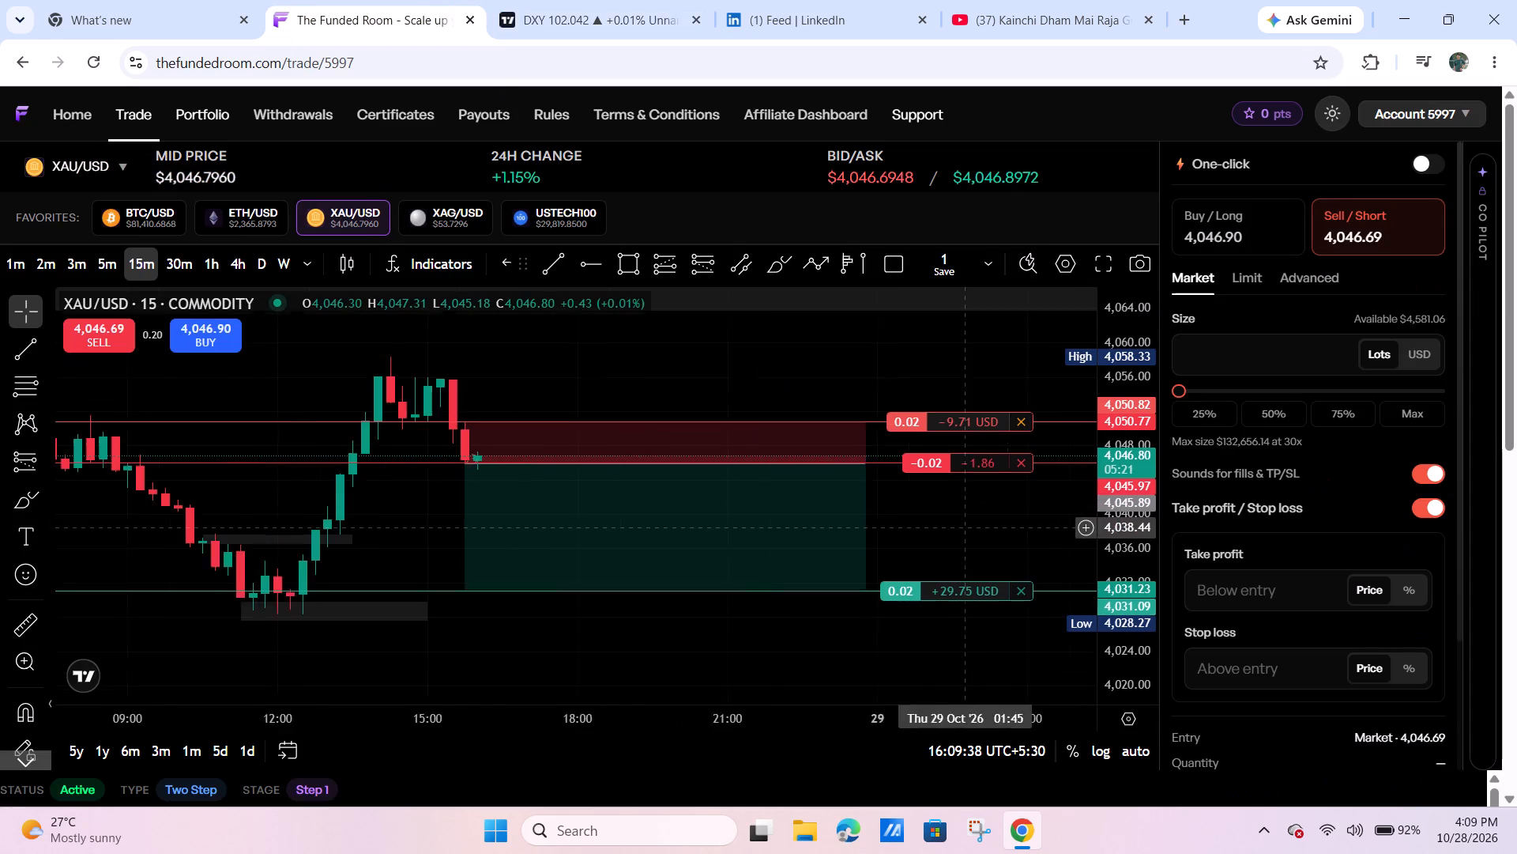
left_click_drag(1003, 531, 1023, 529)
left_click_drag(1132, 584, 1078, 509)
left_click_drag(1023, 540, 944, 531)
scroll(945, 530, "down", 4)
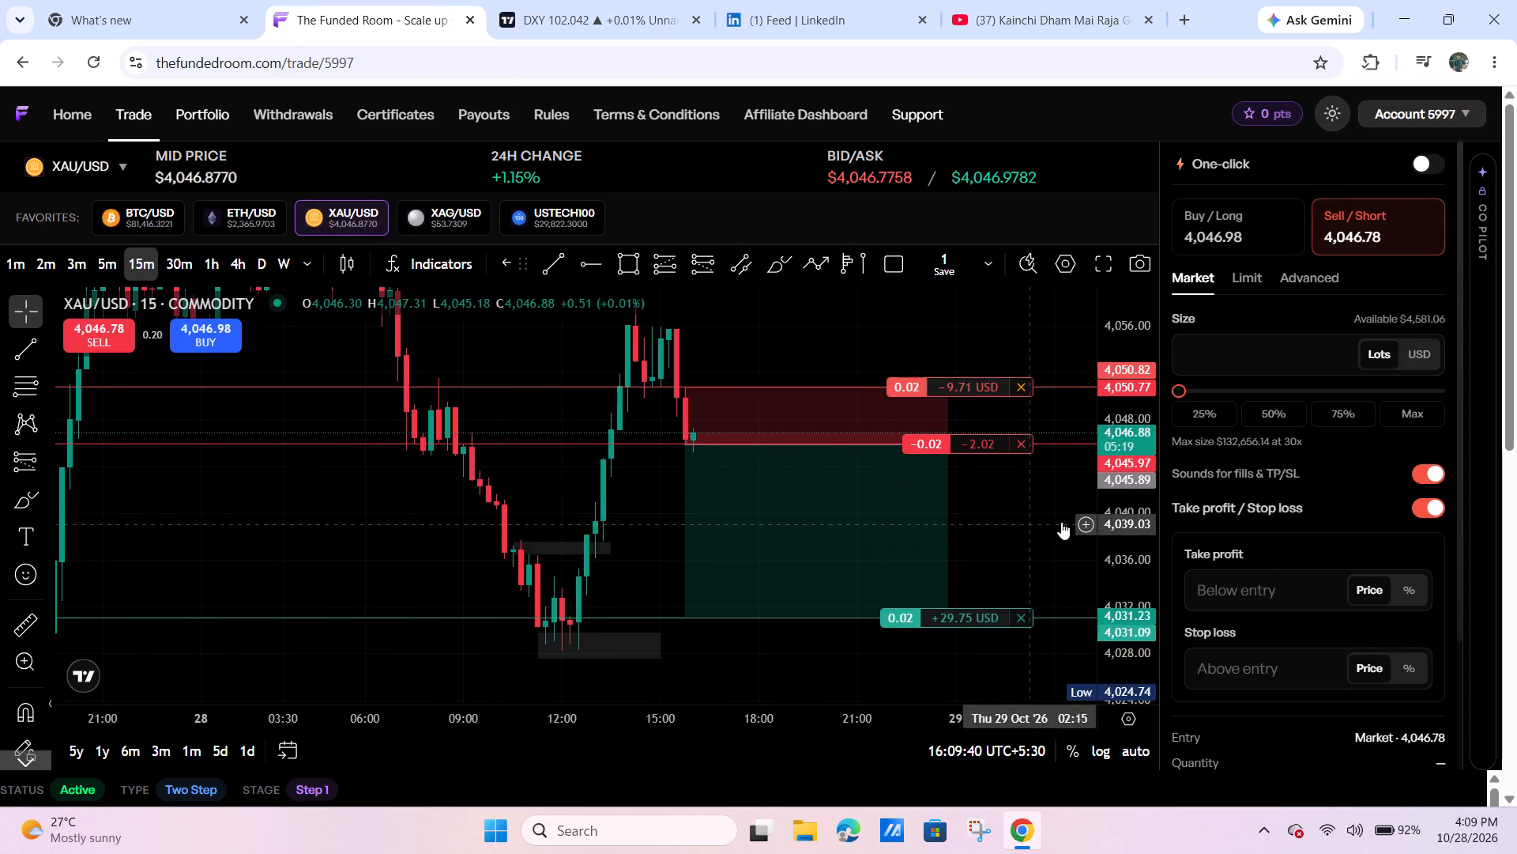
left_click_drag(1103, 536, 1097, 462)
scroll(1064, 519, "up", 3)
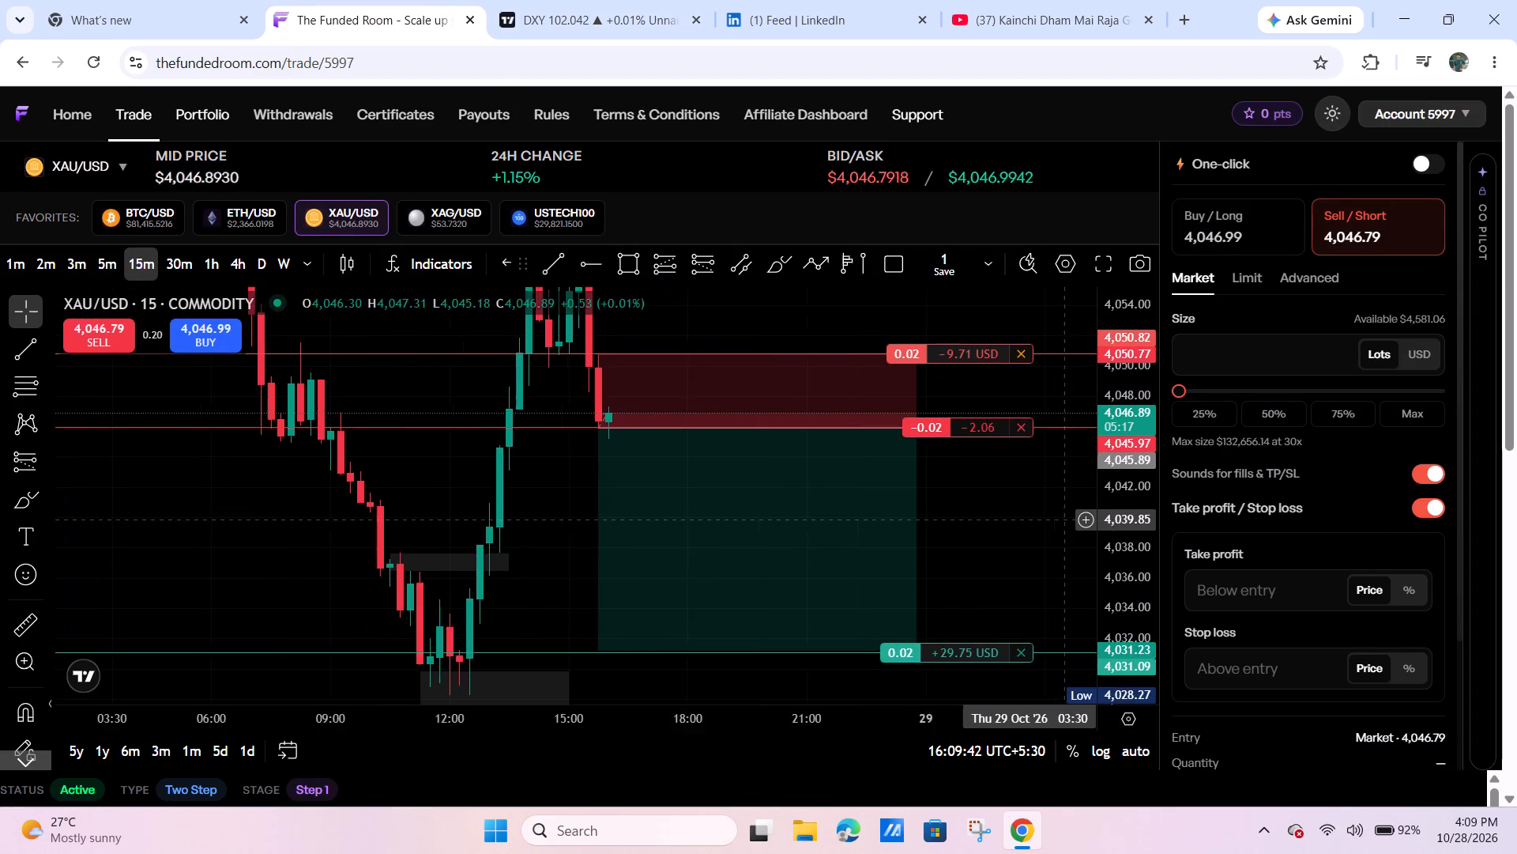
left_click_drag(1120, 440, 1079, 509)
left_click(1034, 514)
scroll(1037, 513, "down", 2)
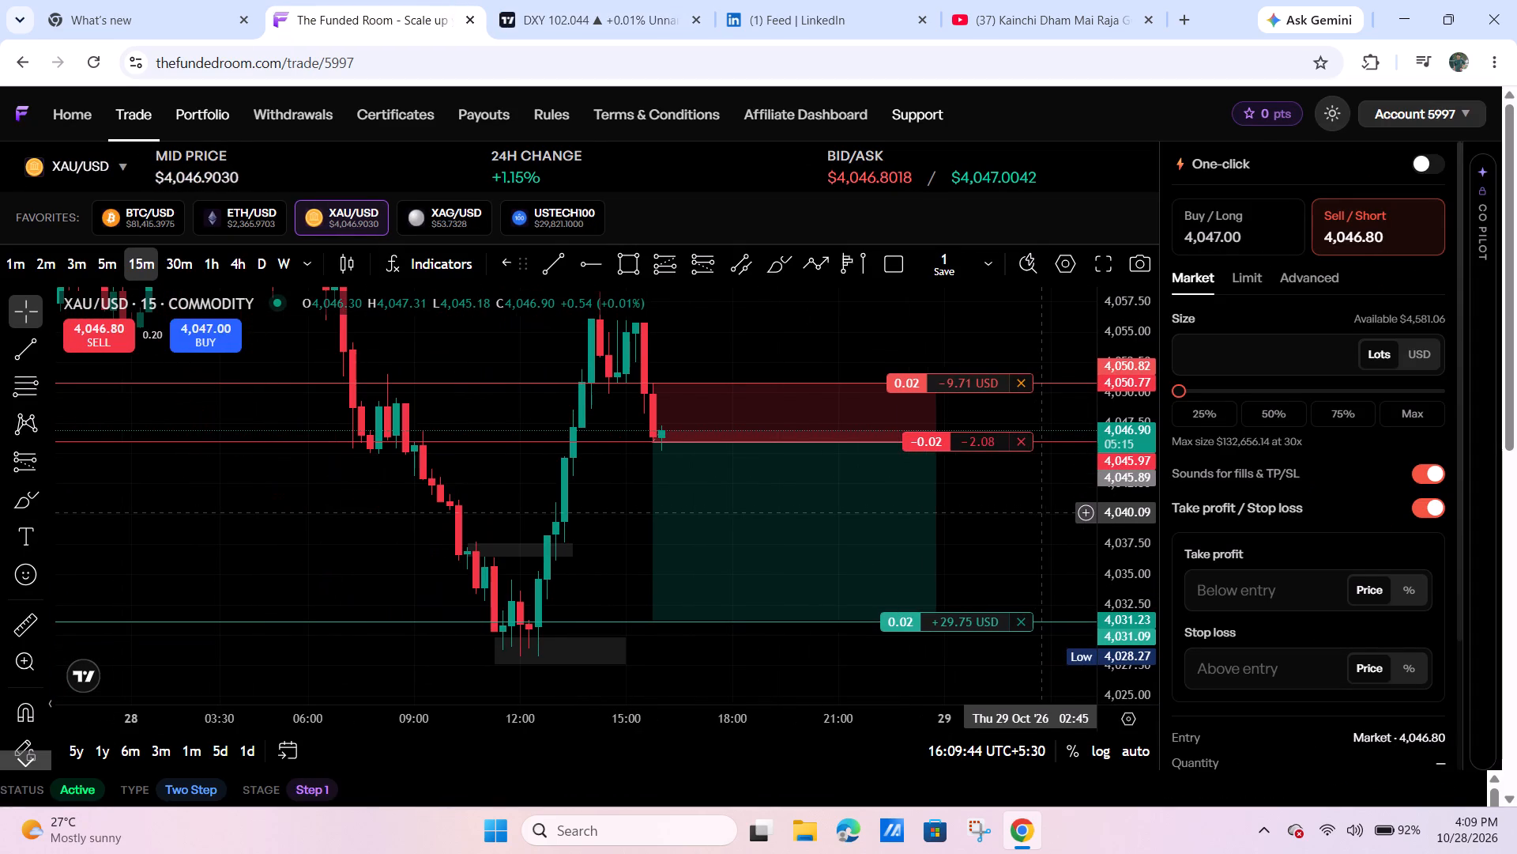
Set The Funded Room chart to 5 minutes and examine the latest candles and lower zones against the open short's levels.
left_click(105, 259)
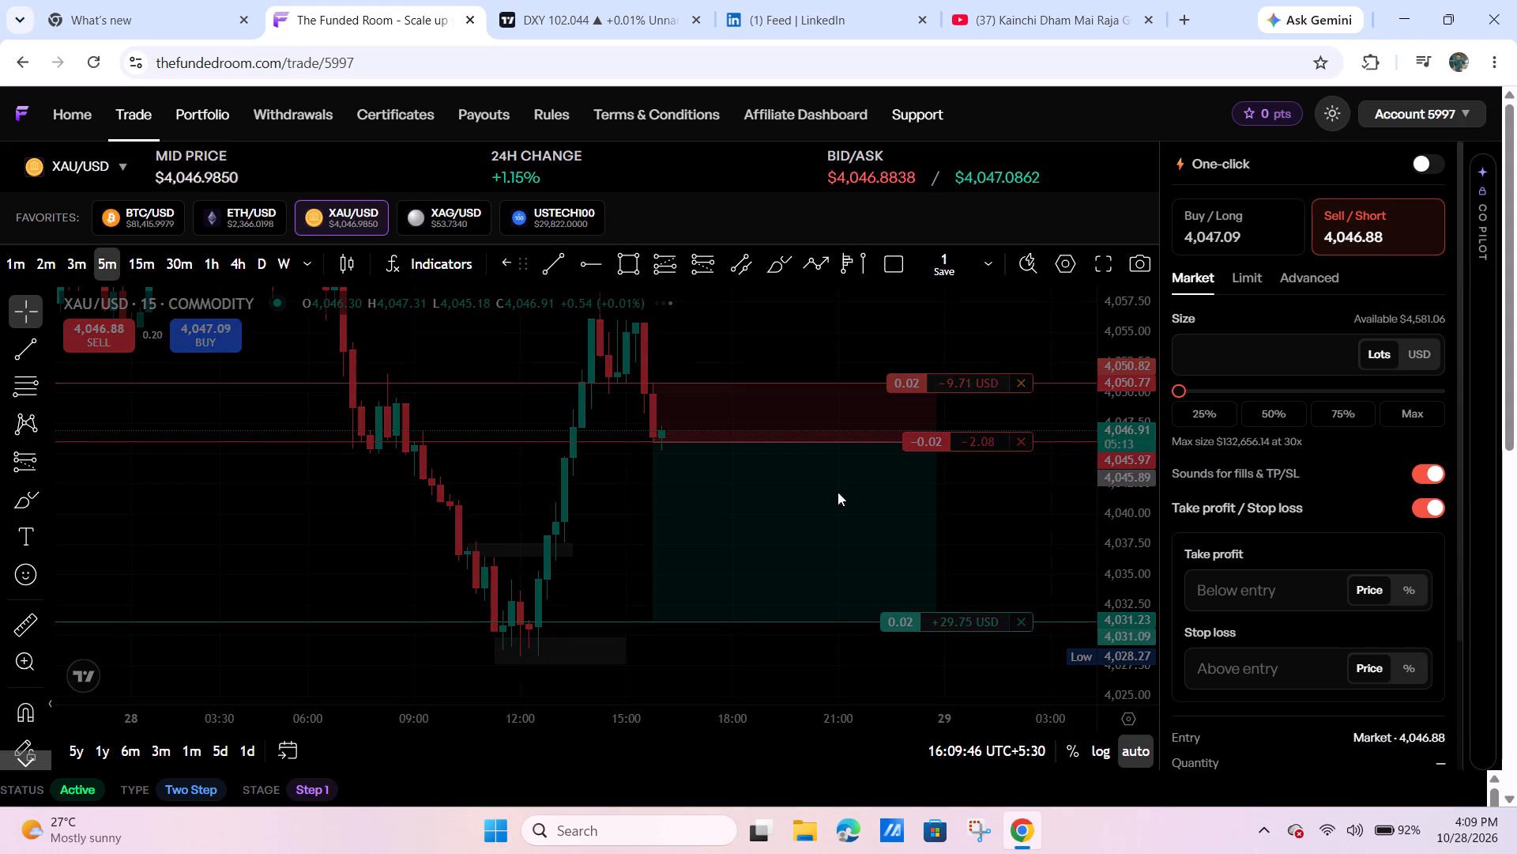
left_click_drag(495, 528, 288, 510)
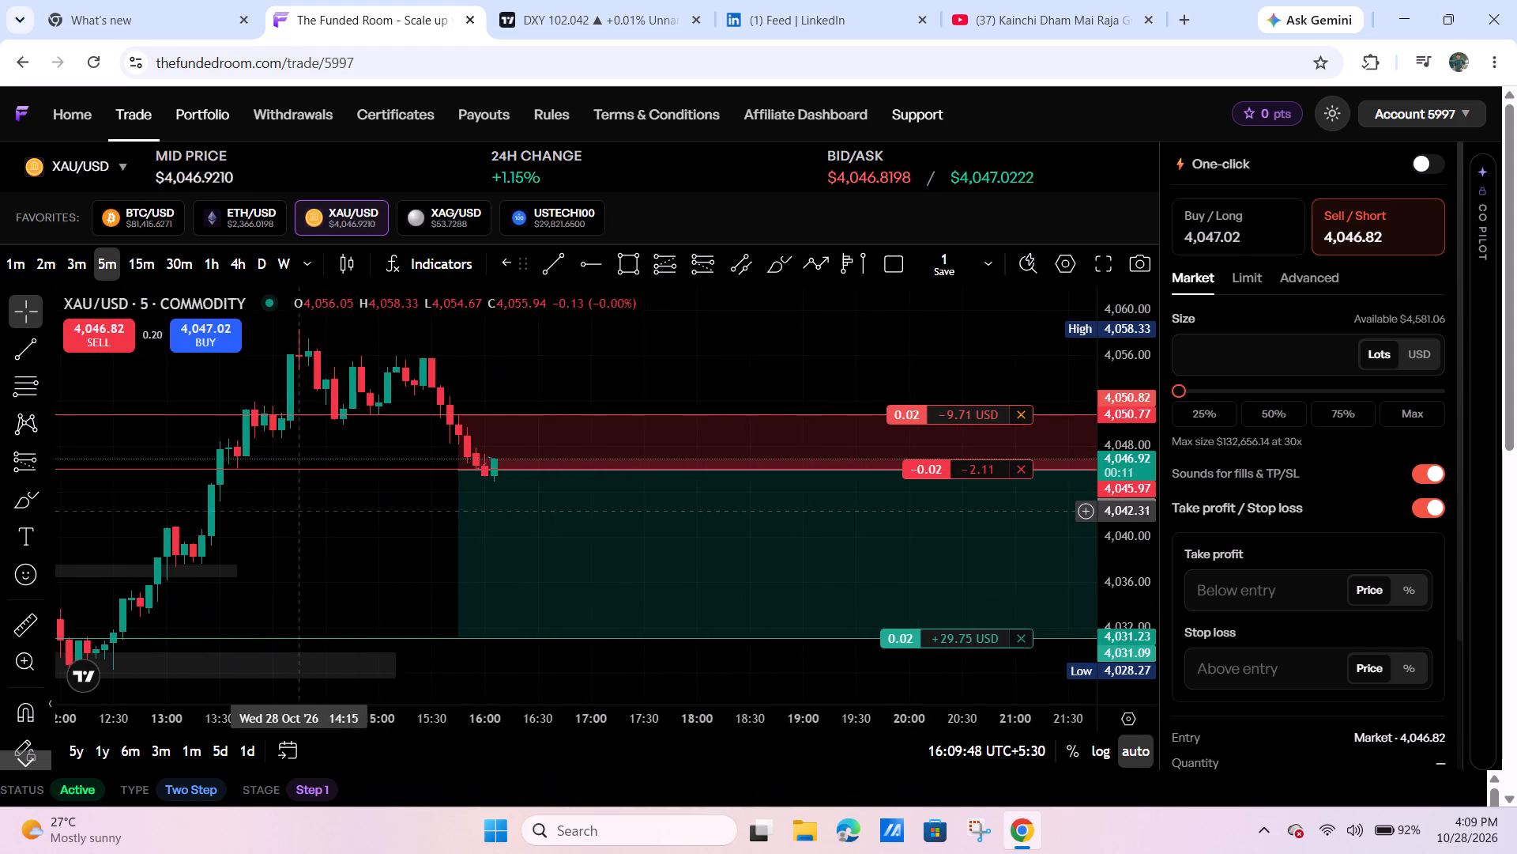
left_click_drag(288, 510, 249, 504)
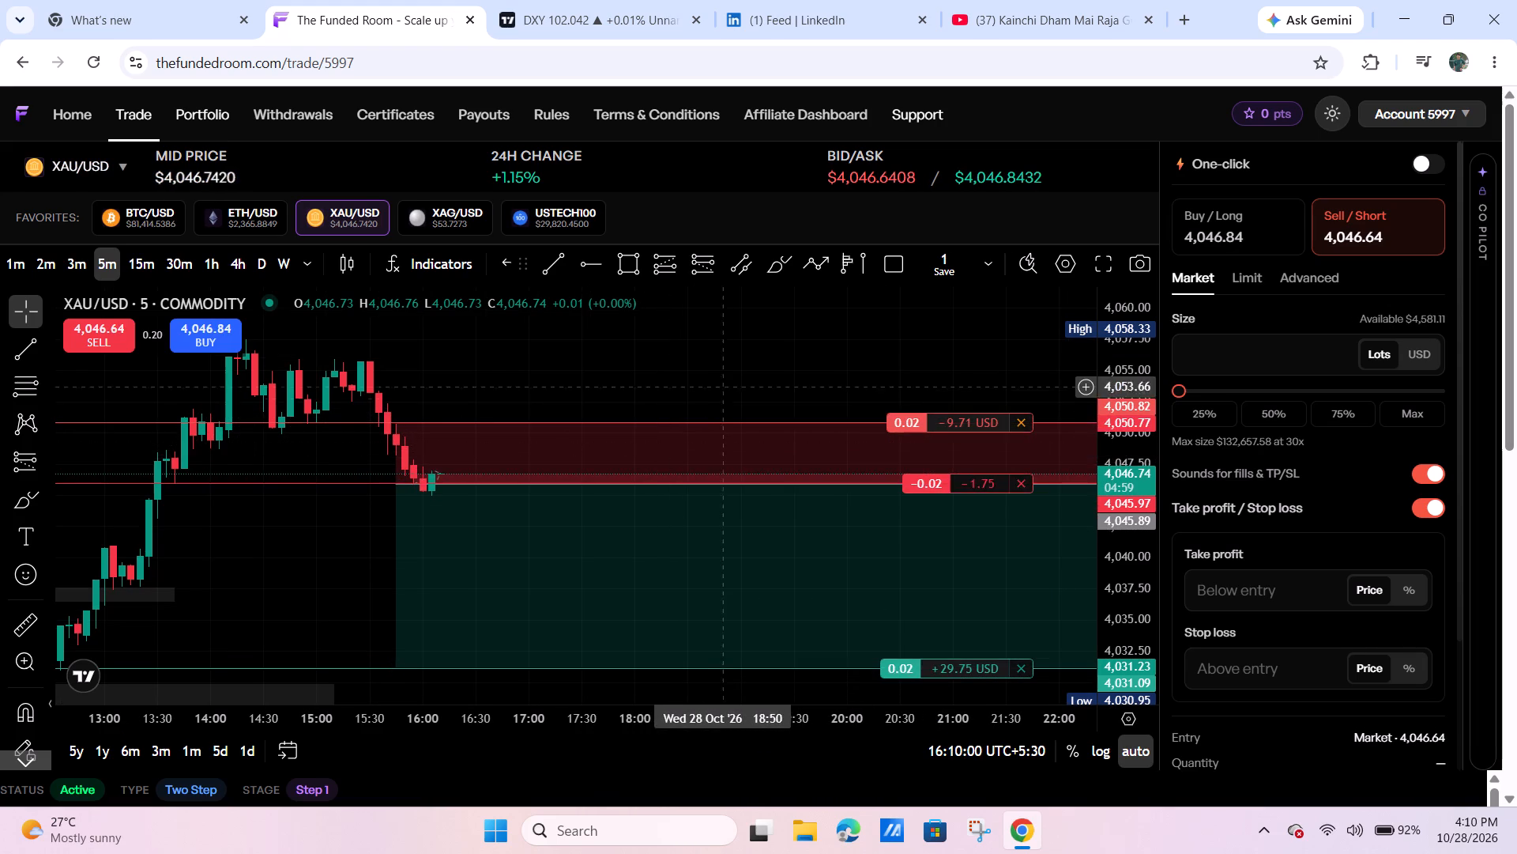
left_click_drag(725, 369, 592, 331)
scroll(860, 423, "down", 4)
left_click_drag(1134, 436, 1102, 516)
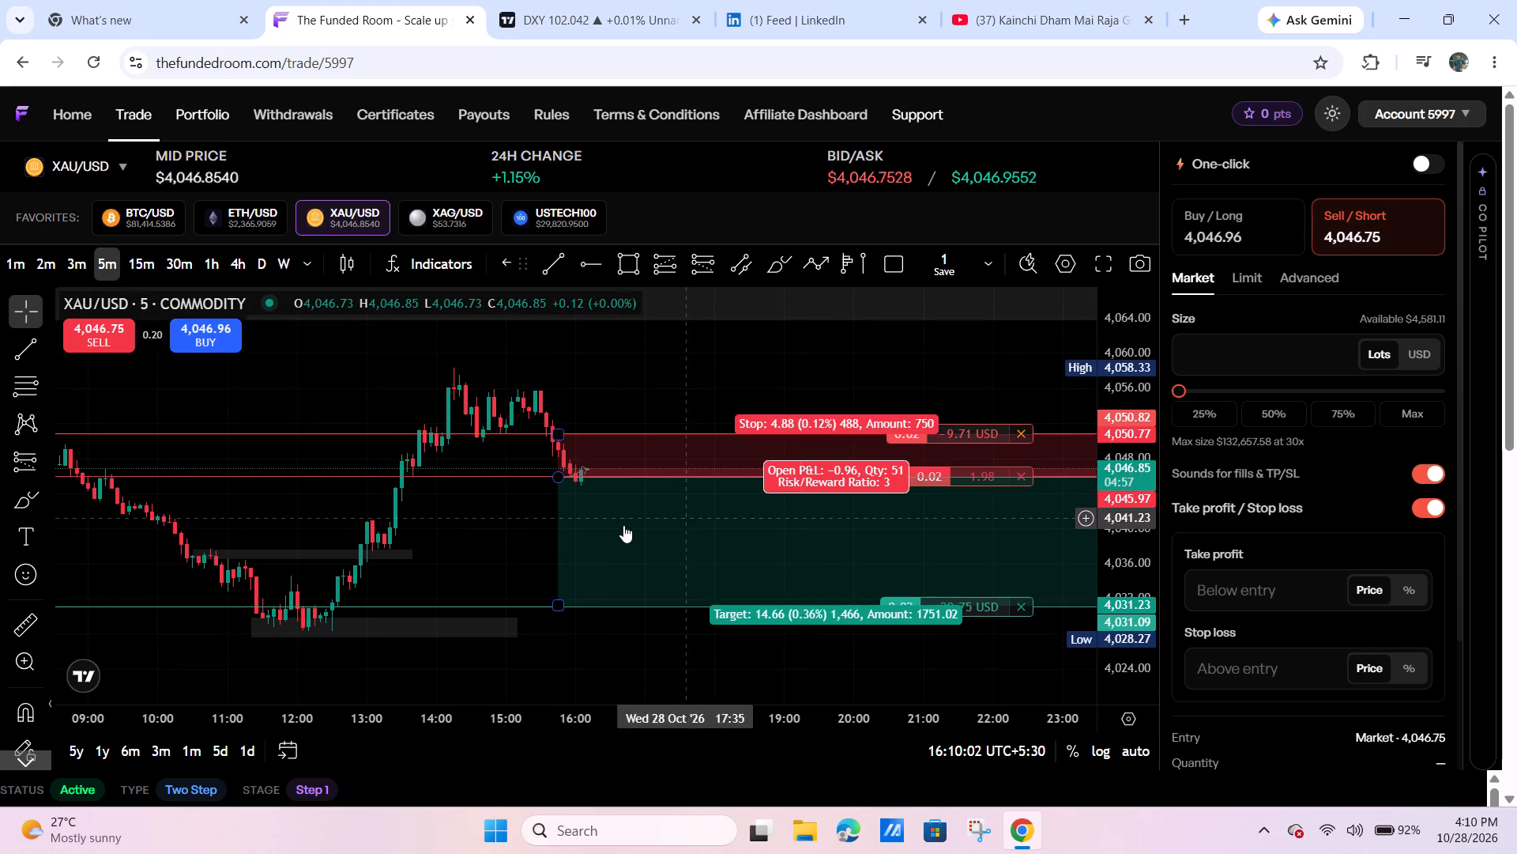
left_click_drag(495, 518, 201, 496)
left_click_drag(832, 452, 458, 445)
left_click_drag(597, 511, 1158, 483)
left_click_drag(1130, 535, 1078, 222)
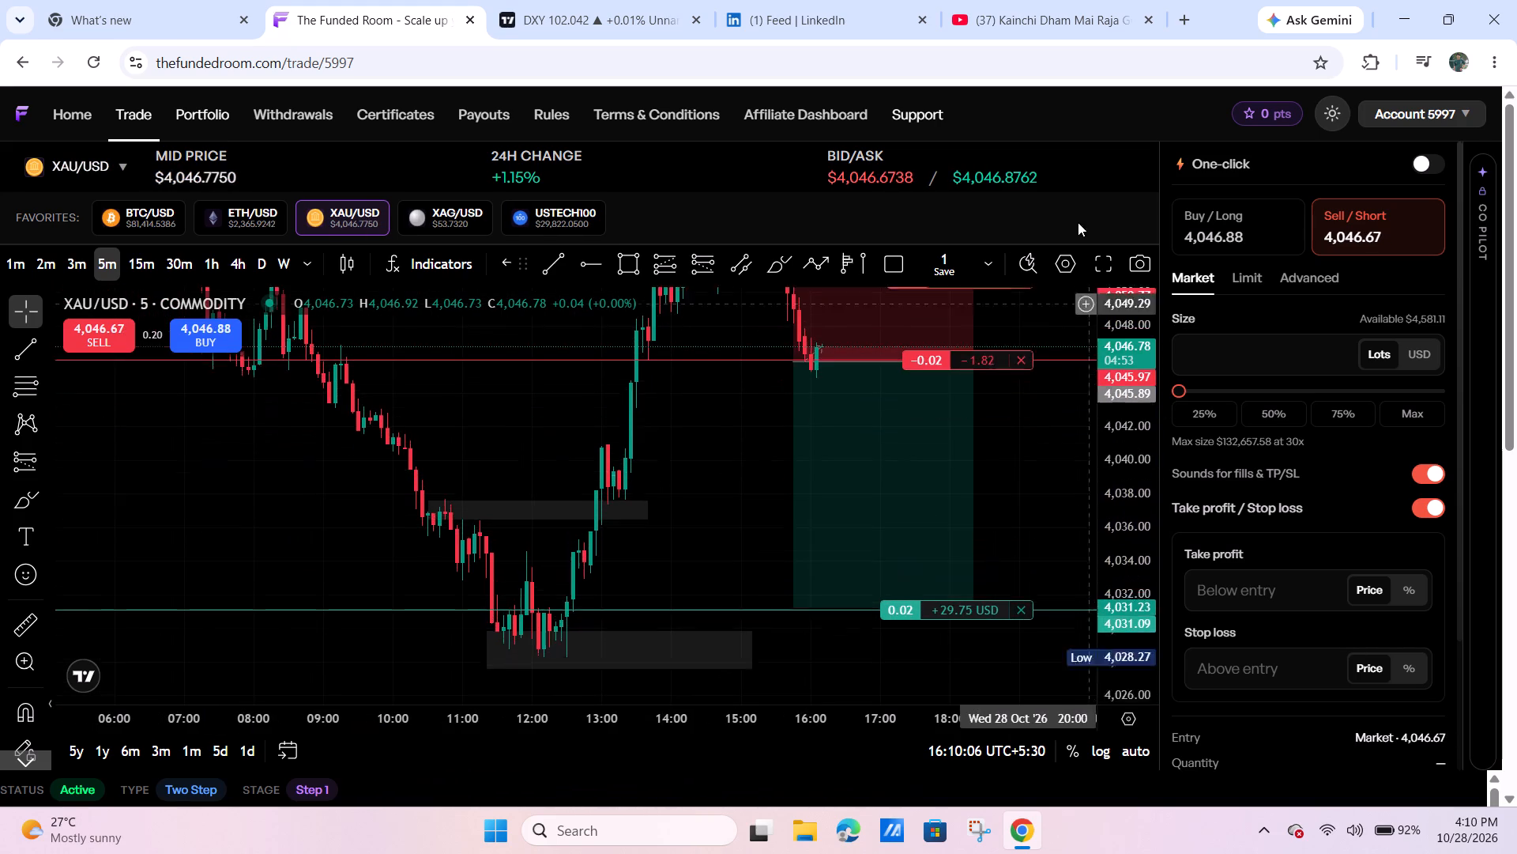
left_click_drag(1078, 222, 1078, 221)
Examine the 5-minute gold chart from the earlier decline through the rally, comparing the short's stop, entry and target with those swings.
left_click_drag(1056, 430, 1023, 589)
scroll(1023, 589, "up", 2)
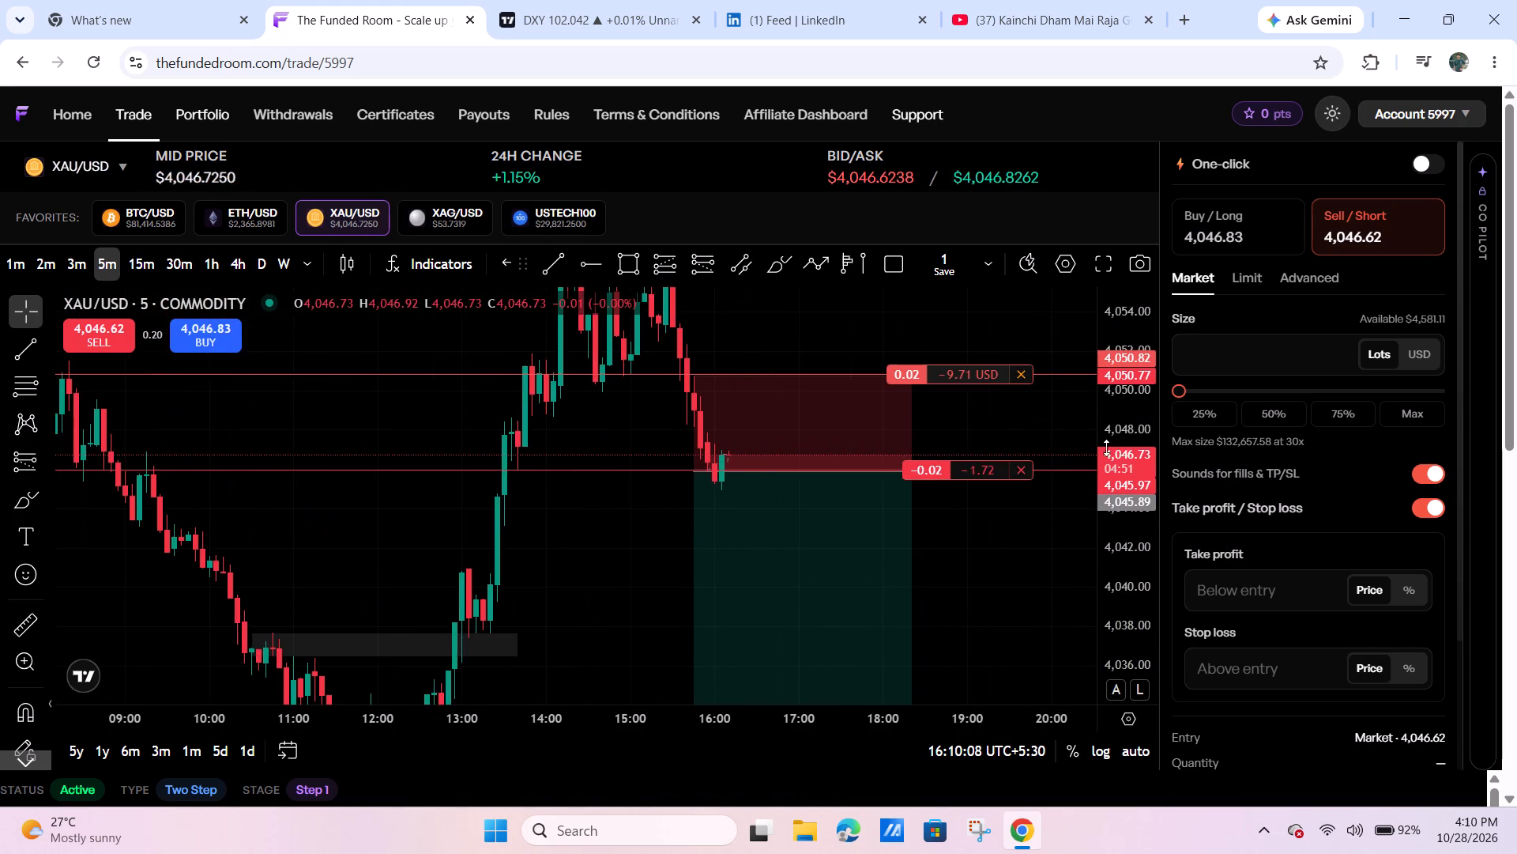
left_click_drag(1104, 452, 1069, 565)
left_click_drag(1033, 571, 970, 562)
left_click_drag(1020, 551, 1045, 544)
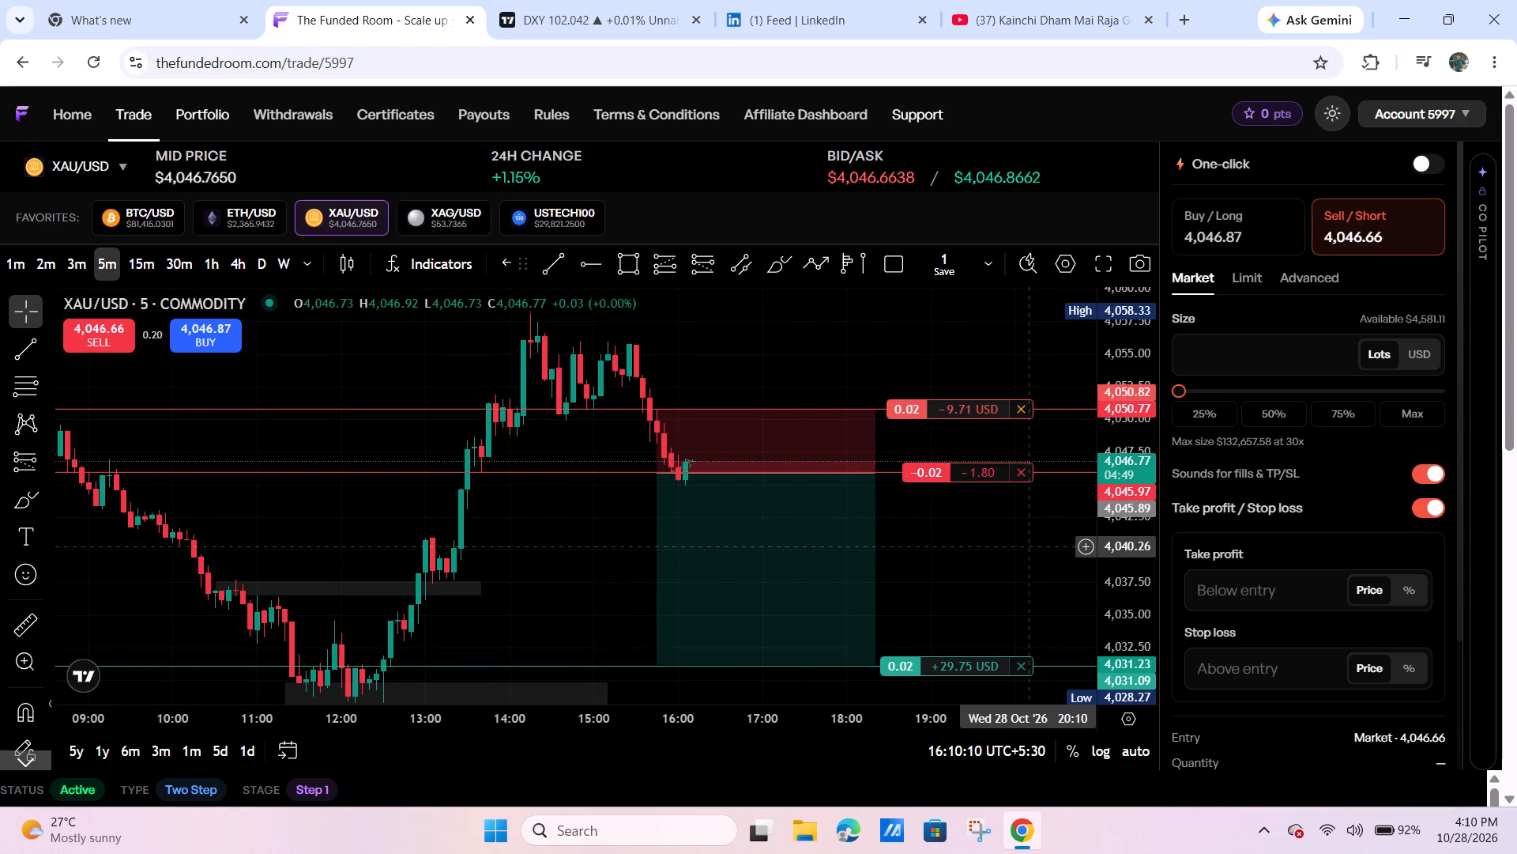
scroll(1027, 546, "down", 1)
left_click_drag(1124, 425, 1112, 531)
left_click_drag(1061, 548, 982, 542)
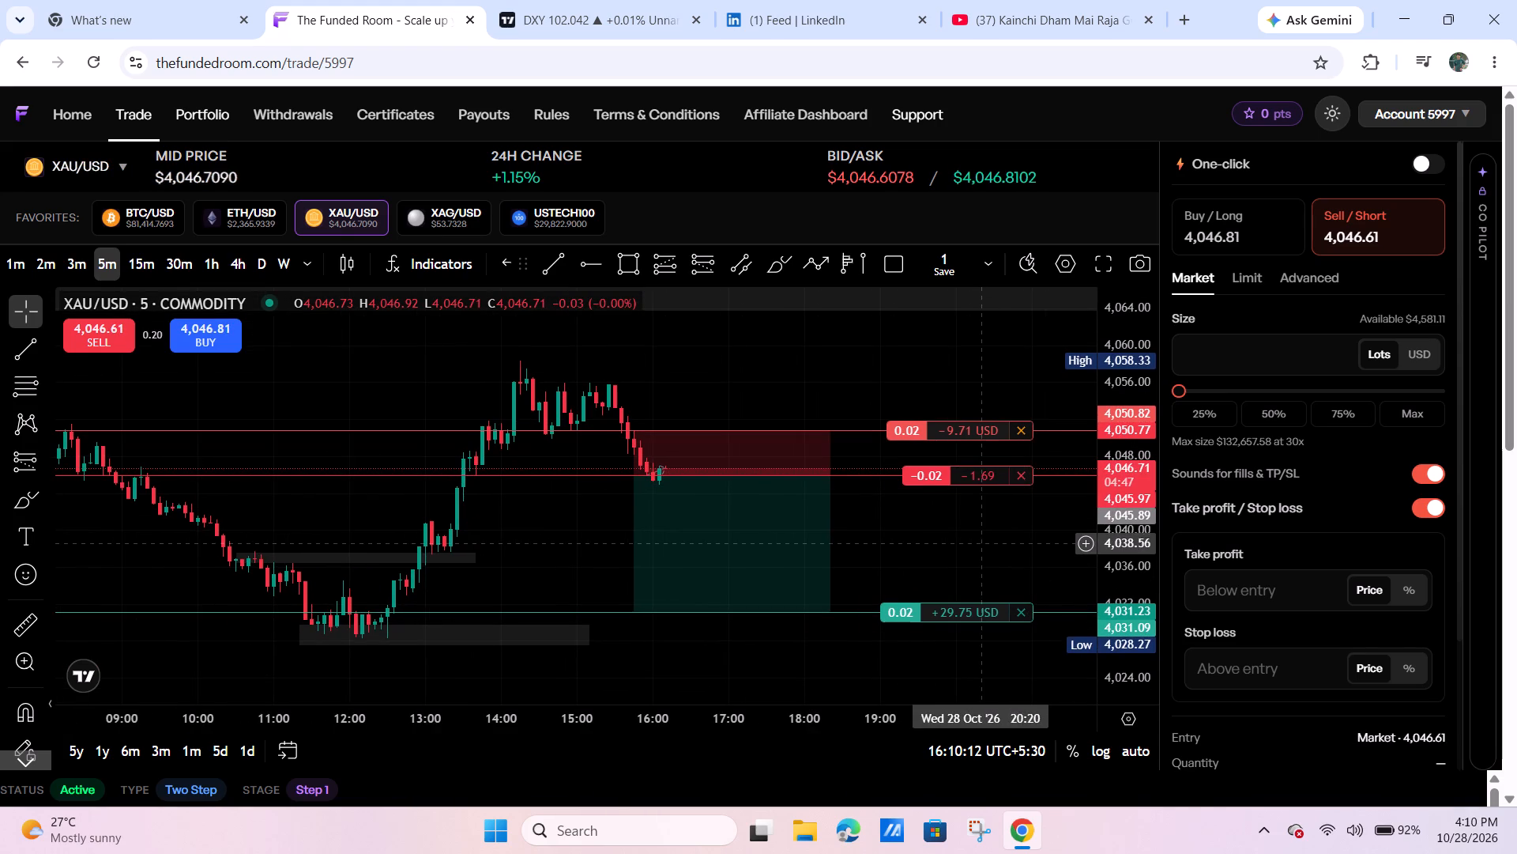
left_click_drag(939, 551, 1030, 548)
left_click_drag(1013, 543, 1039, 542)
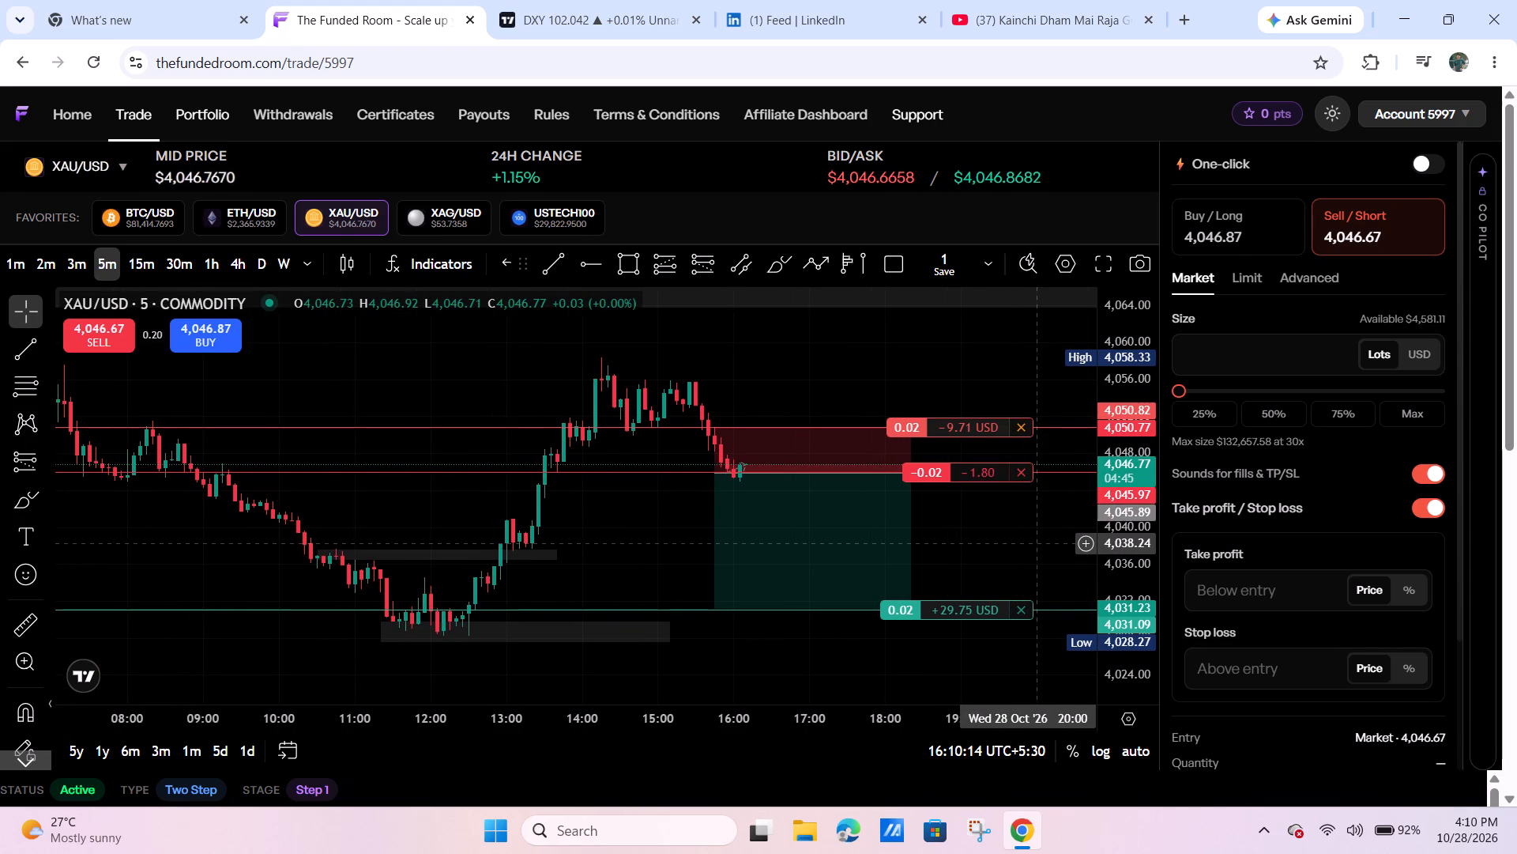
left_click_drag(1116, 577, 1085, 520)
left_click_drag(1066, 531, 1050, 535)
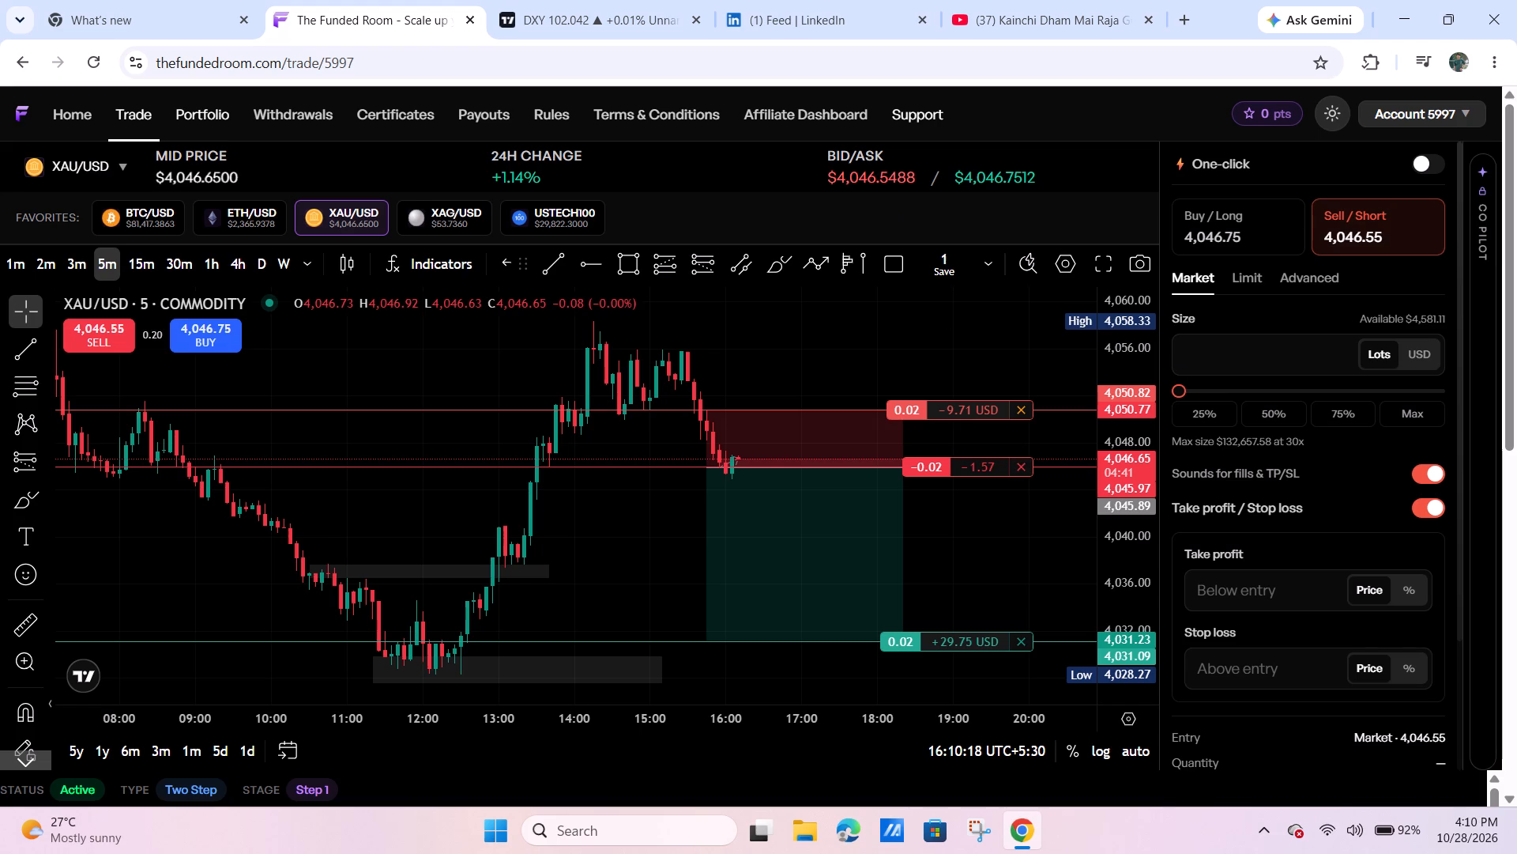
Switch to TradingView and extend the US Tech 100 zone under the recent 15-minute lows to about 4:45 PM on 28 October.
left_click(632, 0)
scroll(932, 599, "up", 1)
left_click_drag(889, 429, 1143, 447)
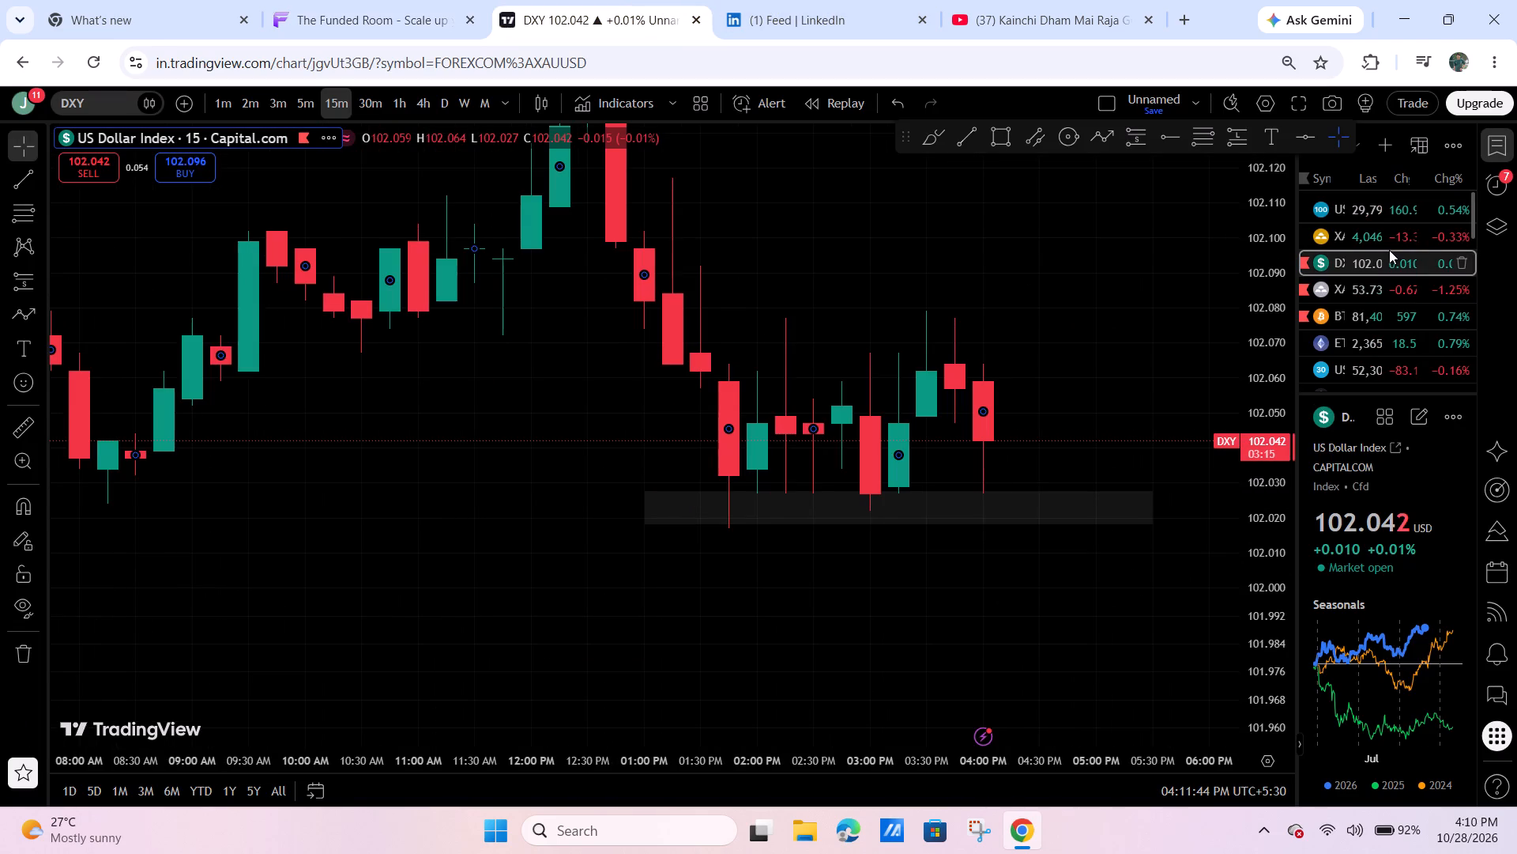
left_click(1378, 208)
scroll(1158, 385, "down", 5)
scroll(1252, 370, "down", 5)
left_click_drag(1259, 358, 1205, 493)
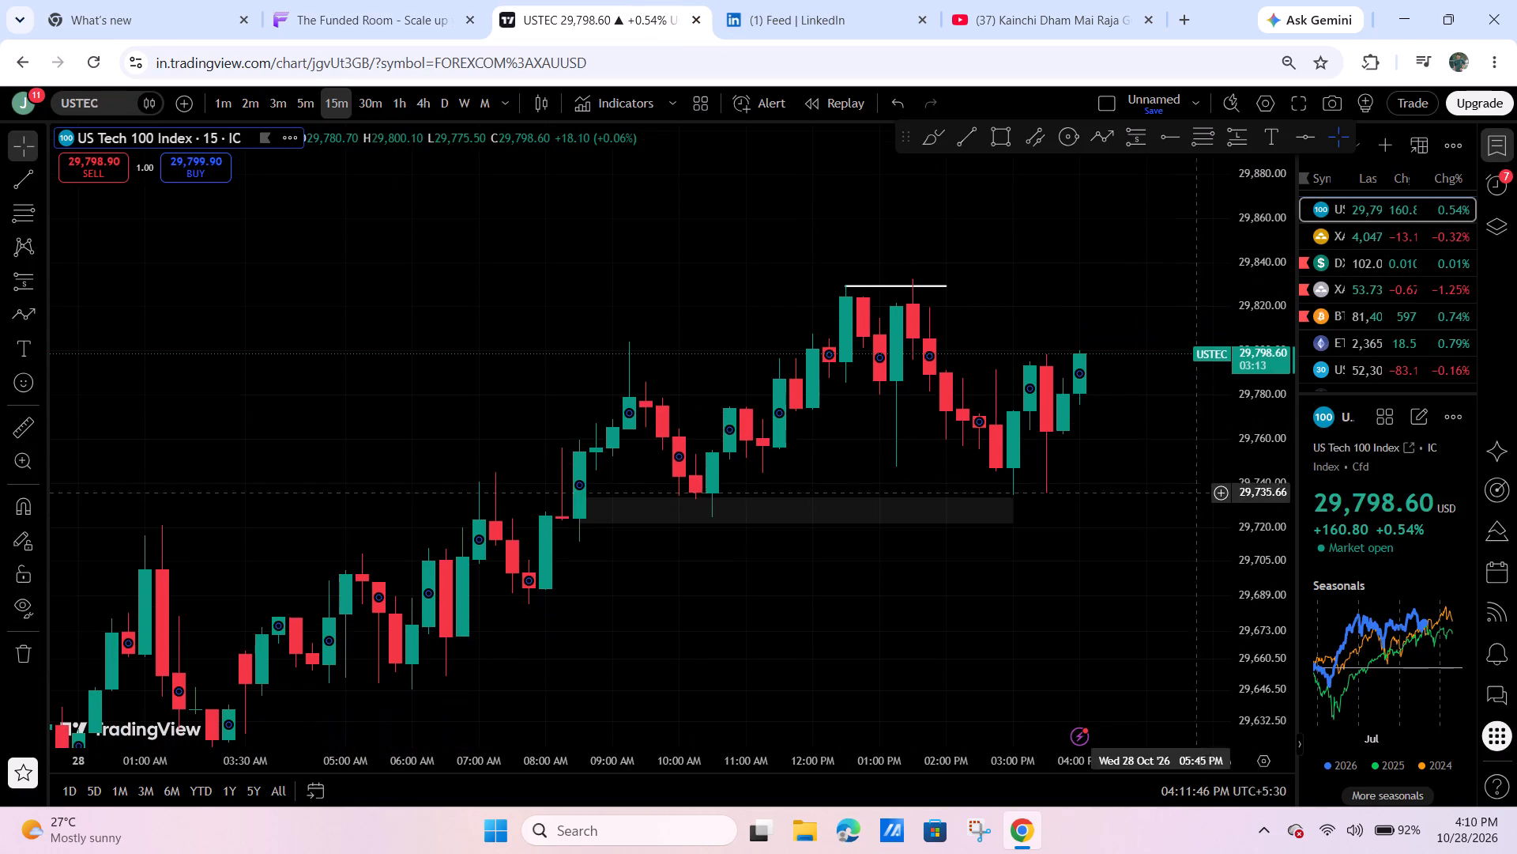
left_click_drag(1018, 498, 1133, 501)
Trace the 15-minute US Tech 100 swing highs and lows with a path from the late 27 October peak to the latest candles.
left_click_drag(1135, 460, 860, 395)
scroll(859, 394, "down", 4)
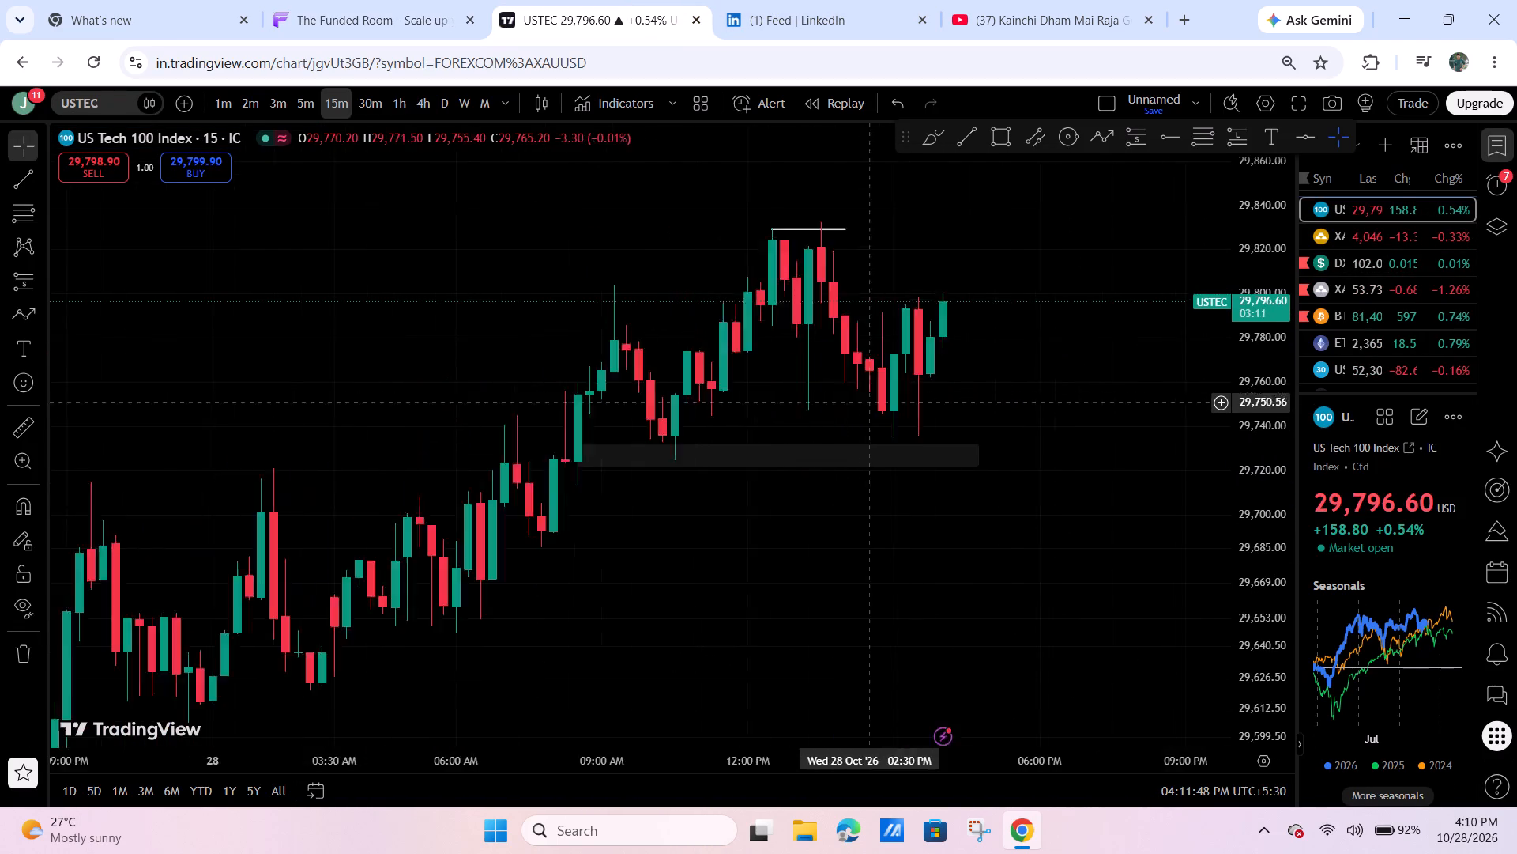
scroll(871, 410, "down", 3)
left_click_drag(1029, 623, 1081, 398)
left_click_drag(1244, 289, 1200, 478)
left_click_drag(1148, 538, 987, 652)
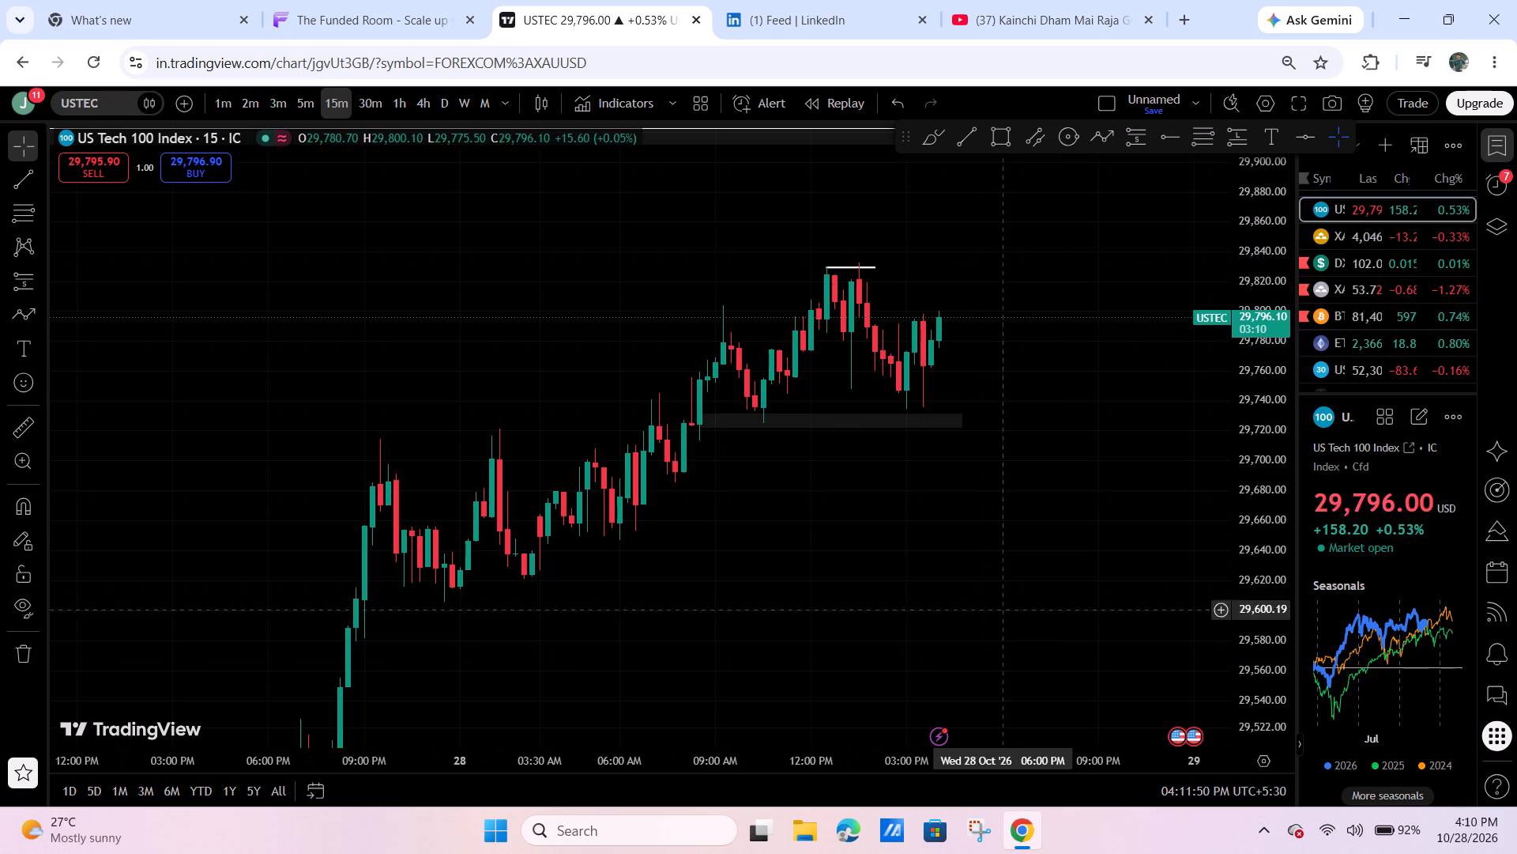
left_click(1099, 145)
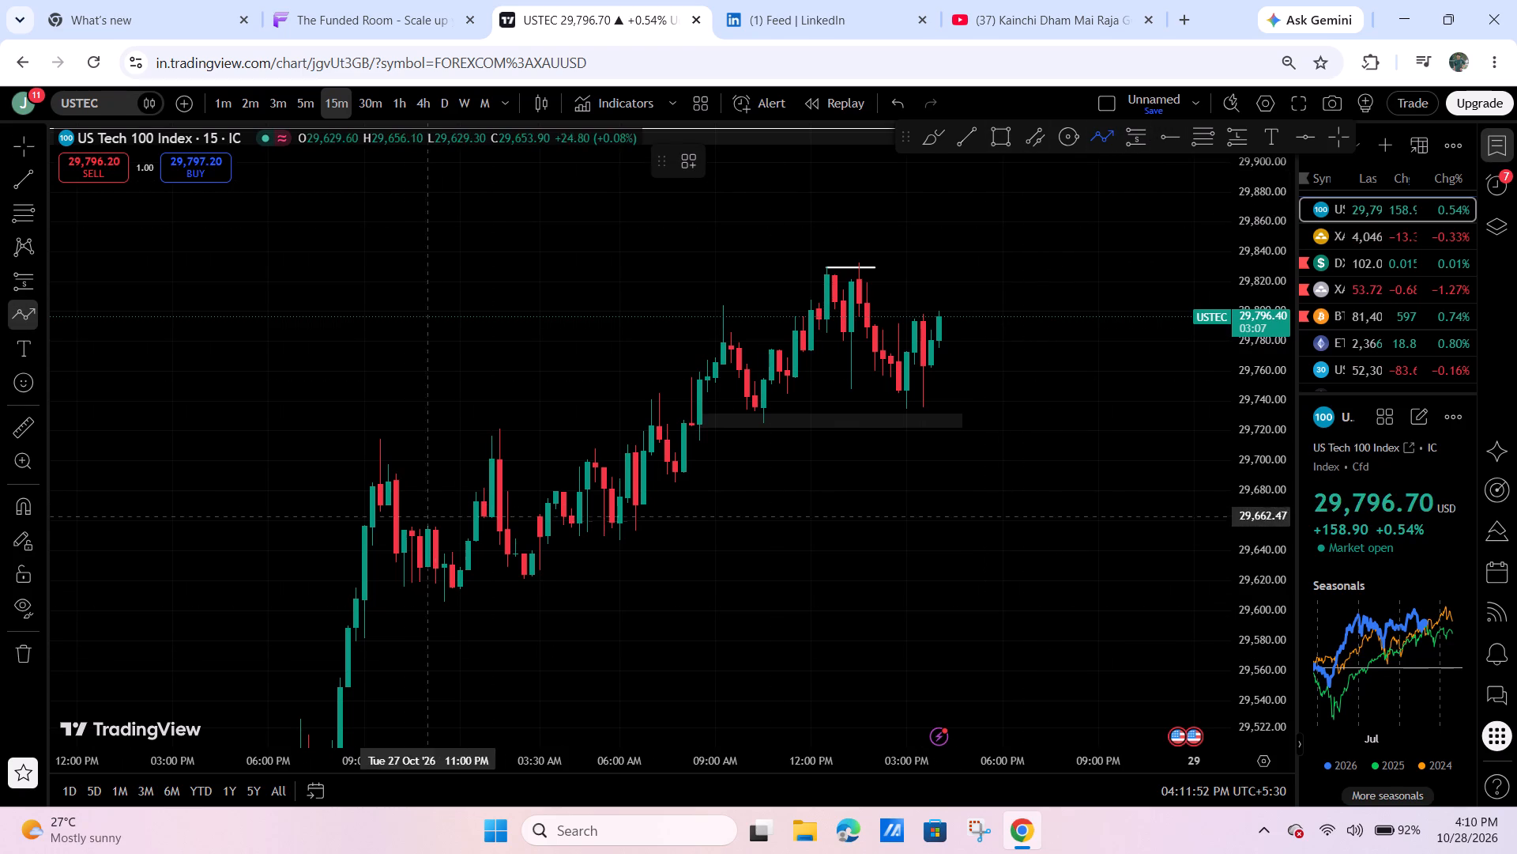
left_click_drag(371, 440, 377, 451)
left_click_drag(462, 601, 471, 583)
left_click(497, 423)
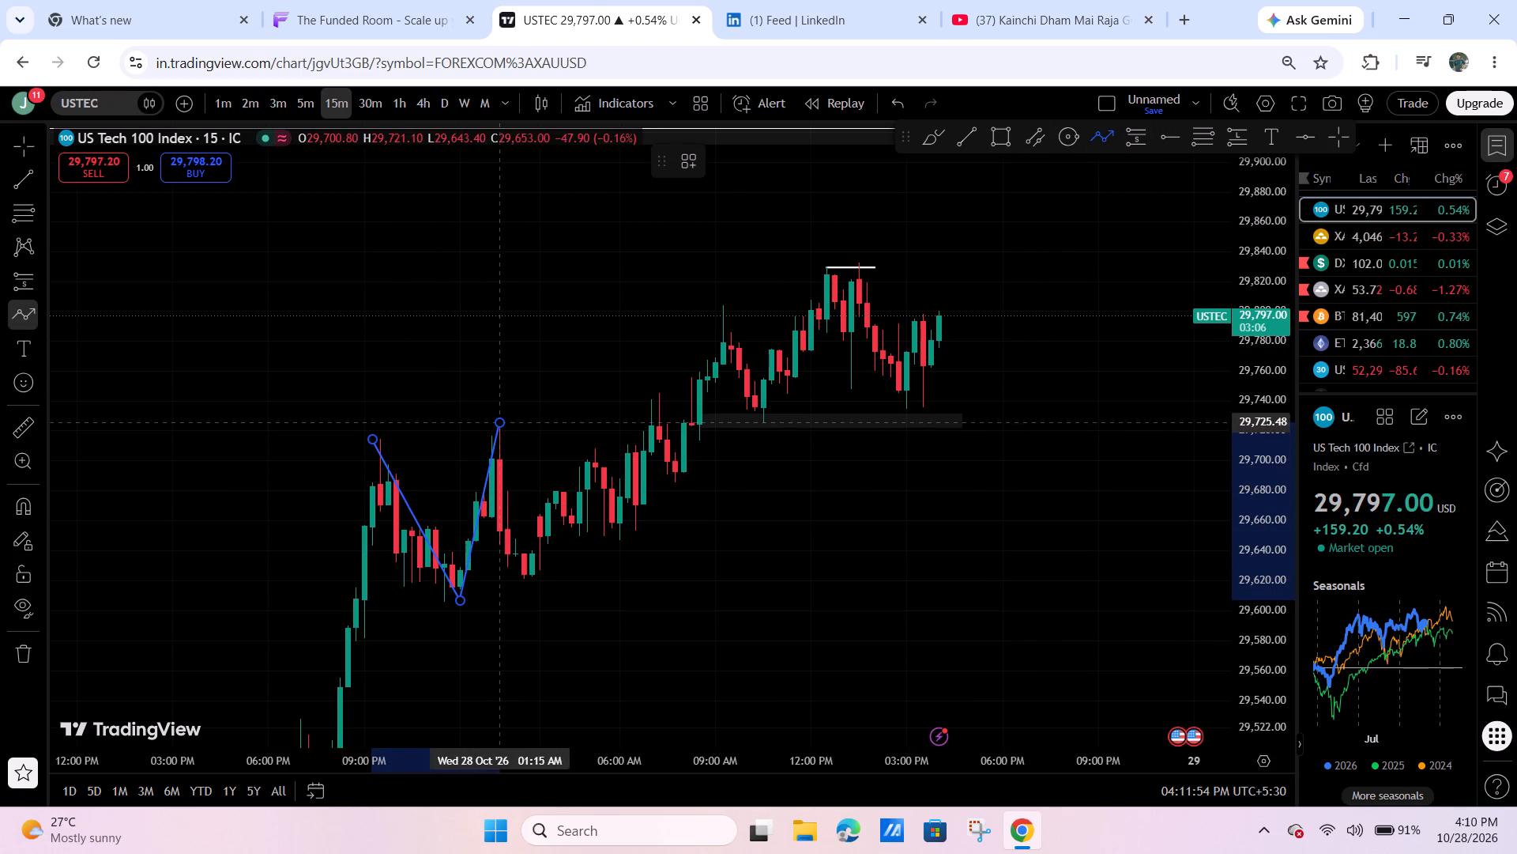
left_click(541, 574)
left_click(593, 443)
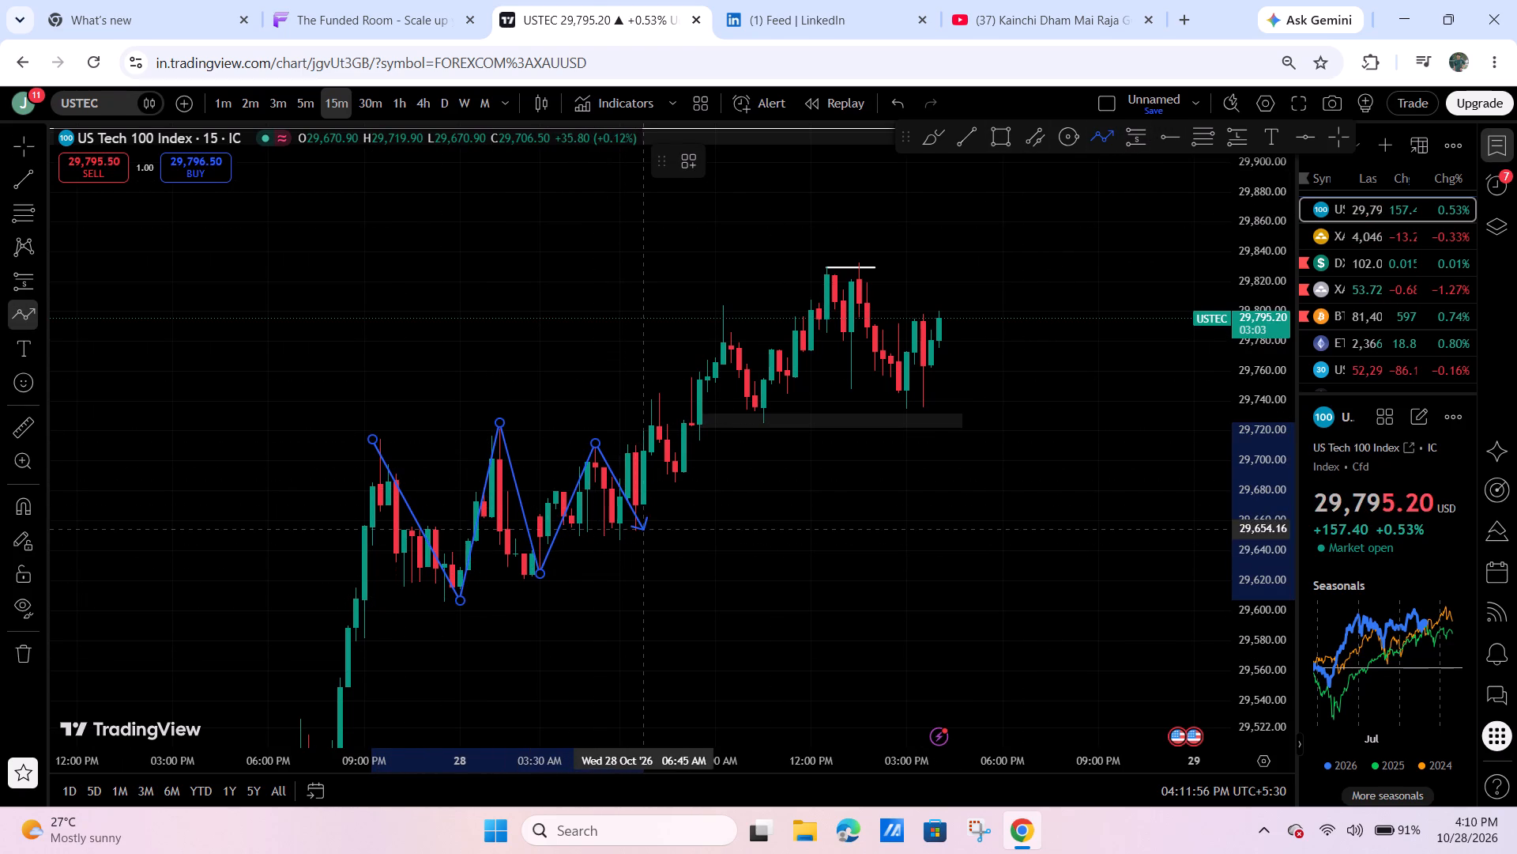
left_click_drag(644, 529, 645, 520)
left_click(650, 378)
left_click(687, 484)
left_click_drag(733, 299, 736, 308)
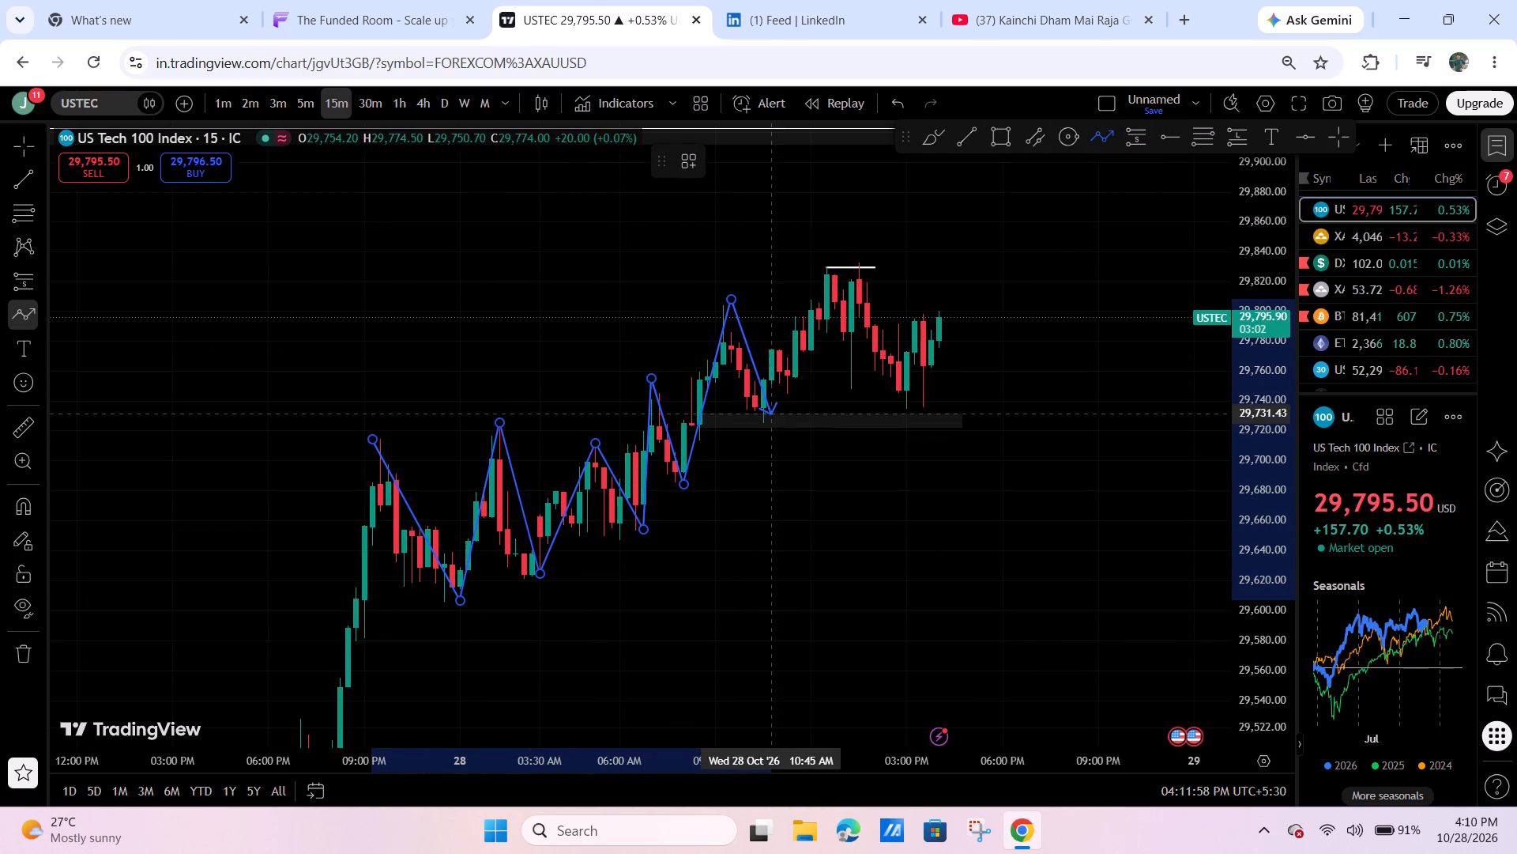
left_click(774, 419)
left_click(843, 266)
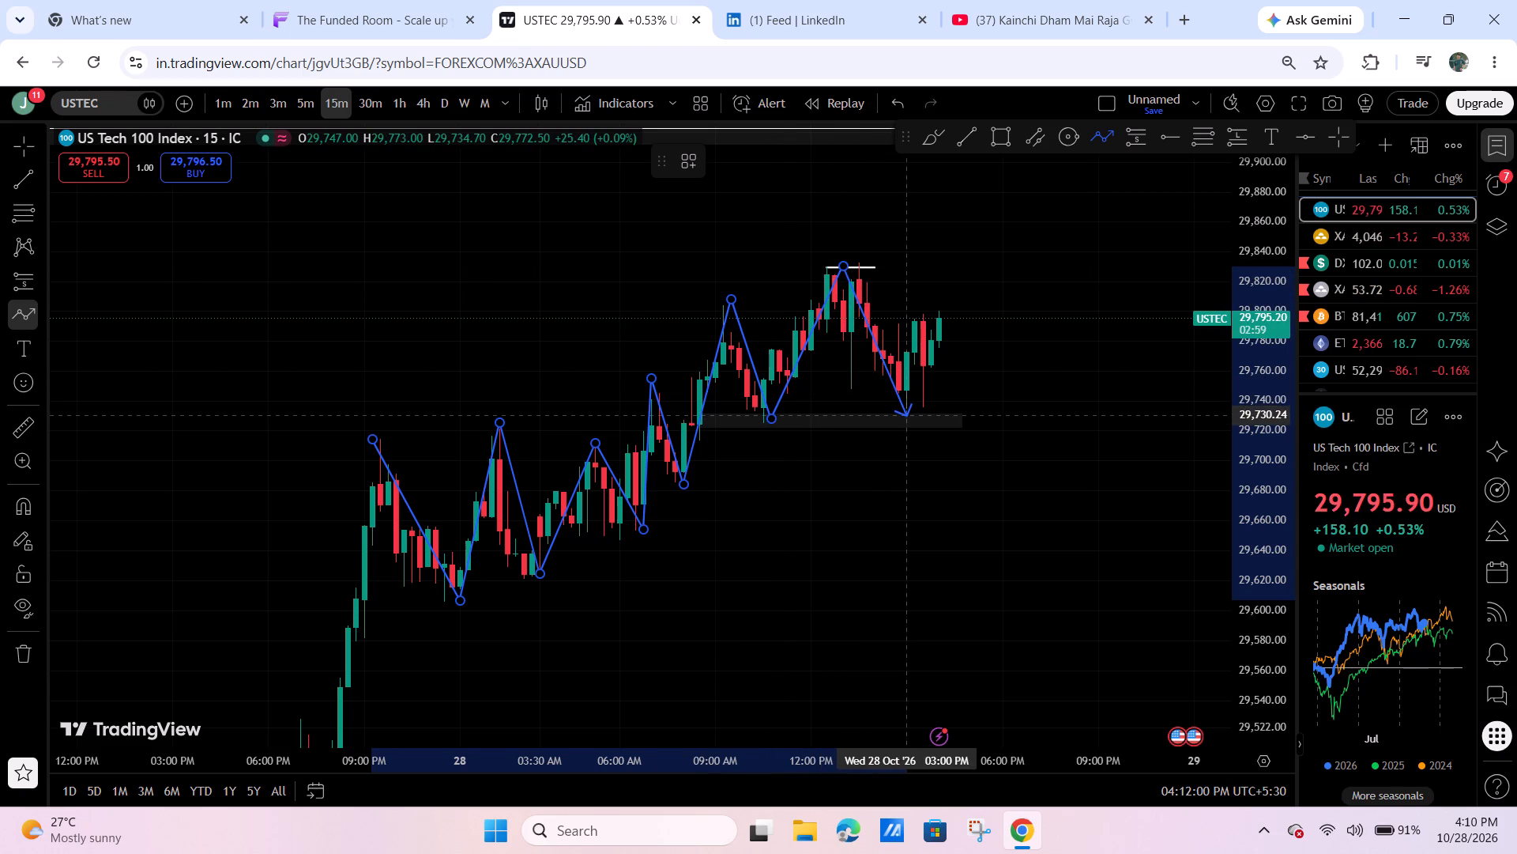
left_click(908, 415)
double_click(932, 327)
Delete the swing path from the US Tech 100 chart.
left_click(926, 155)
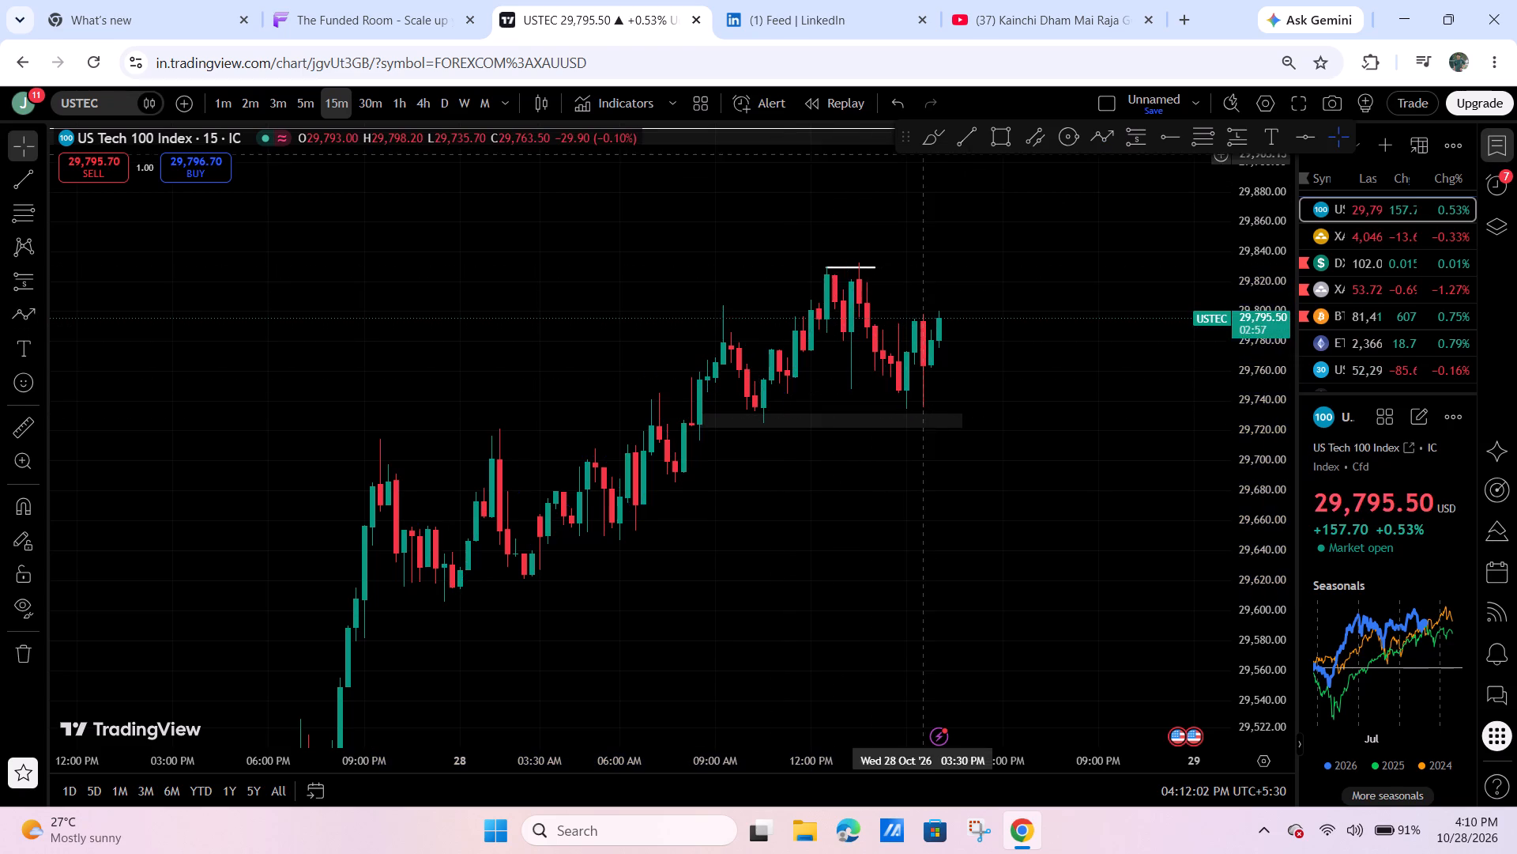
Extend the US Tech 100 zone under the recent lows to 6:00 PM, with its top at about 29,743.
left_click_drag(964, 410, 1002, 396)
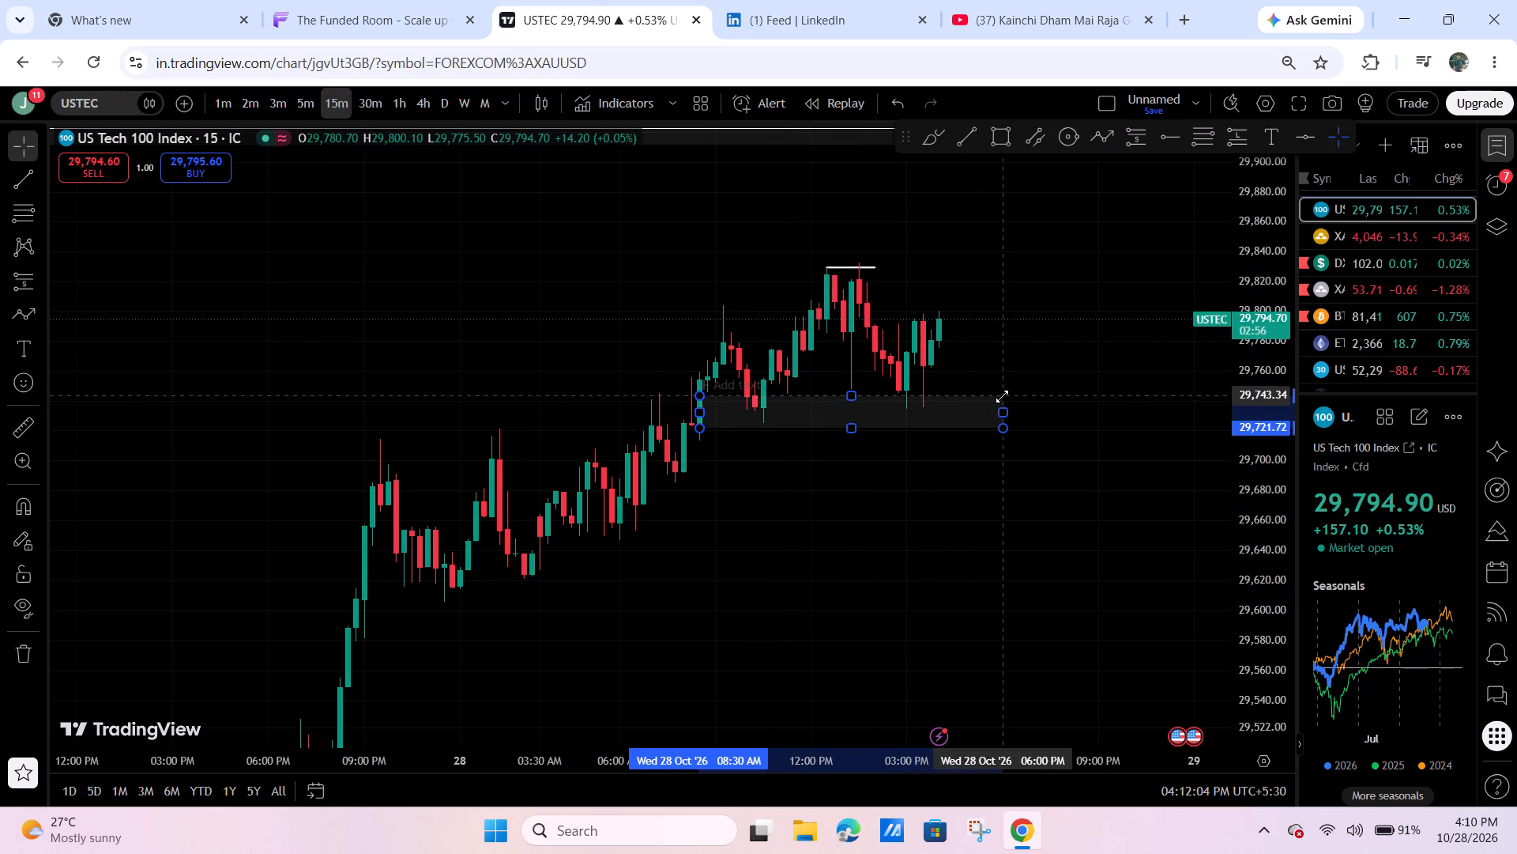
Set the US Tech 100 chart to 5 minutes and delete the white line across the session highs.
left_click_drag(1036, 489, 1200, 510)
scroll(773, 502, "up", 3)
left_click(307, 104)
left_click_drag(985, 559, 913, 585)
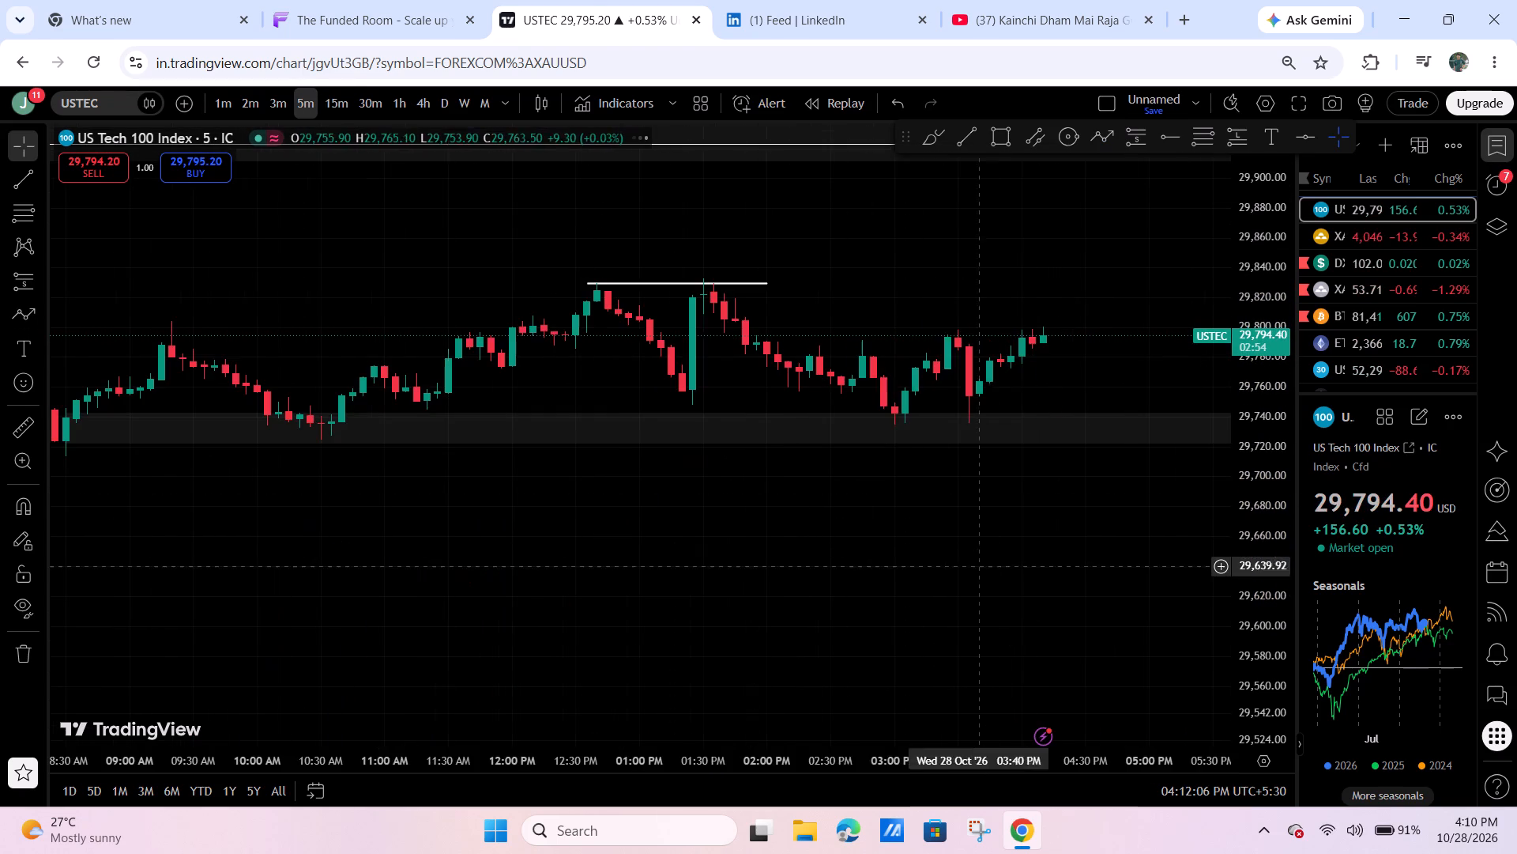
left_click_drag(913, 585, 698, 579)
scroll(664, 577, "down", 4)
left_click(759, 290)
left_click(751, 286)
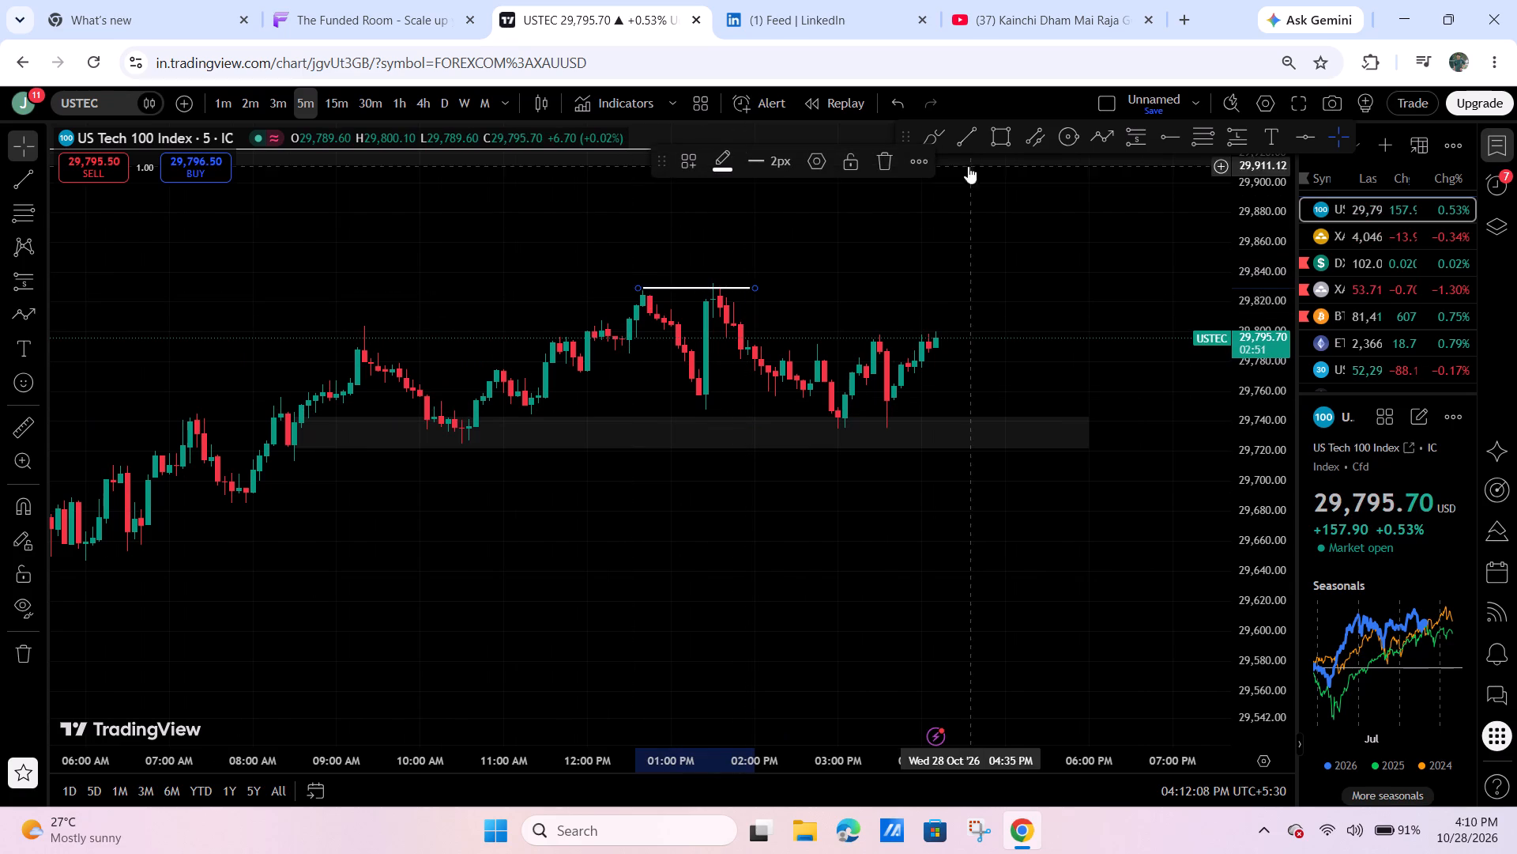
left_click(872, 157)
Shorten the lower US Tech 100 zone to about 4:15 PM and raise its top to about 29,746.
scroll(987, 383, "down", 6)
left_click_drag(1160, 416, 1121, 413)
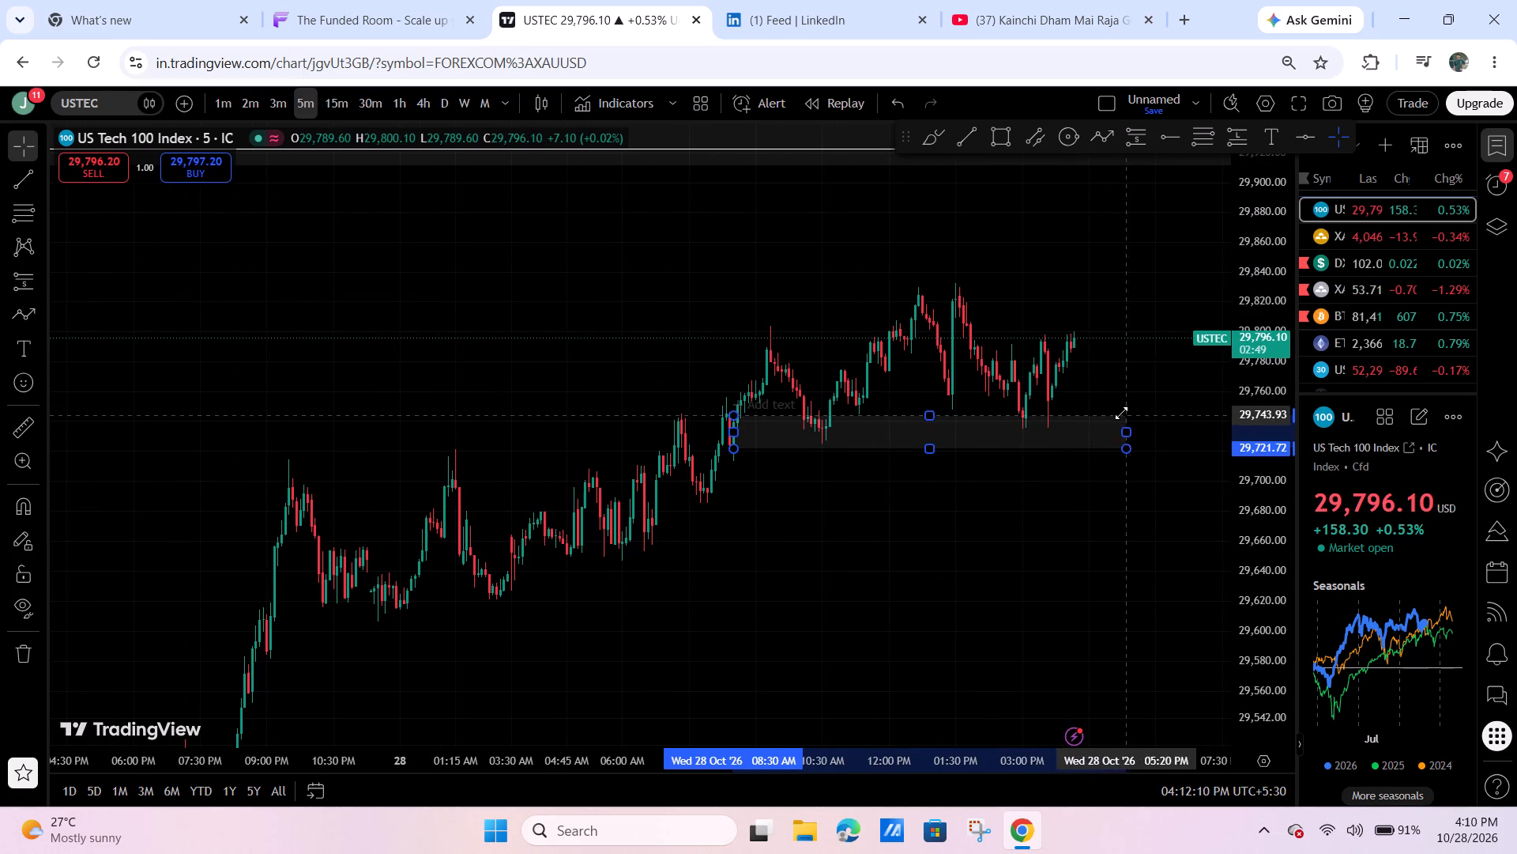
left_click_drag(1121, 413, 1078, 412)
Draw a rectangle zone over the US Tech 100 session highs, from 7:30 AM at about 29,838 to about 6:35 PM at 29,825.
left_click_drag(1109, 512, 1040, 488)
left_click_drag(1262, 250, 1235, 370)
left_click_drag(1157, 449, 970, 407)
scroll(862, 389, "down", 5)
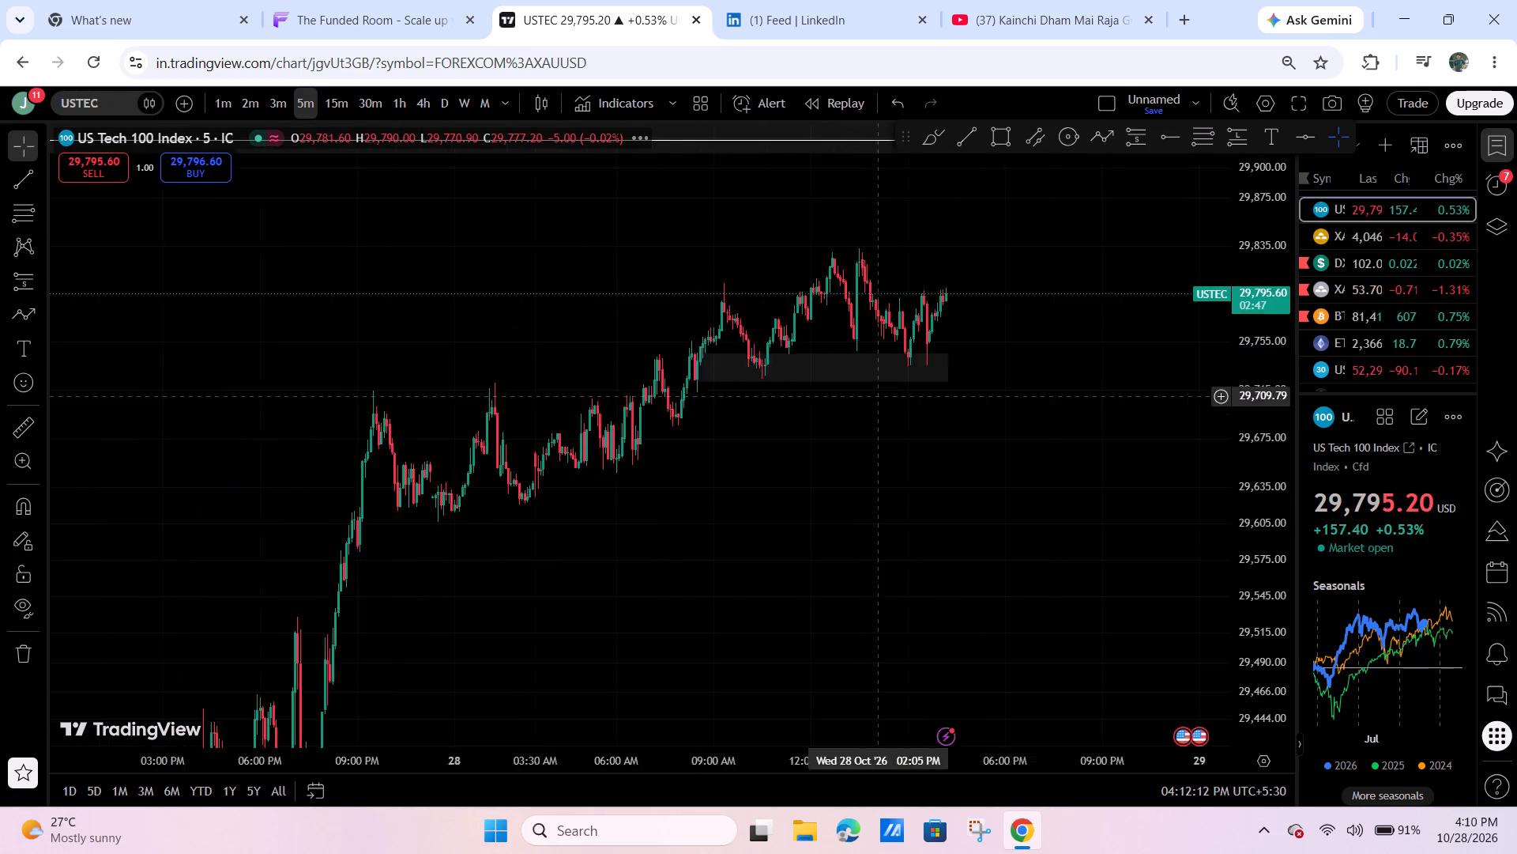
left_click_drag(1168, 490, 1040, 606)
left_click(1003, 127)
left_click(684, 345)
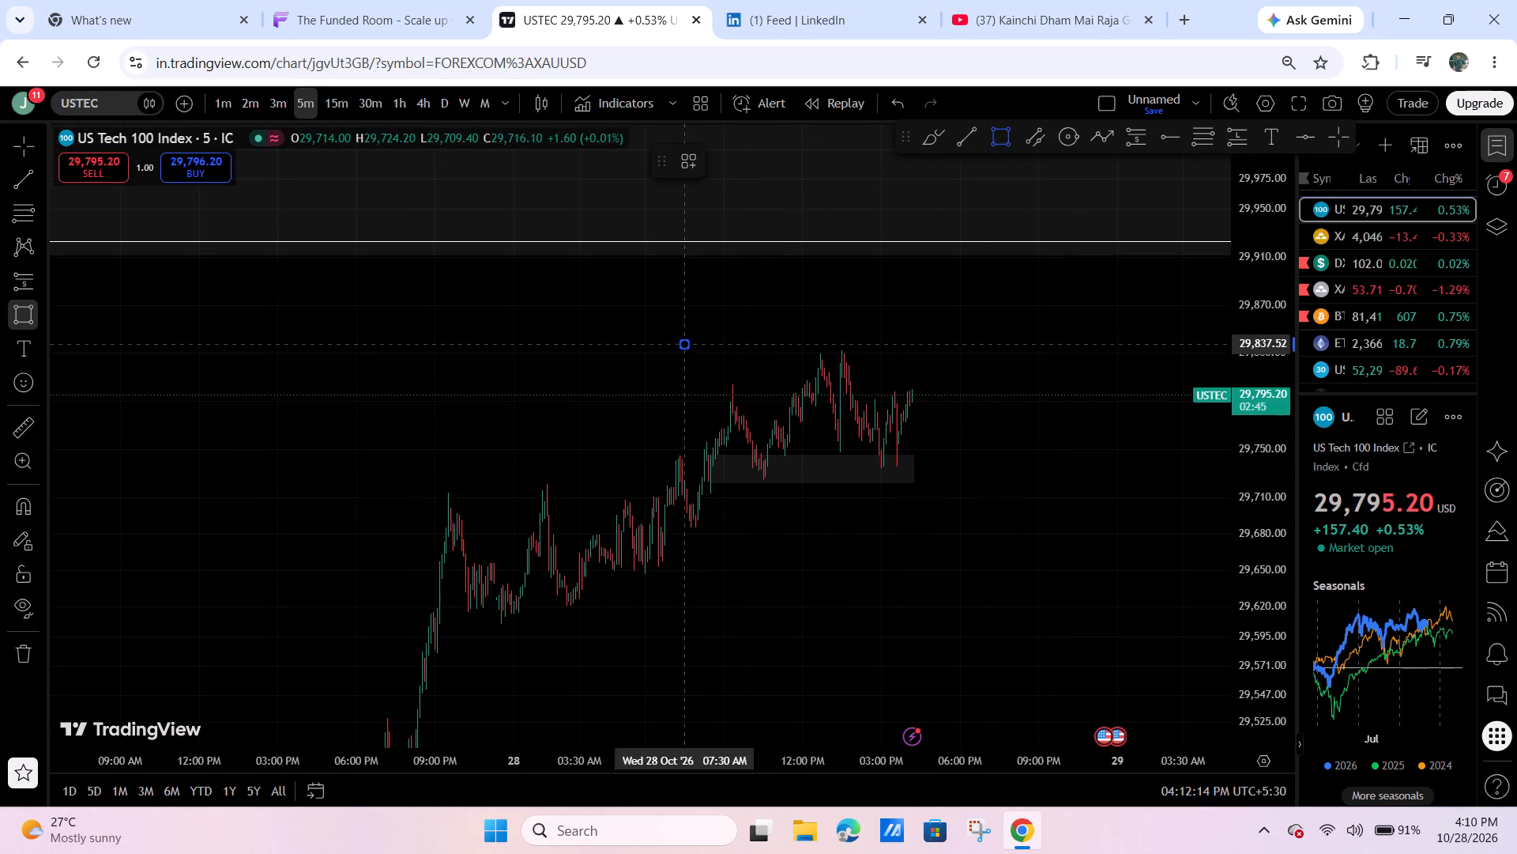
left_click(977, 360)
Extend the lower US Tech 100 zone to 6:05 PM and narrow it to about 29,727–29,740.
left_click_drag(988, 398, 1222, 398)
left_click_drag(1257, 523, 1236, 218)
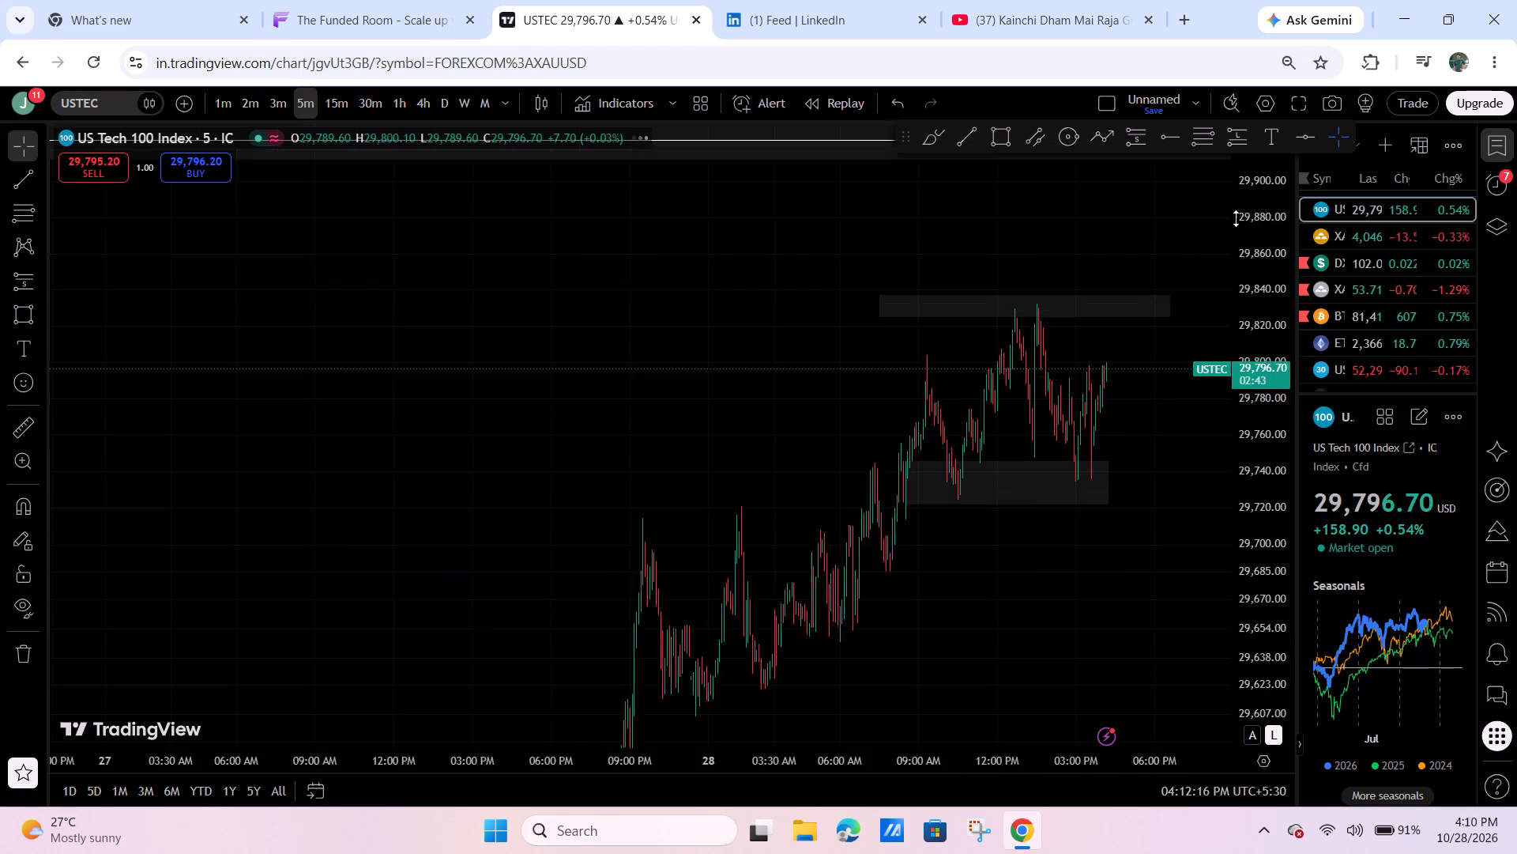
left_click_drag(1236, 218, 1227, 195)
scroll(1027, 461, "up", 12)
left_click_drag(1001, 399, 1165, 439)
left_click_drag(1270, 543, 1239, 366)
left_click_drag(1177, 465, 1009, 432)
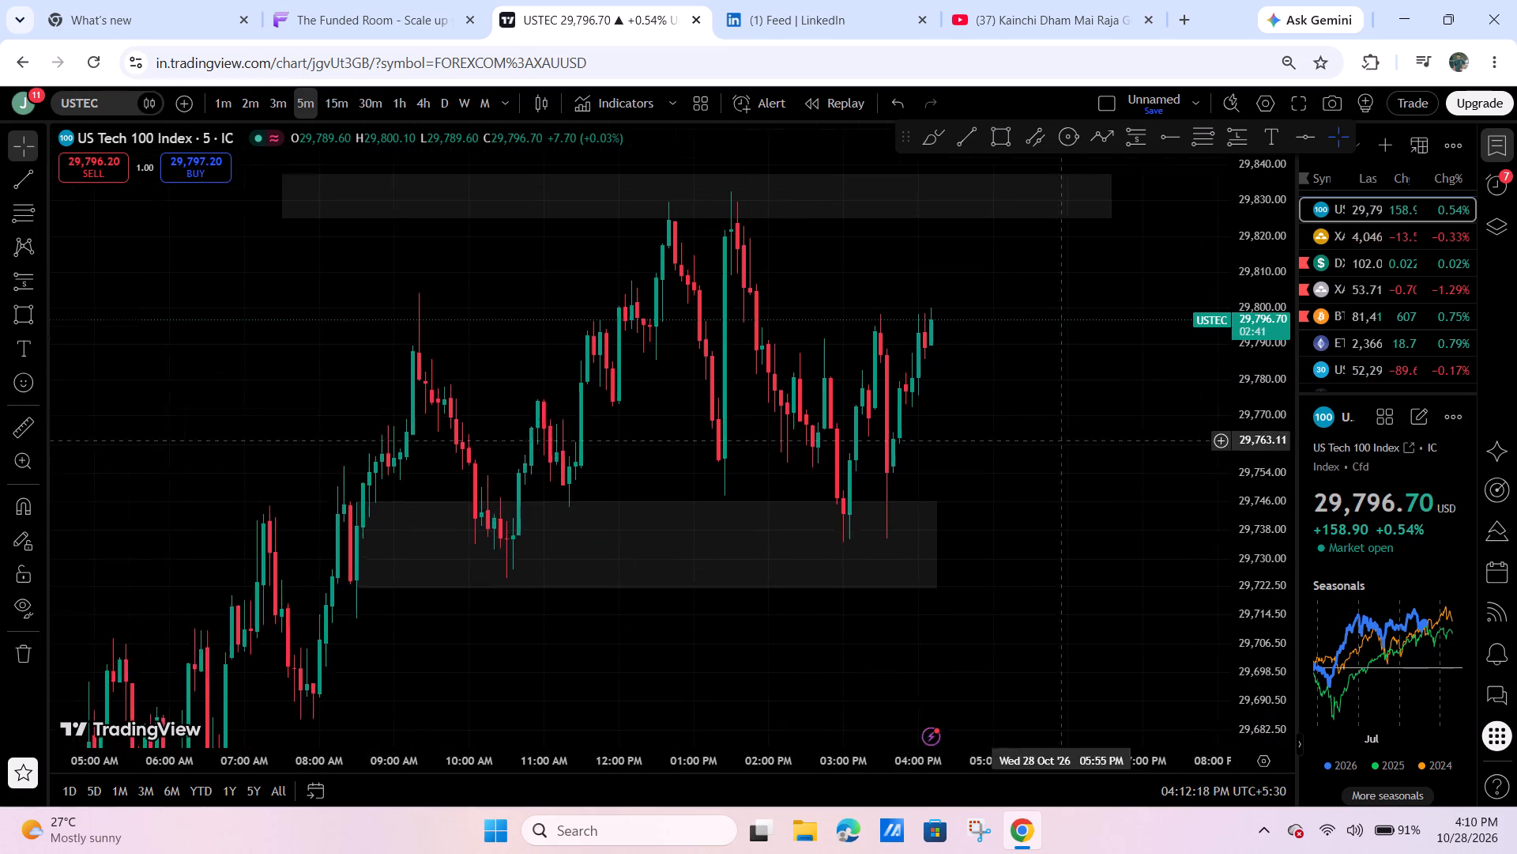
left_click_drag(1009, 432, 984, 431)
left_click_drag(856, 536, 999, 544)
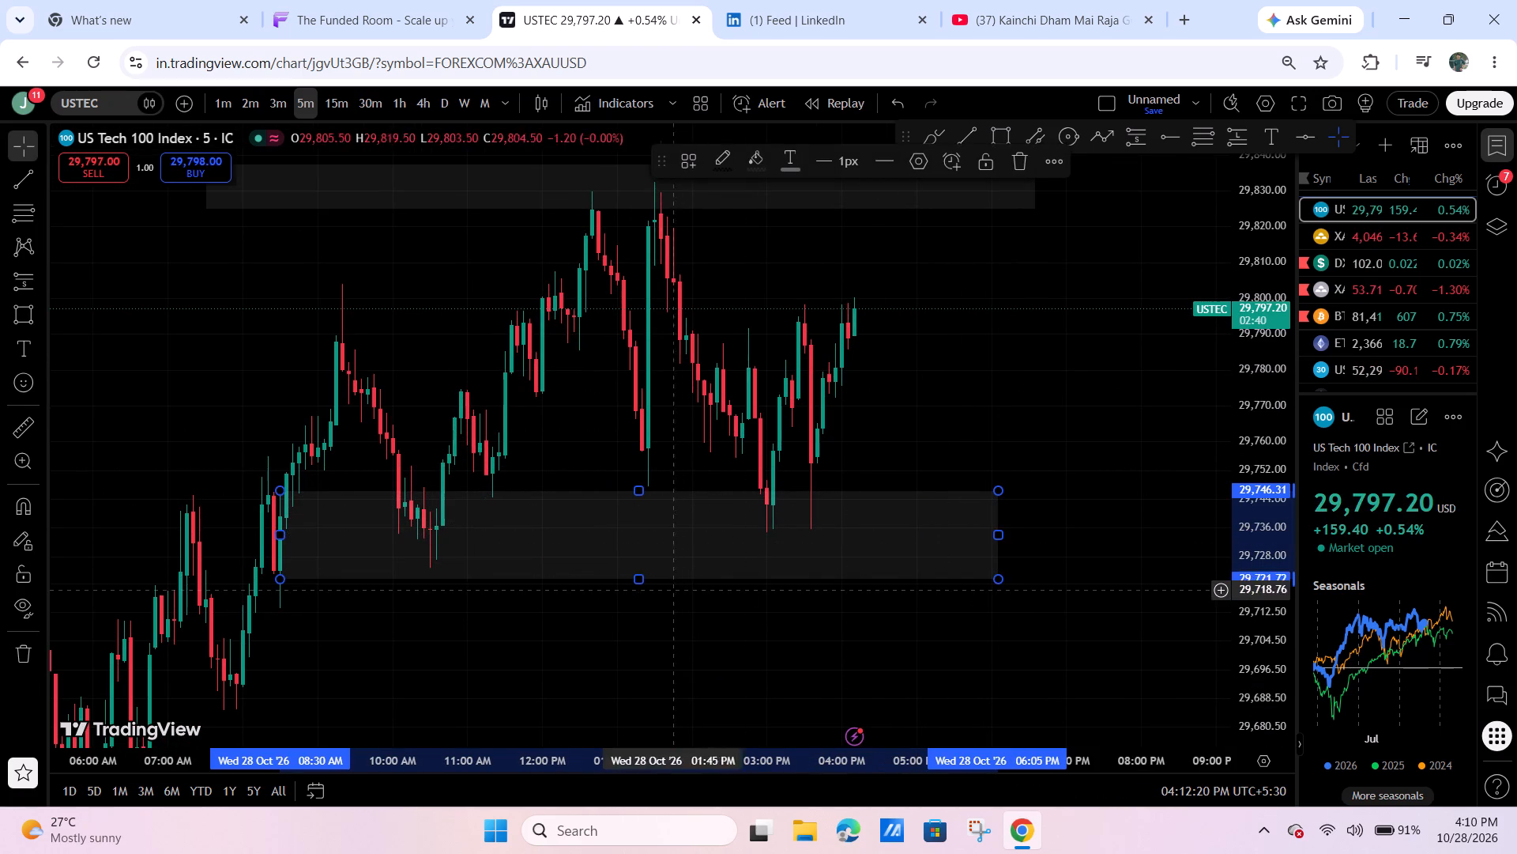
left_click_drag(638, 583, 662, 559)
left_click_drag(641, 487, 636, 504)
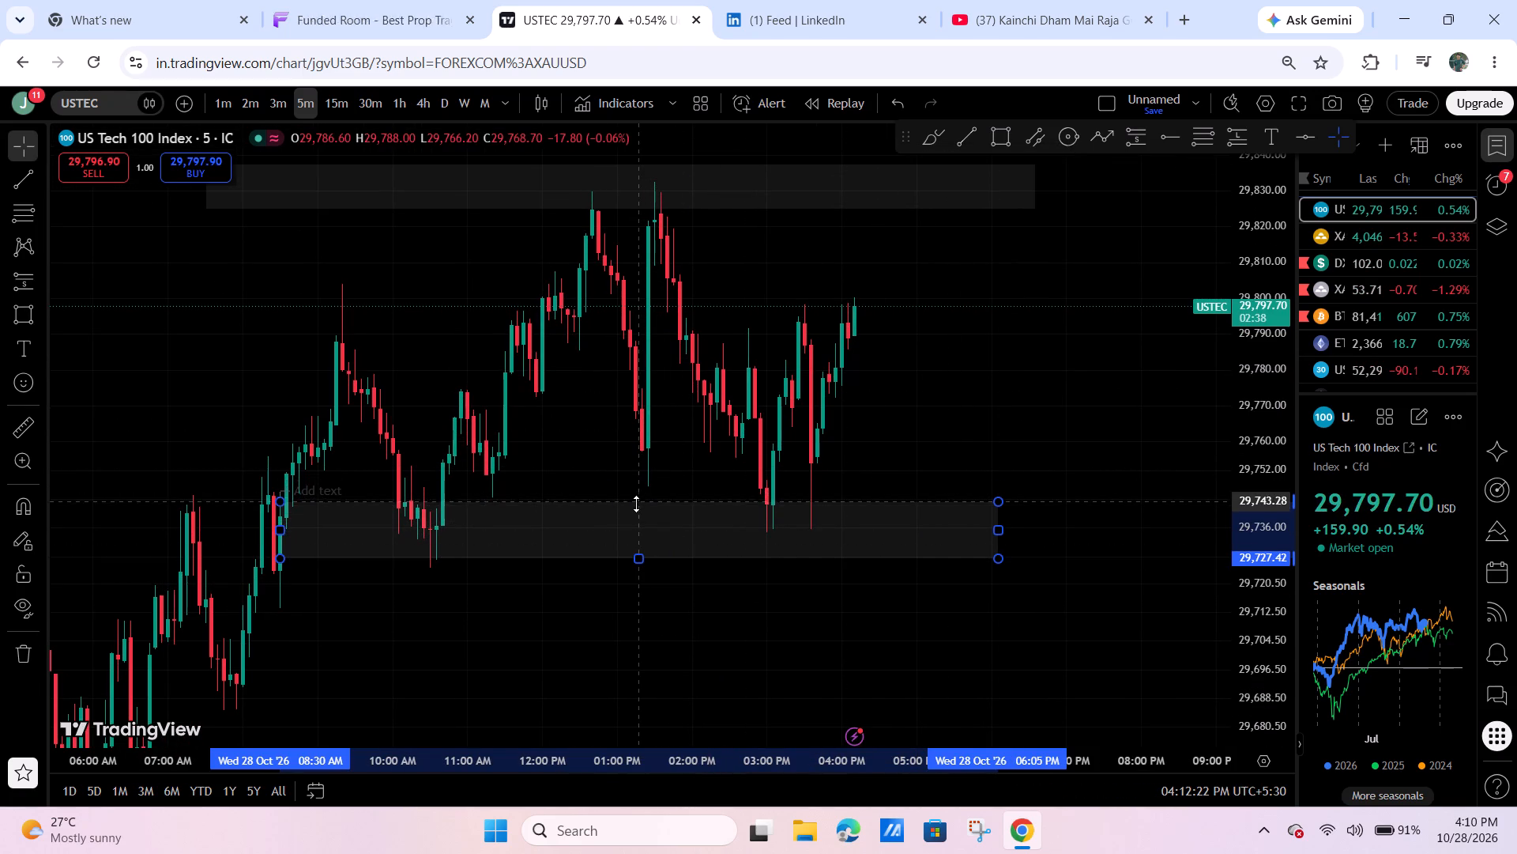
left_click_drag(636, 504, 633, 514)
Examine US Tech 100 between its upper and lower zones on the 15-minute and 3-minute charts, ending on 5 minutes.
scroll(912, 455, "down", 4)
left_click_drag(1086, 430, 987, 469)
left_click_drag(1277, 282, 1205, 430)
left_click_drag(1120, 433, 1257, 425)
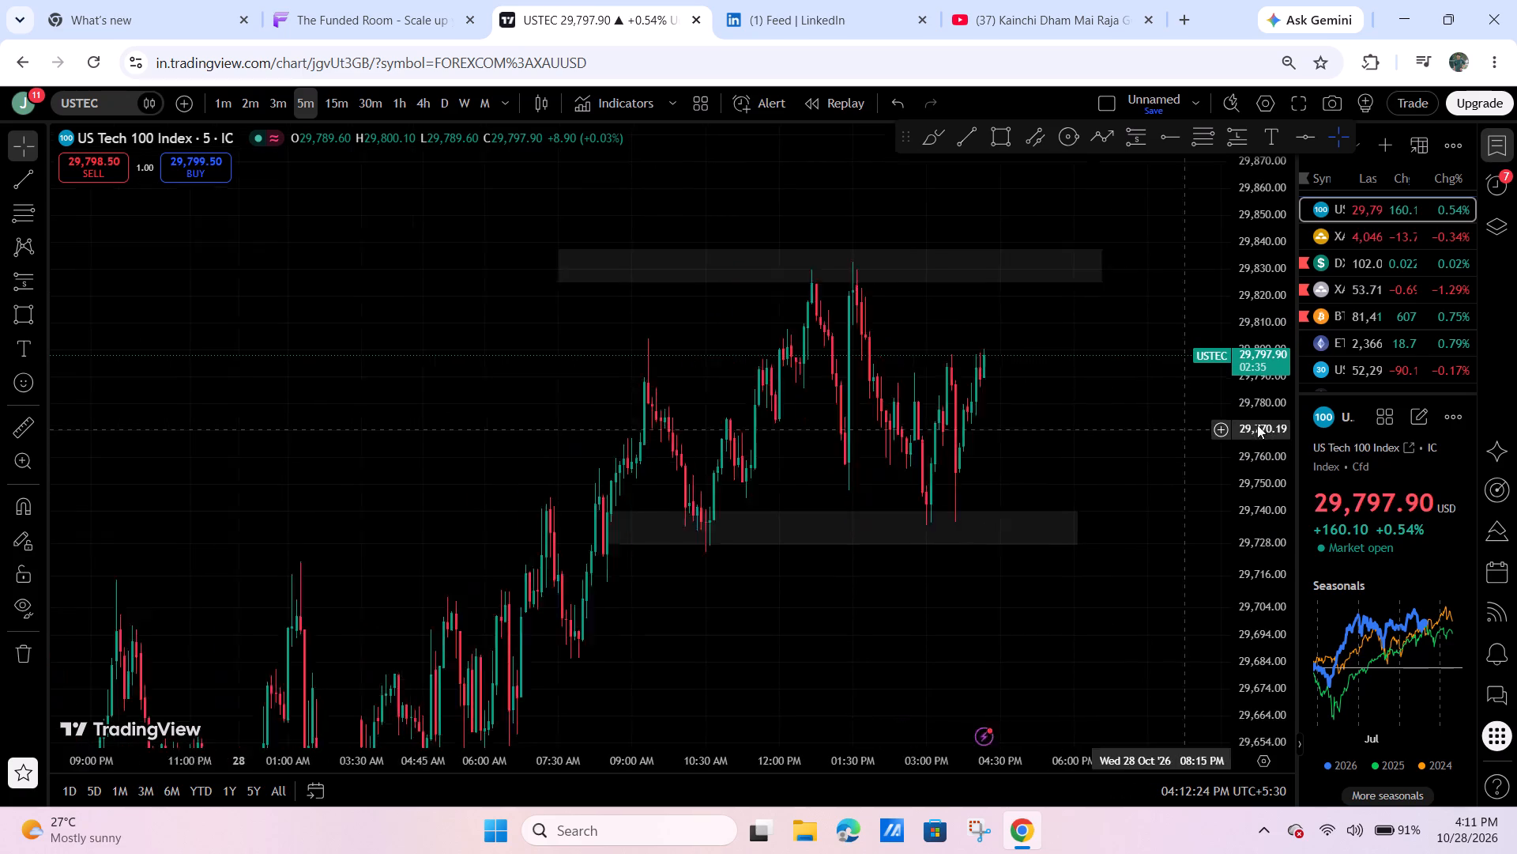
left_click_drag(1257, 425, 1253, 427)
scroll(1048, 462, "up", 7)
left_click(322, 109)
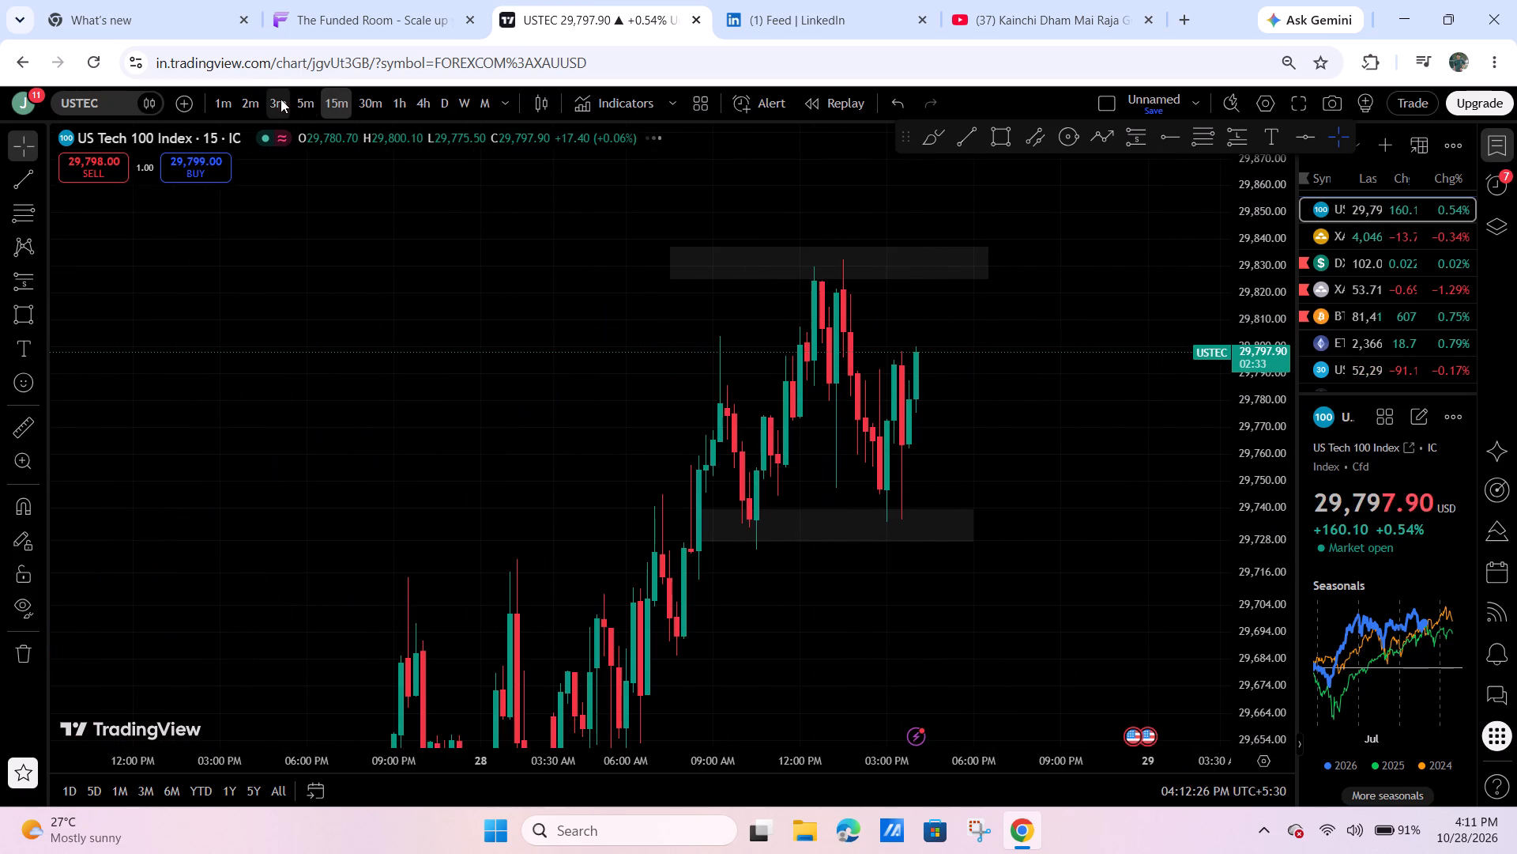
left_click(289, 103)
left_click(250, 96)
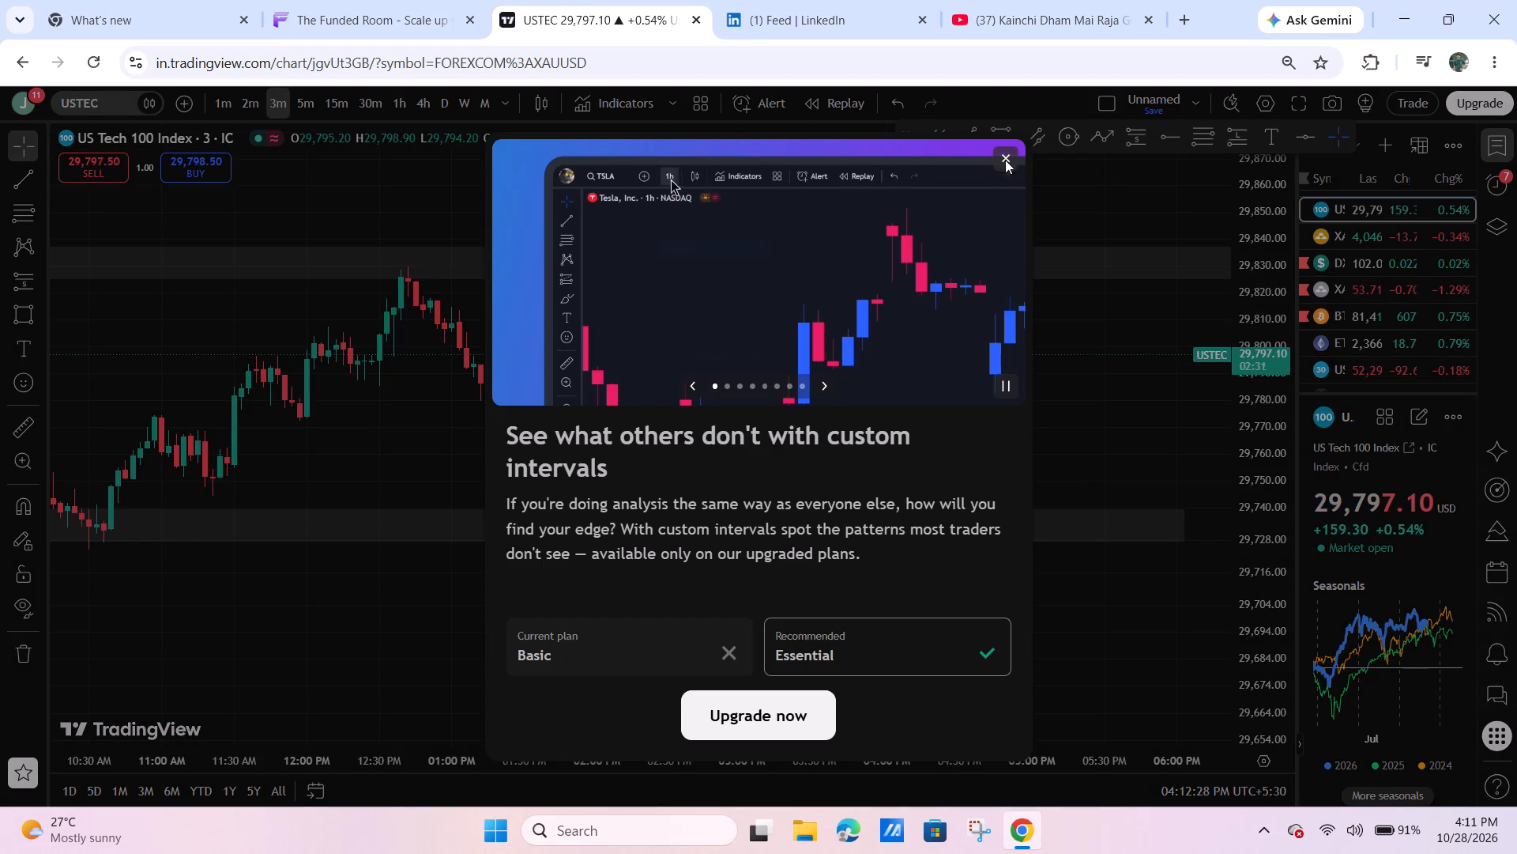
left_click(1007, 149)
scroll(1045, 423, "up", 5)
left_click_drag(845, 412, 1188, 426)
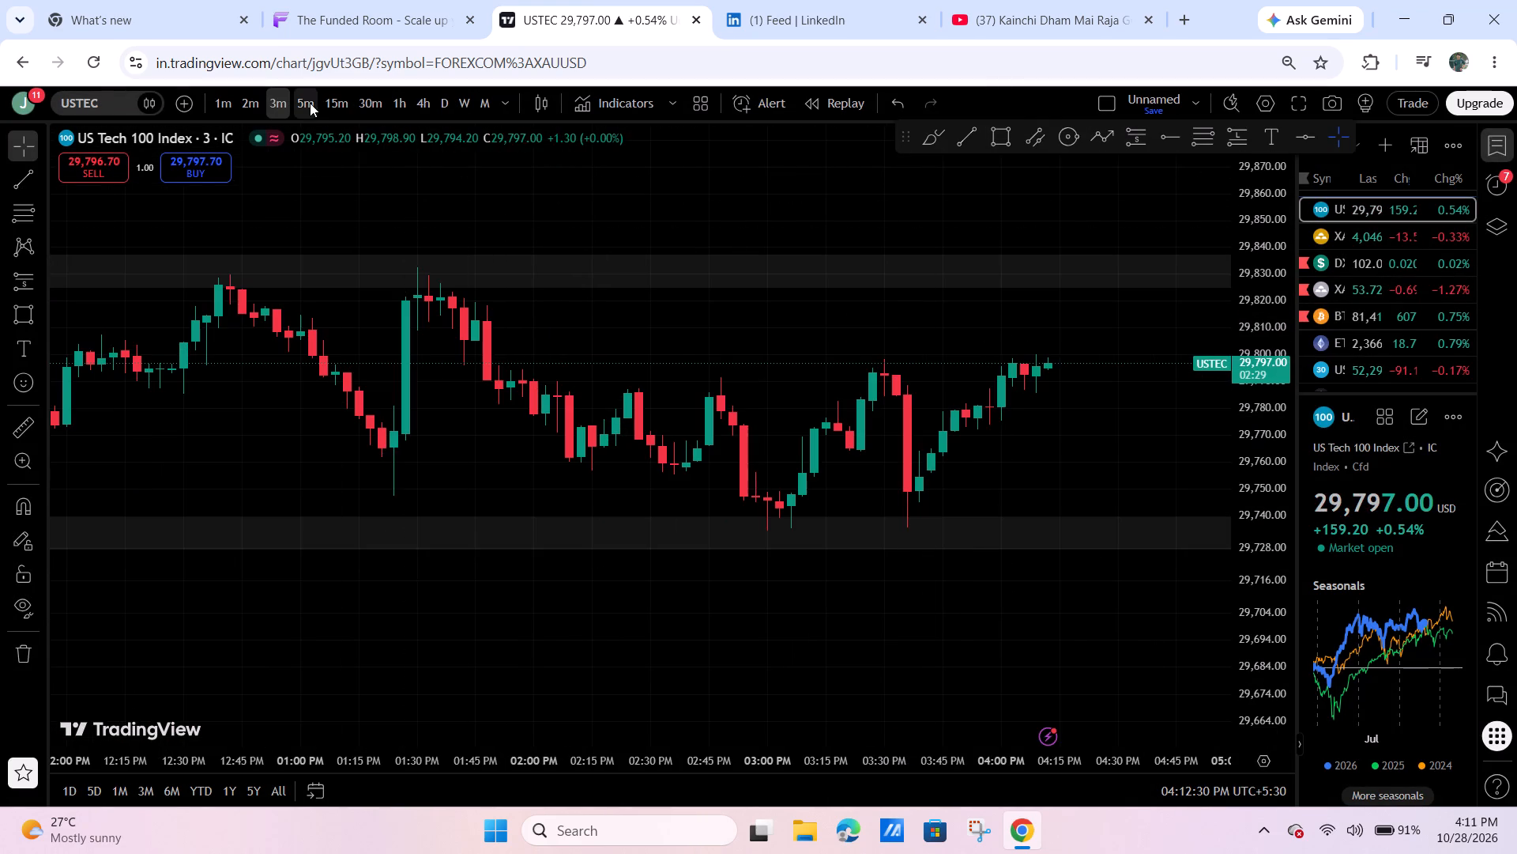
left_click(308, 102)
Switch to The Funded Room and examine the 5-minute gold chart, comparing the open short's entry, stop and target with recent price swings.
left_click(383, 15)
scroll(990, 474, "up", 3)
left_click_drag(949, 529, 1028, 526)
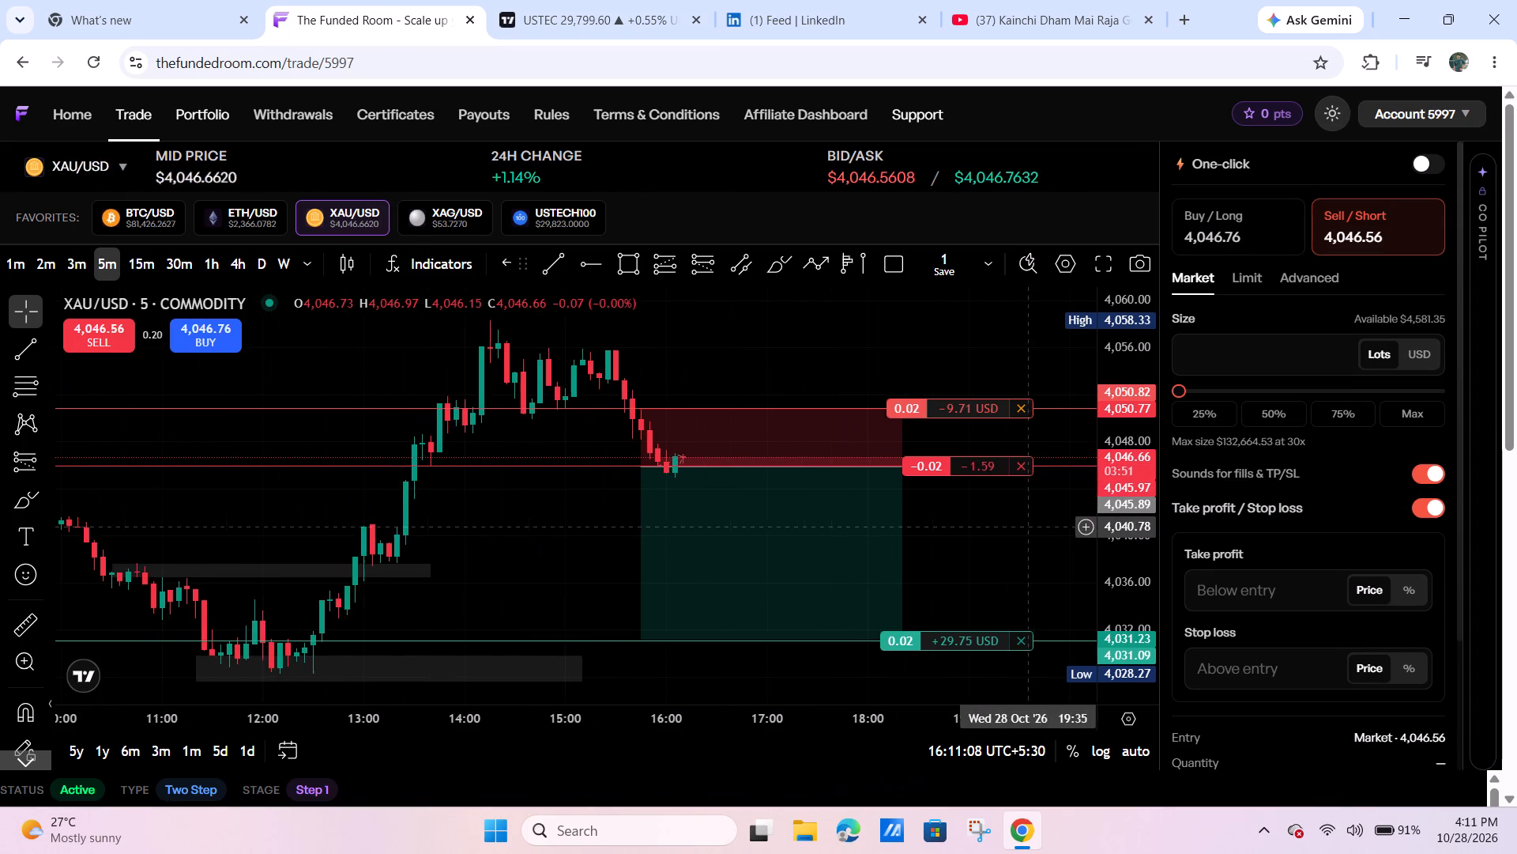
left_click_drag(1131, 563, 1082, 502)
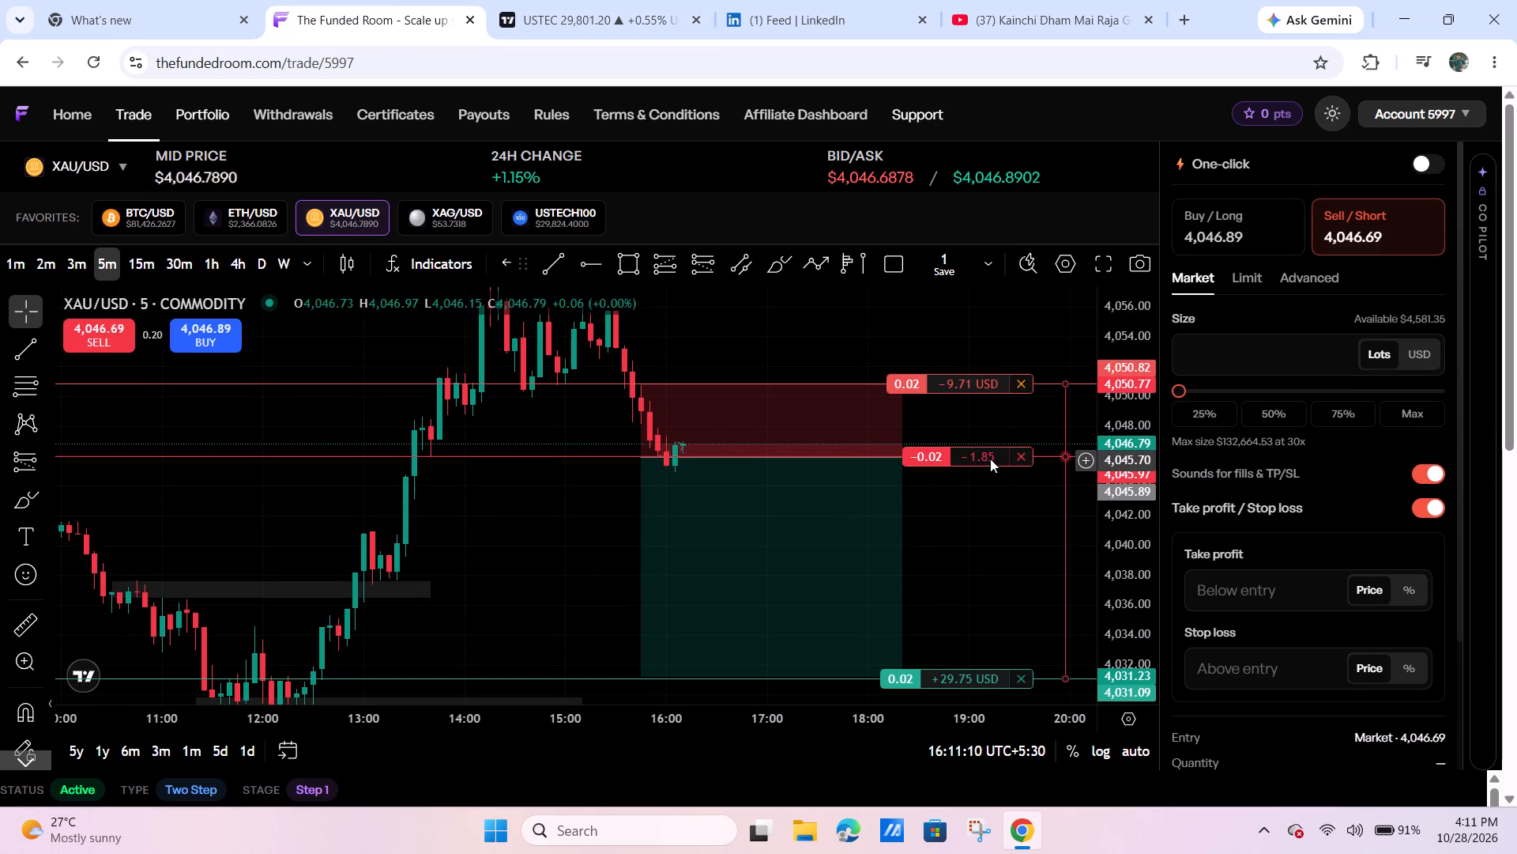
left_click_drag(991, 518, 962, 474)
scroll(1027, 513, "down", 3)
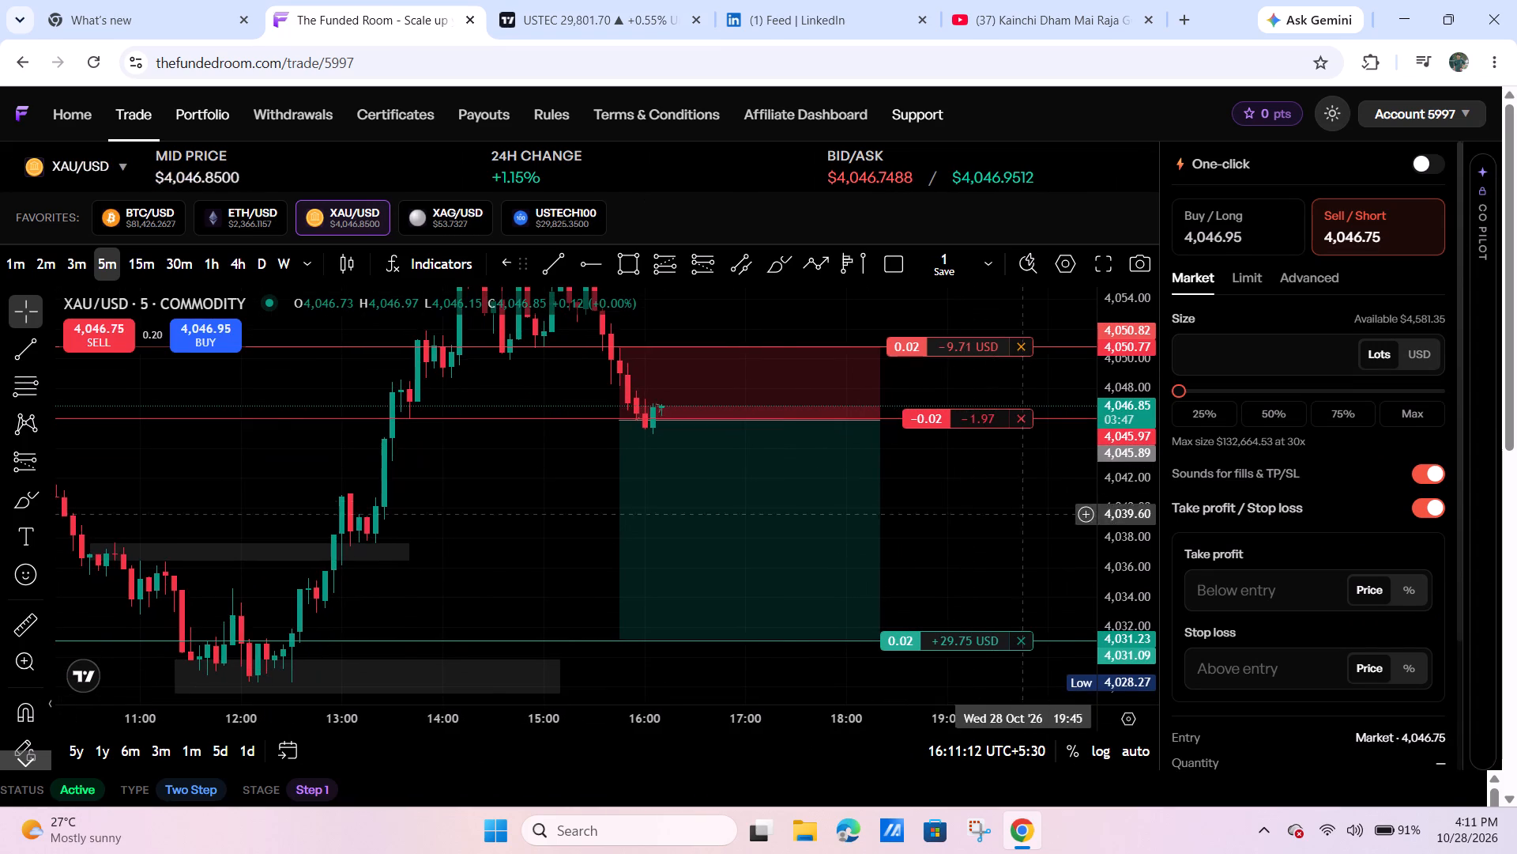
scroll(1038, 511, "down", 1)
left_click_drag(1105, 467, 1090, 531)
left_click_drag(1070, 529, 987, 537)
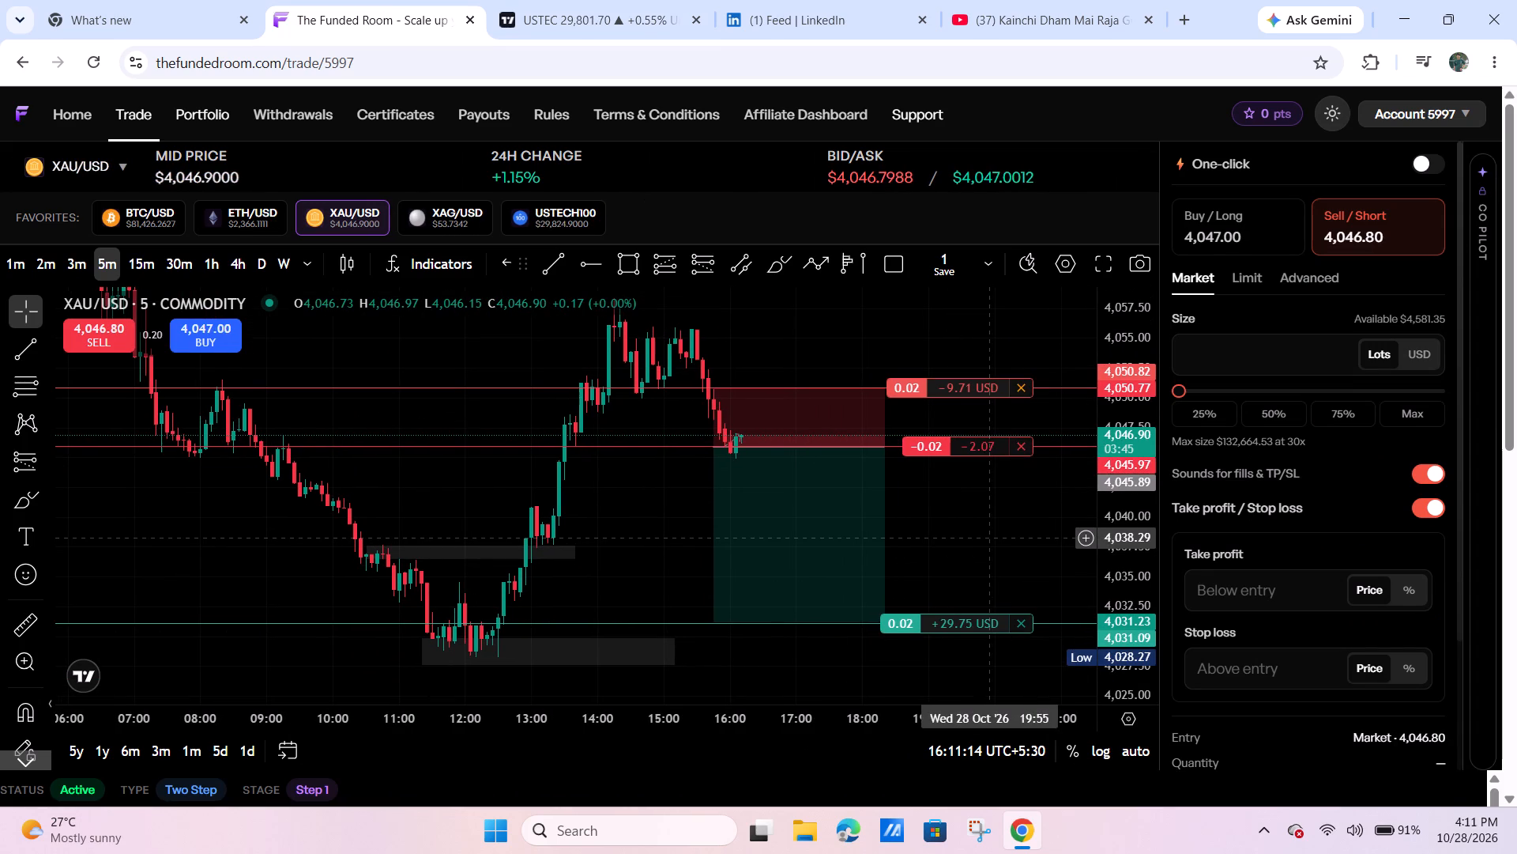
left_click_drag(1051, 524, 1047, 560)
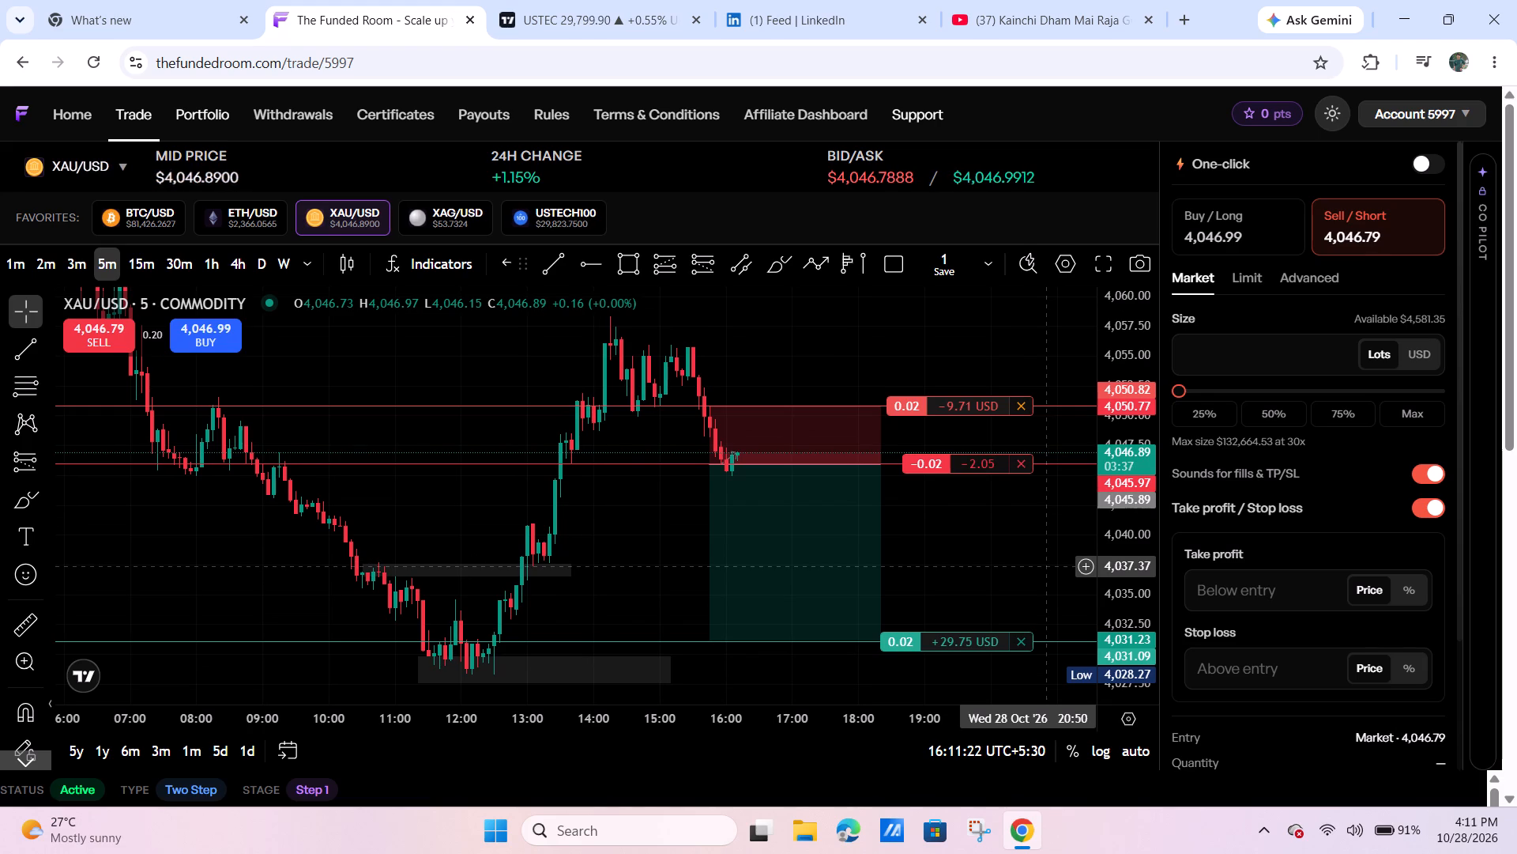
left_click_drag(988, 556, 956, 560)
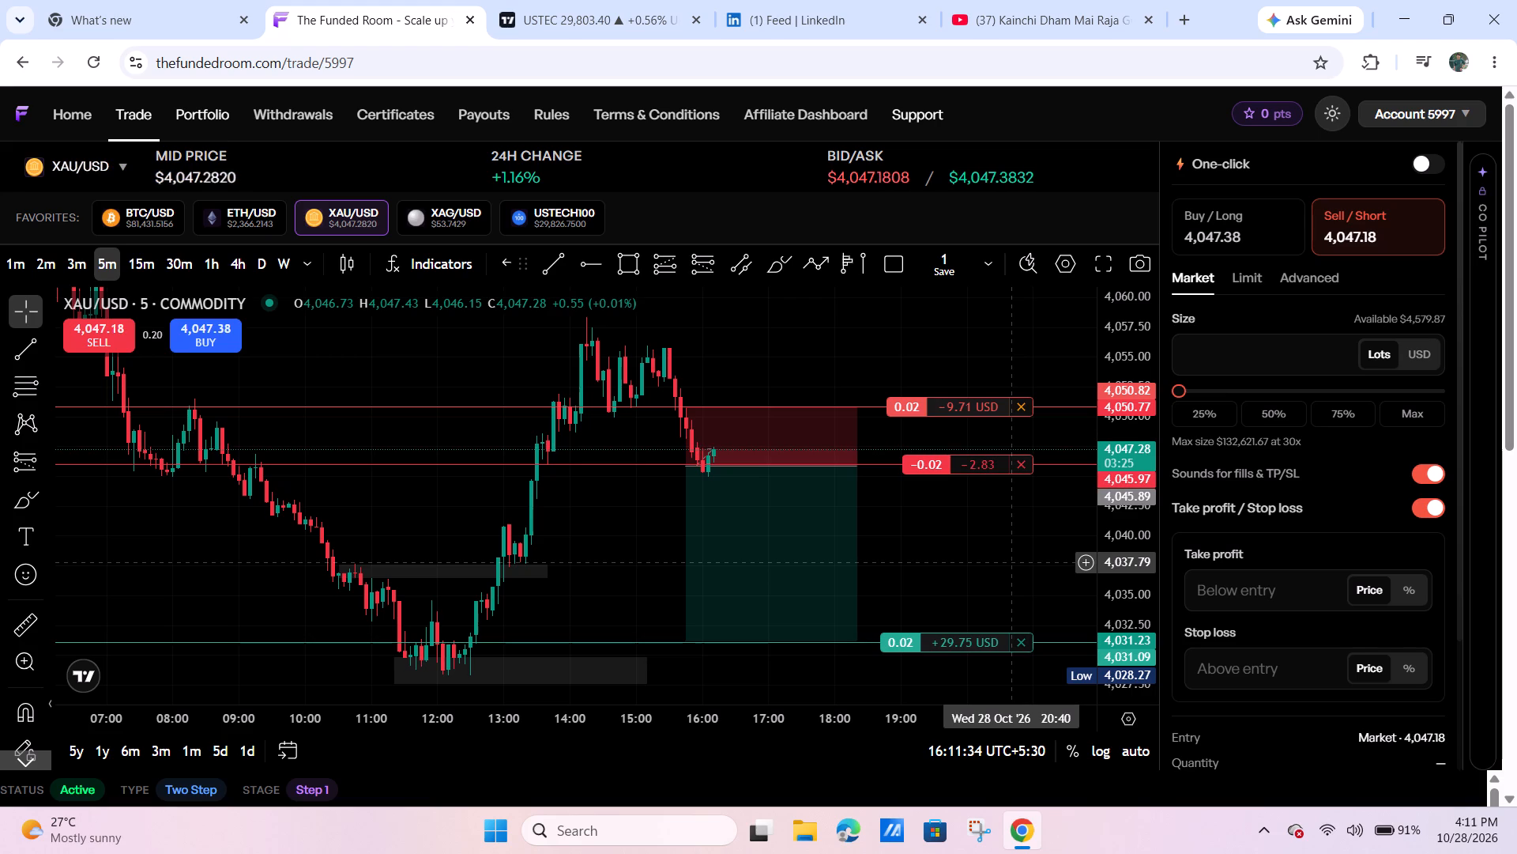
left_click_drag(953, 543, 1048, 560)
scroll(1056, 576, "up", 3)
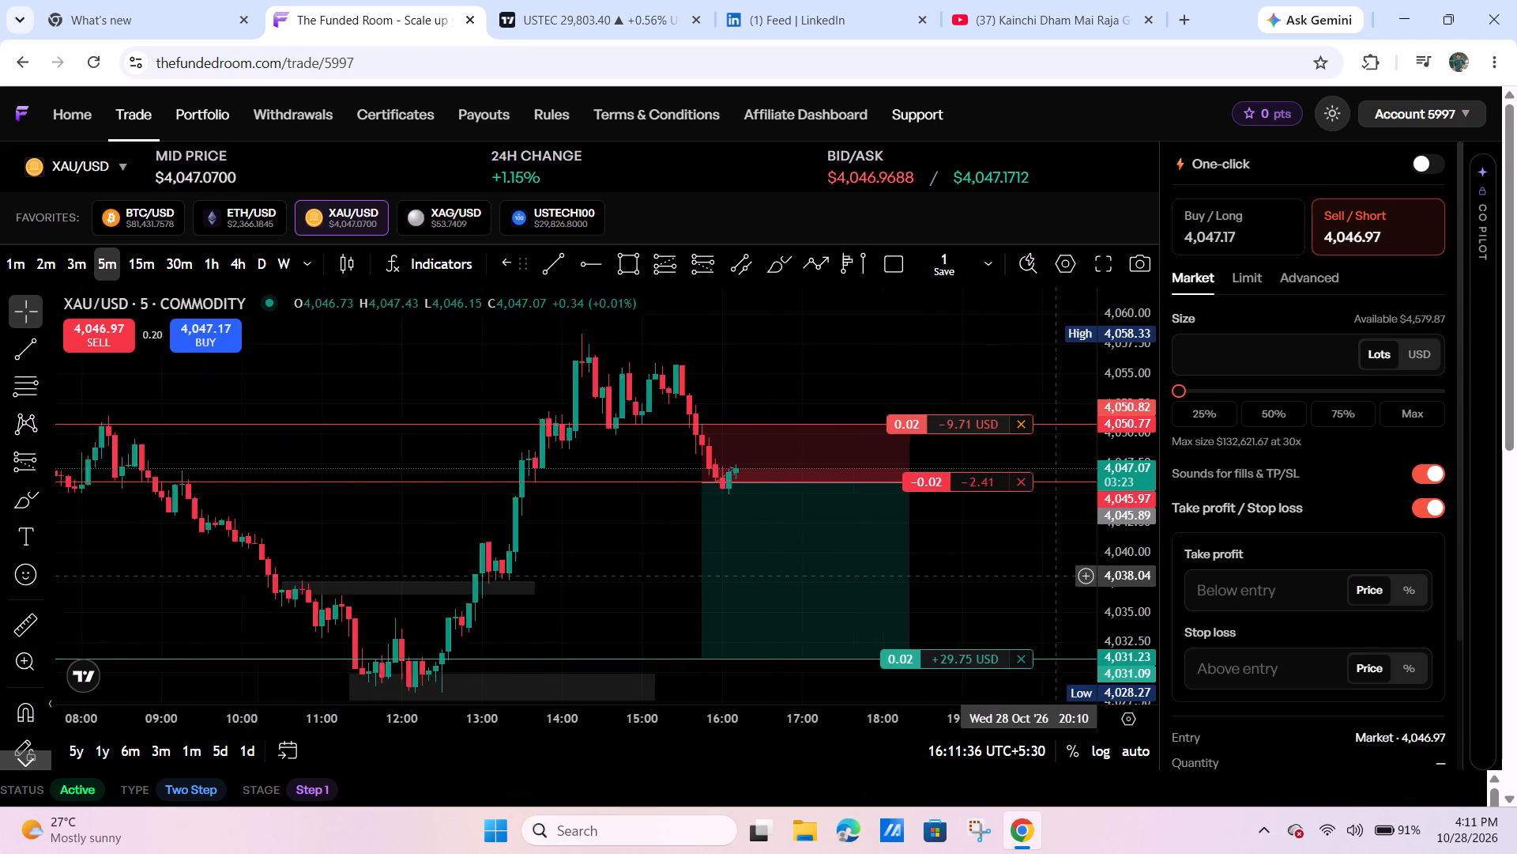
scroll(1056, 576, "up", 2)
left_click_drag(1125, 563, 1104, 449)
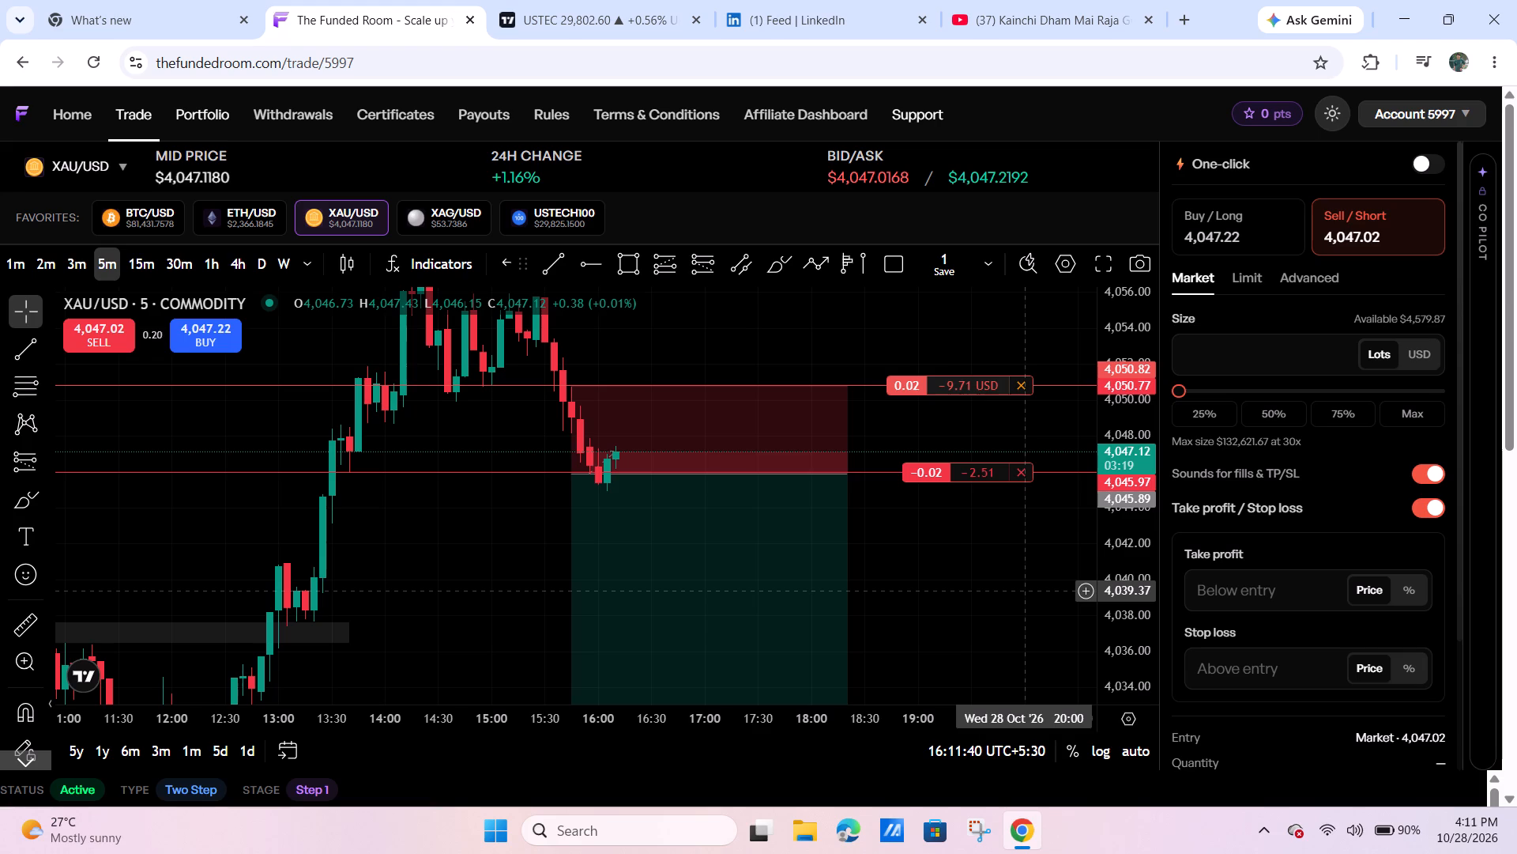
Switch to TradingView and examine the 5-minute gold chart, comparing the latest candles with the zone near 4,050 and the lower zone.
left_click(707, 0)
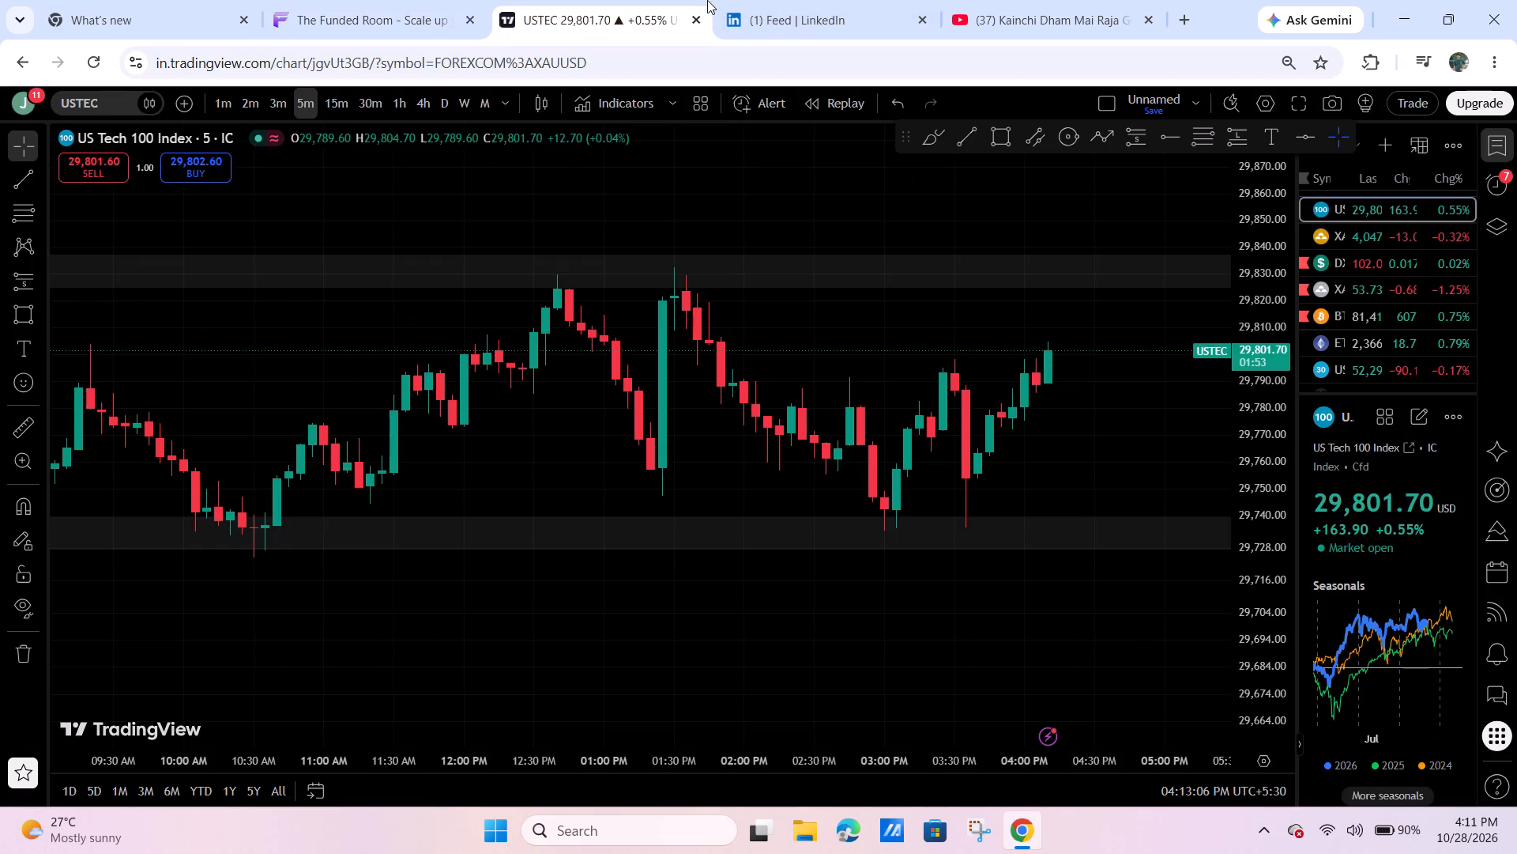
scroll(1075, 474, "down", 5)
left_click_drag(1126, 444, 1042, 437)
left_click(1384, 235)
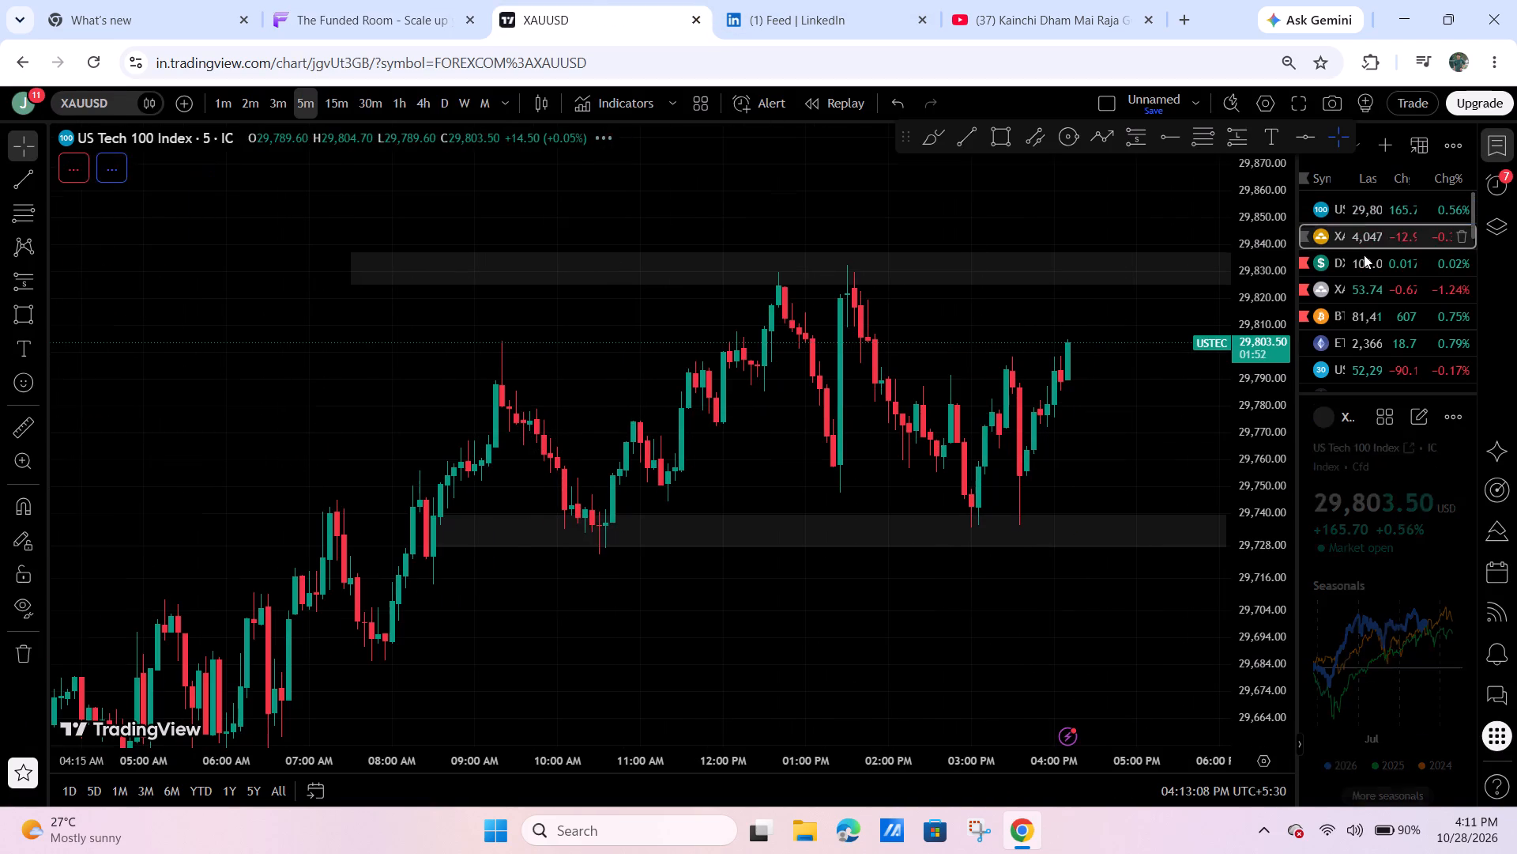
scroll(1109, 439, "down", 4)
left_click_drag(1161, 525, 963, 511)
left_click_drag(1274, 313, 1240, 372)
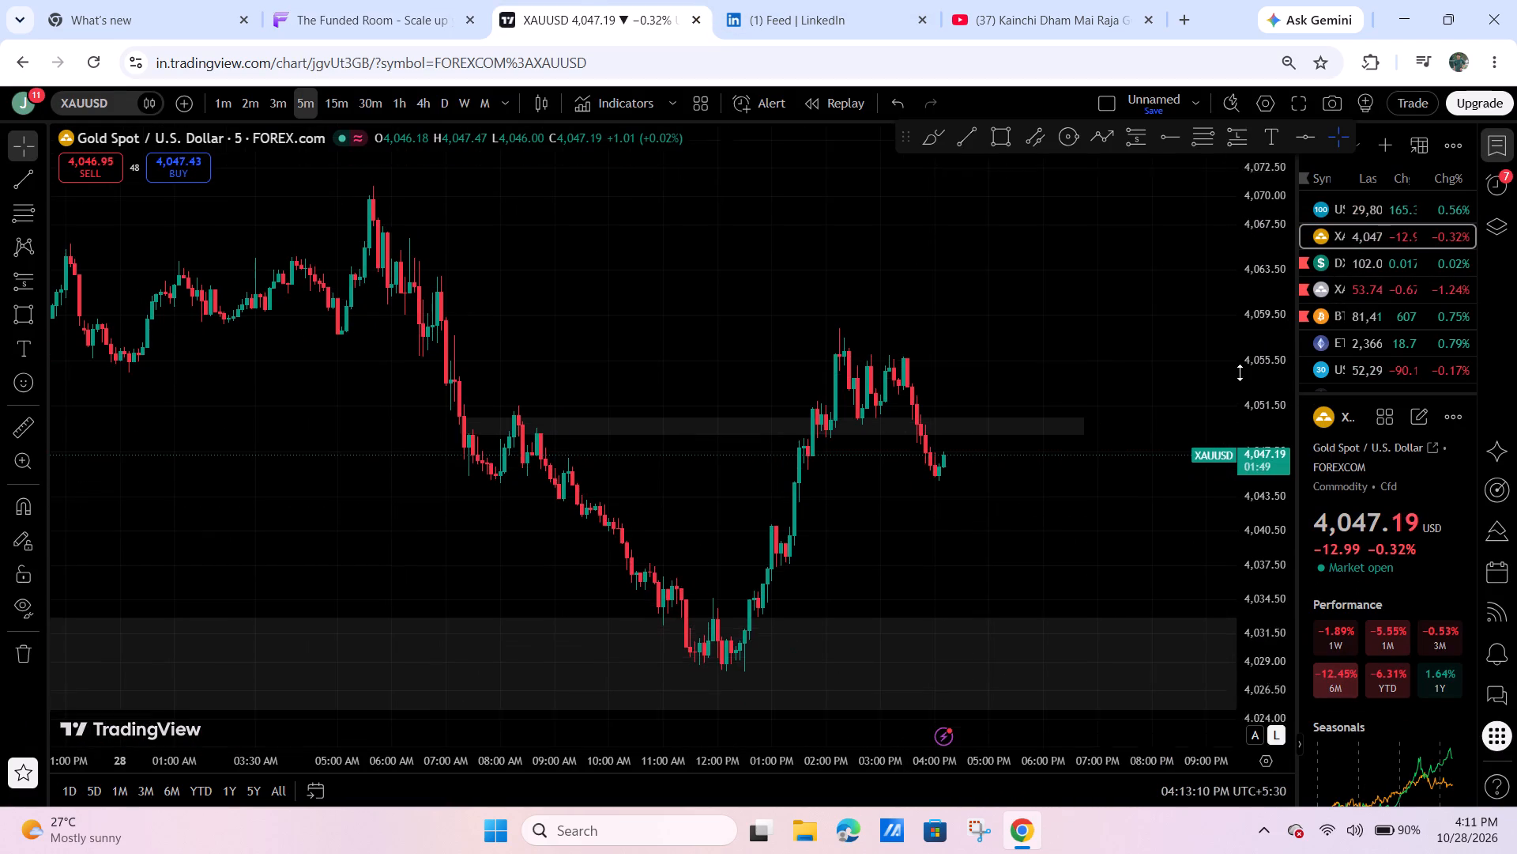
left_click_drag(1240, 372, 1232, 392)
left_click_drag(1120, 500, 1222, 497)
left_click_drag(1259, 583, 1207, 56)
scroll(1097, 535, "up", 6)
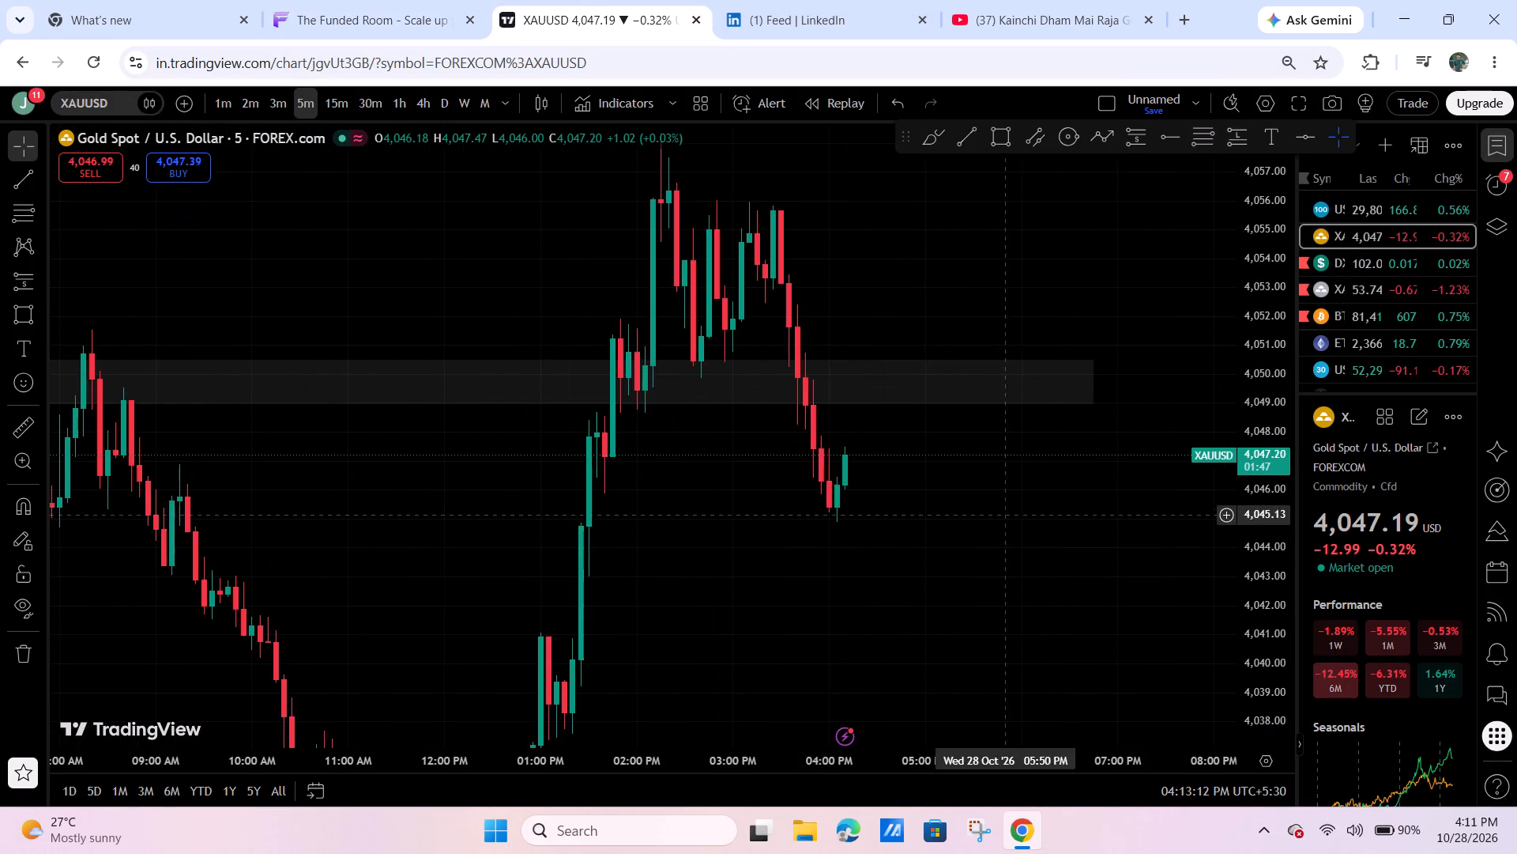
scroll(986, 518, "up", 3)
left_click_drag(937, 510, 1041, 489)
left_click_drag(1270, 357, 1209, 568)
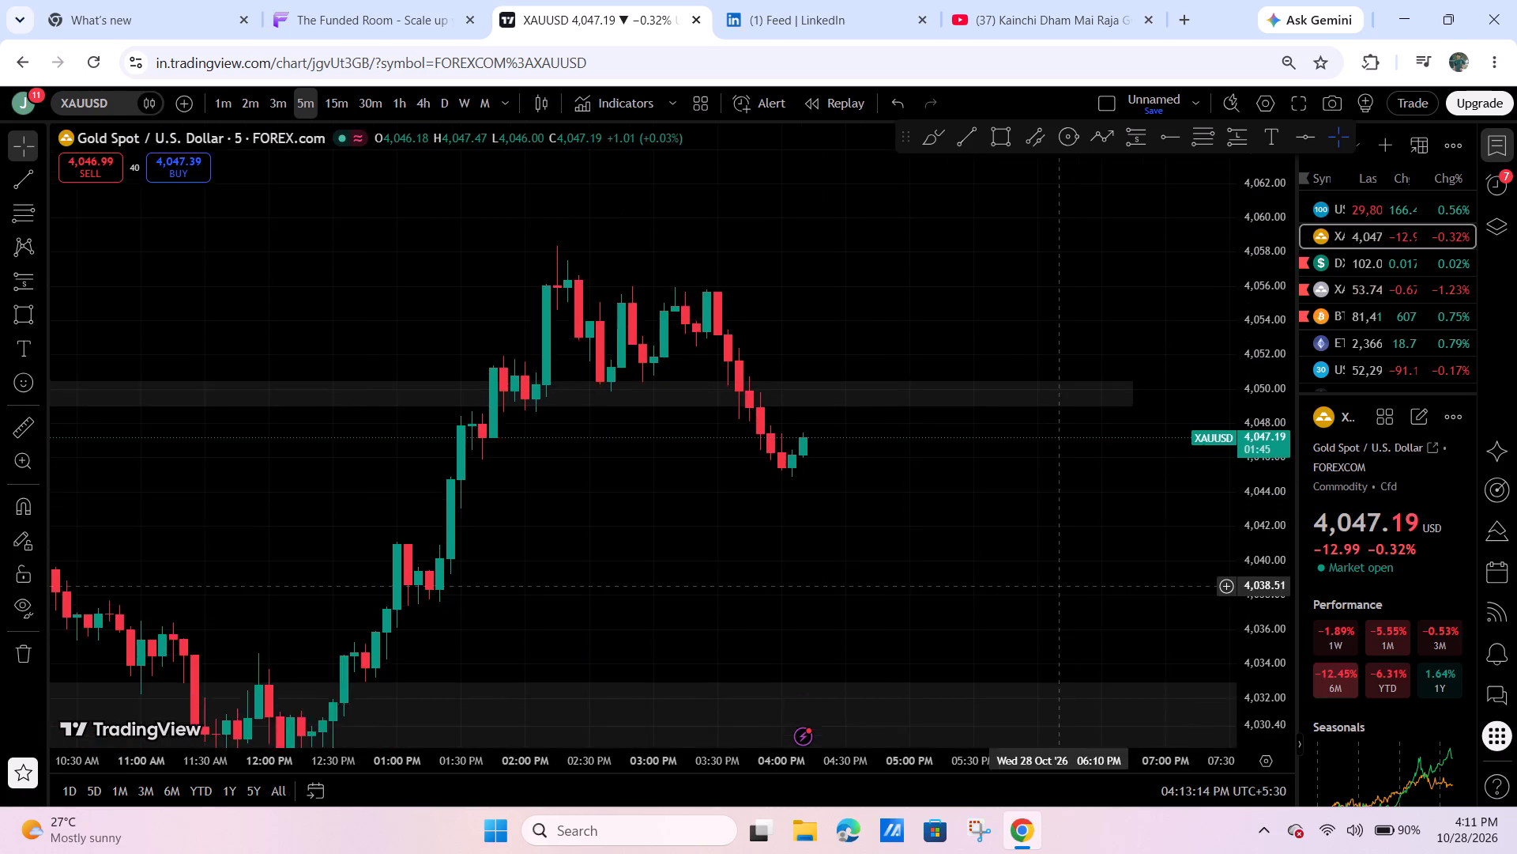
Move the gold zone near 4,050 up to about 4,049.90–4,051.44 on the 5-minute chart.
scroll(1049, 587, "down", 6)
left_click_drag(1094, 582, 988, 574)
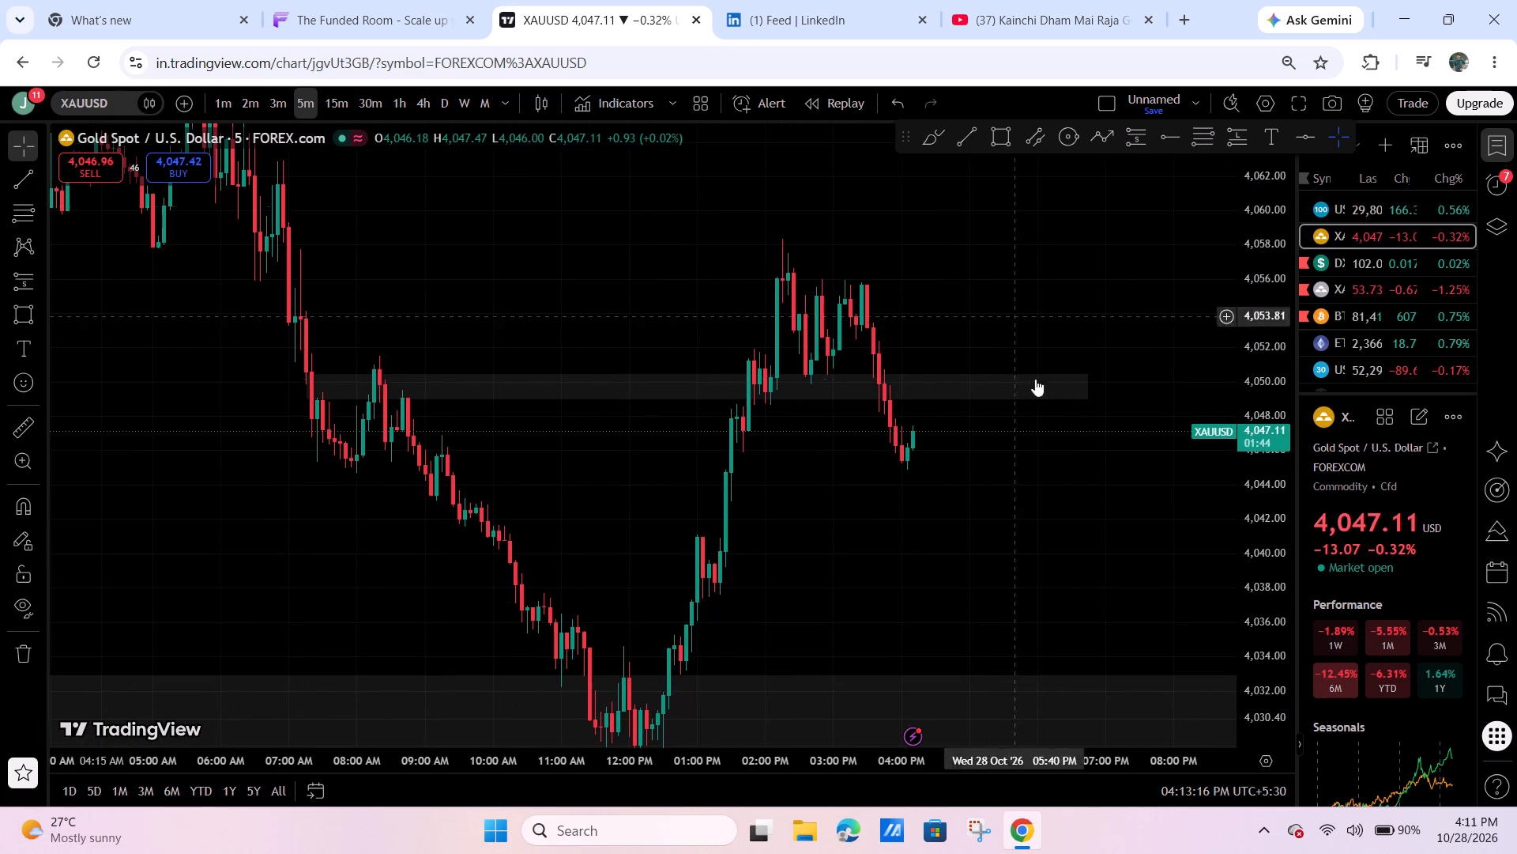
left_click_drag(1060, 455, 1131, 432)
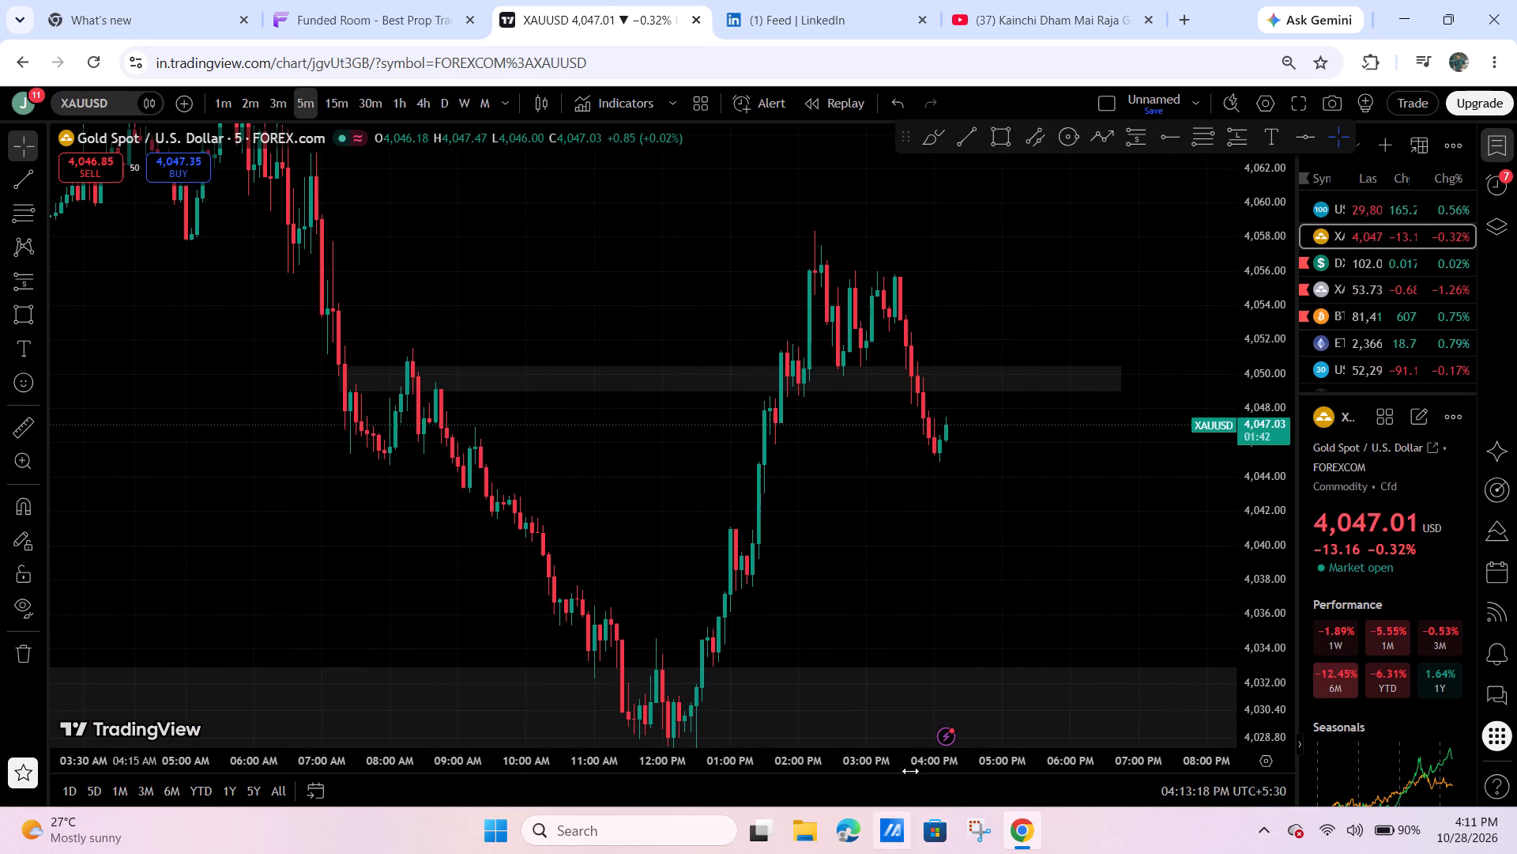
left_click_drag(936, 554, 908, 550)
left_click_drag(871, 361, 868, 334)
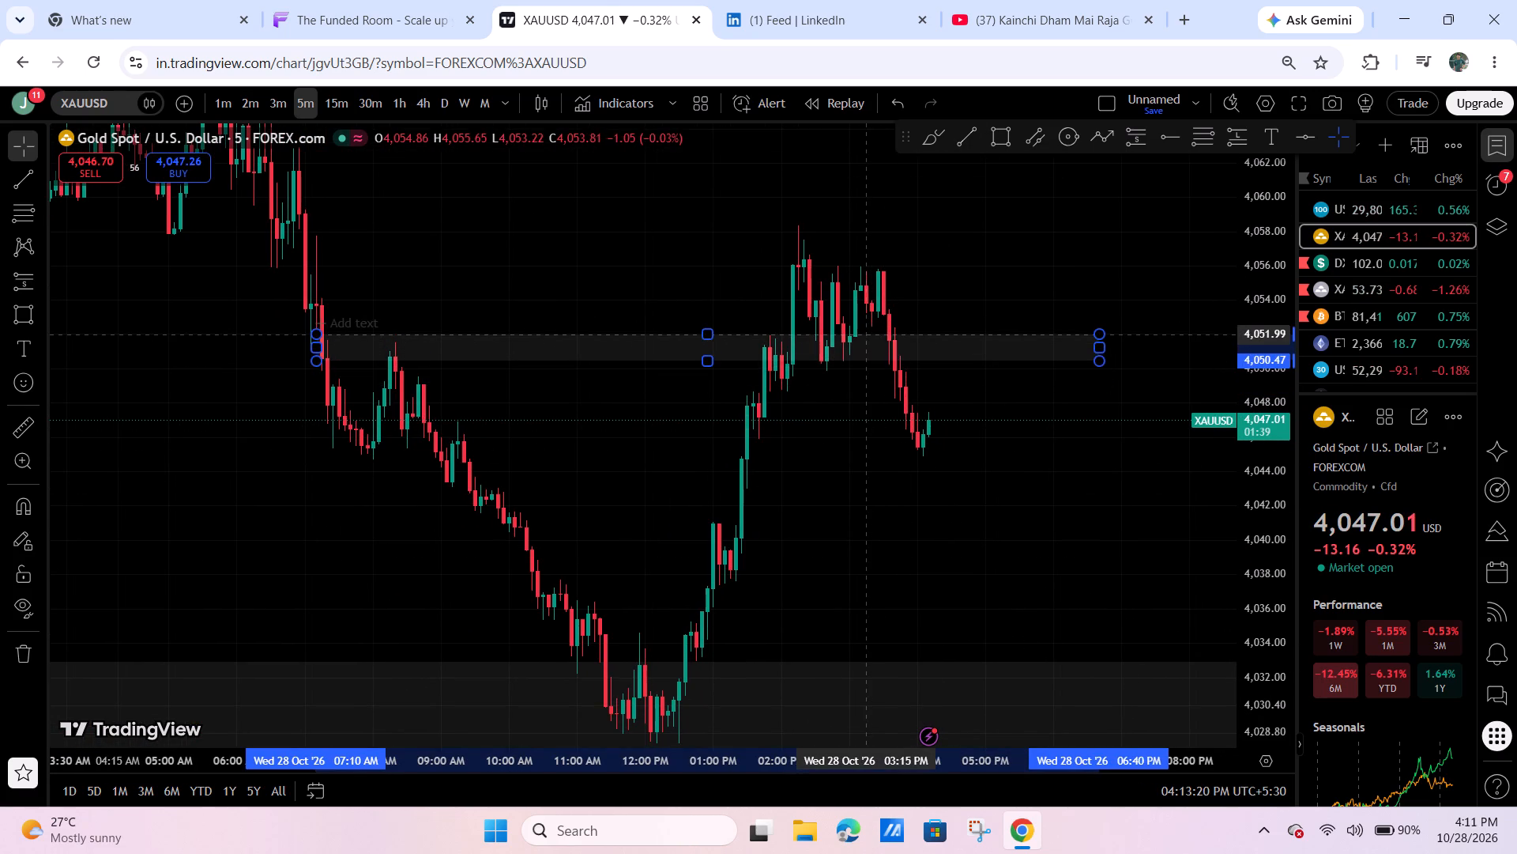
left_click_drag(868, 334, 865, 344)
Examine the wider 5-minute gold price history around the zone near 4,050 and the lower zone at about 4,025–4,033.
scroll(1002, 540, "down", 1)
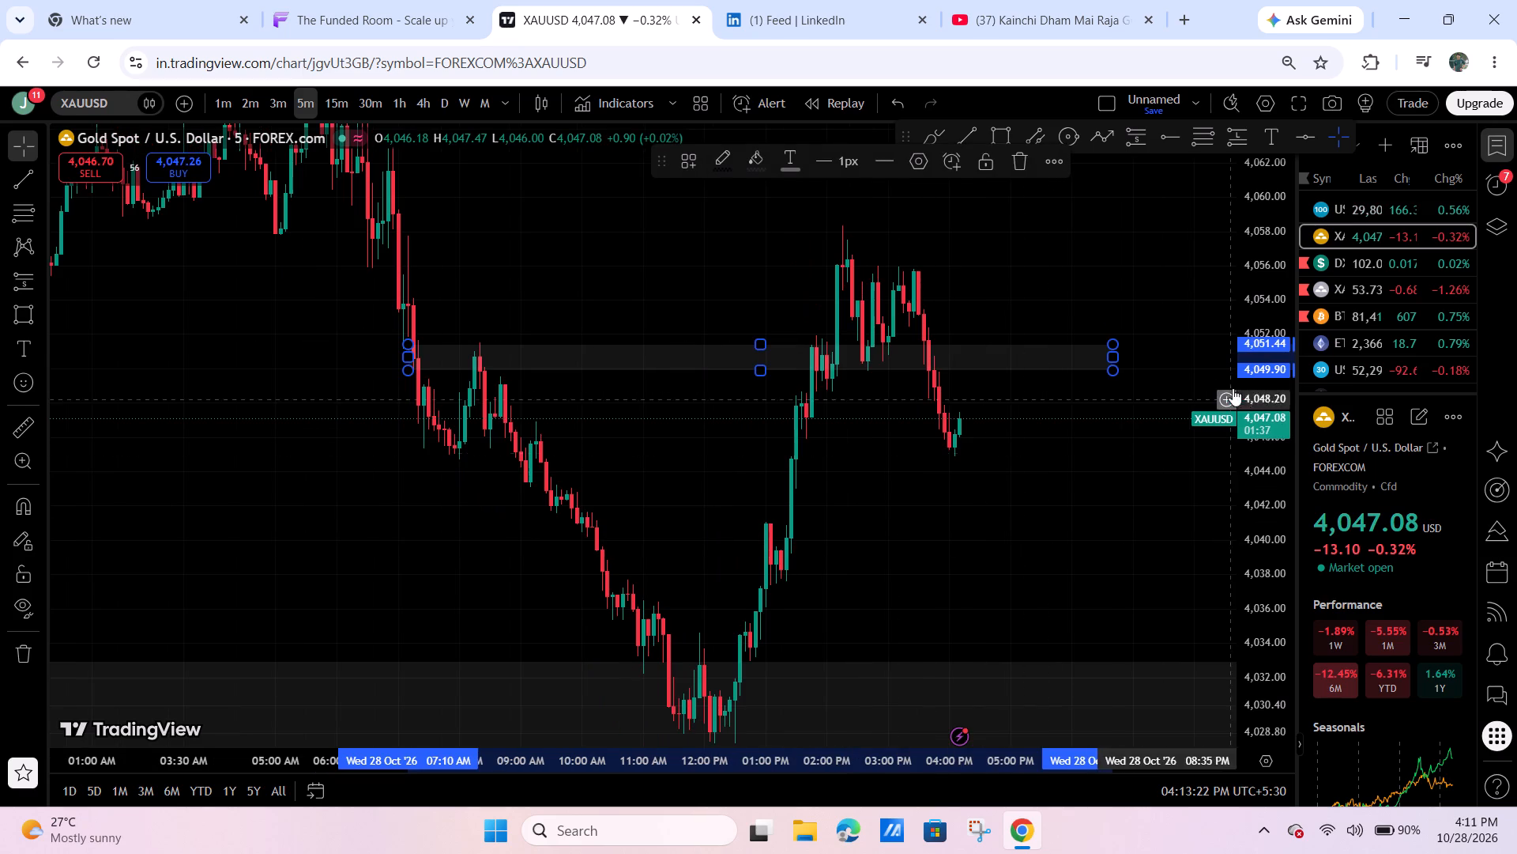
left_click_drag(1244, 388, 1217, 483)
left_click_drag(1130, 513, 1183, 523)
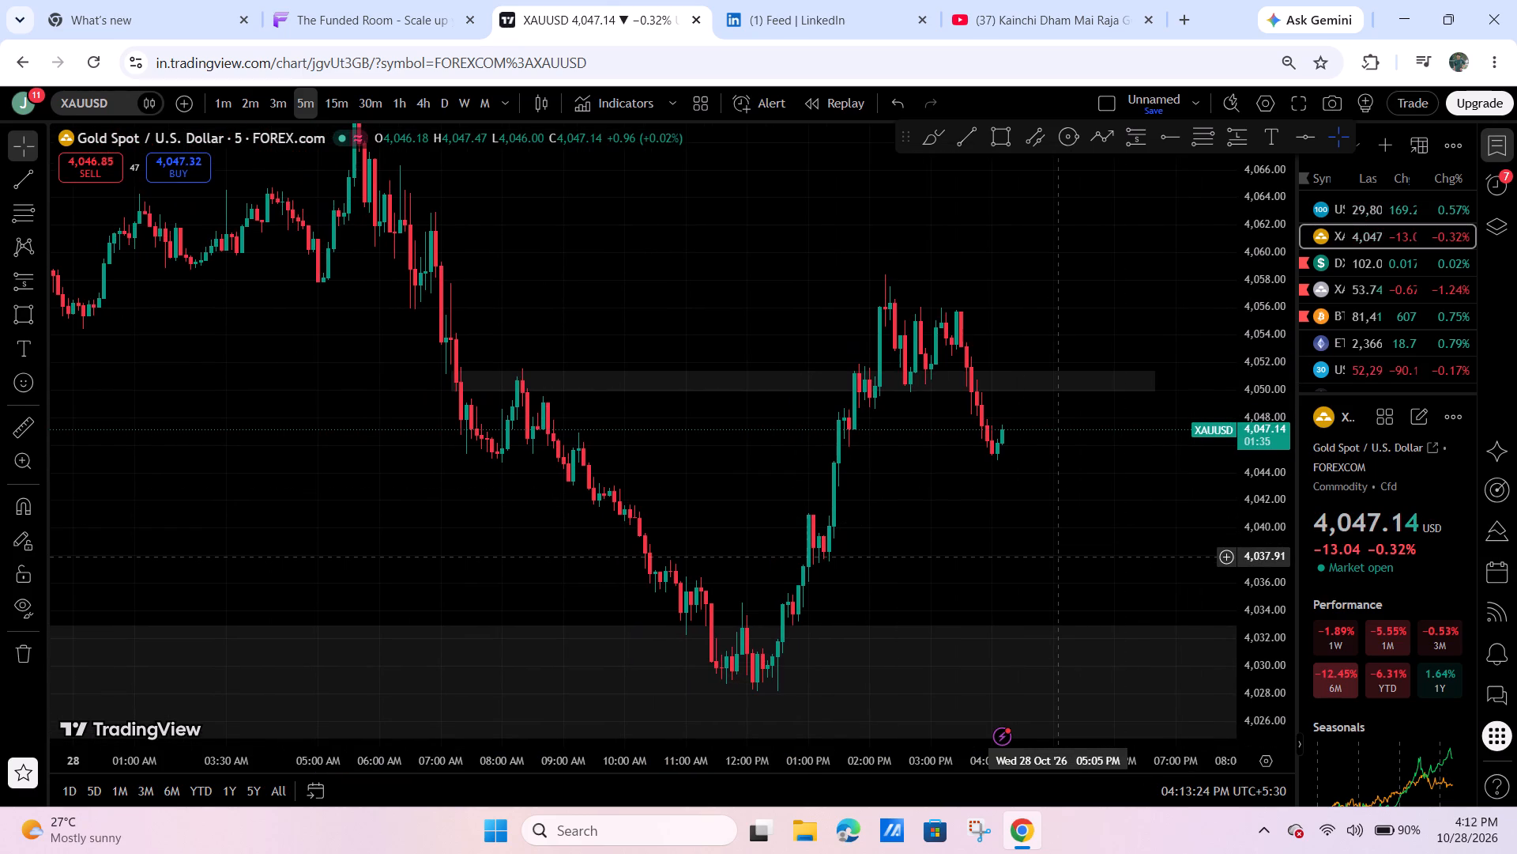
left_click_drag(1052, 546, 1026, 477)
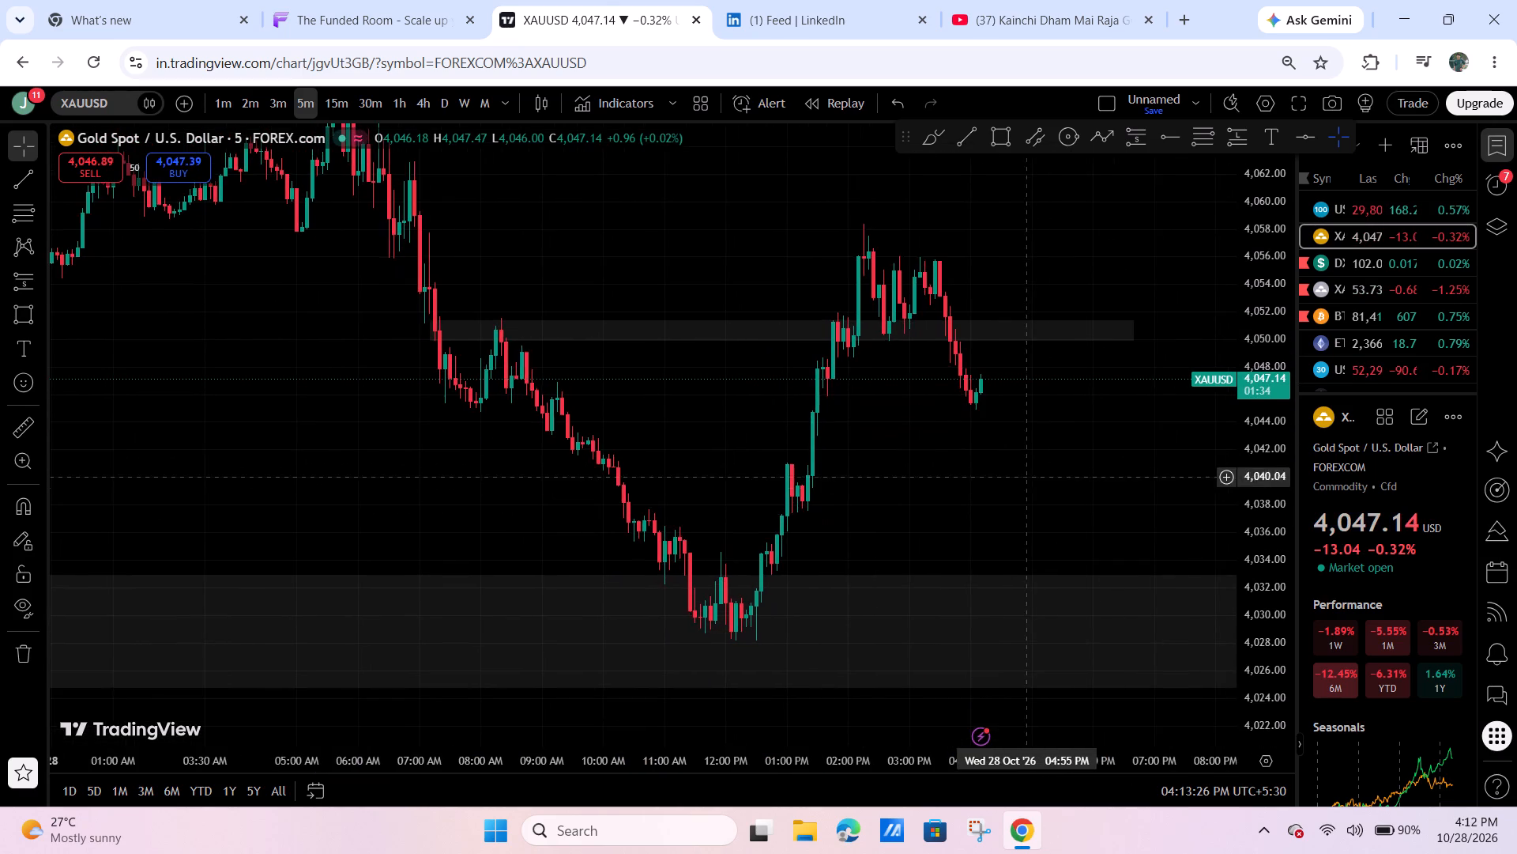
scroll(1027, 510, "down", 5)
left_click_drag(1260, 324, 1244, 524)
left_click_drag(1192, 505, 1124, 523)
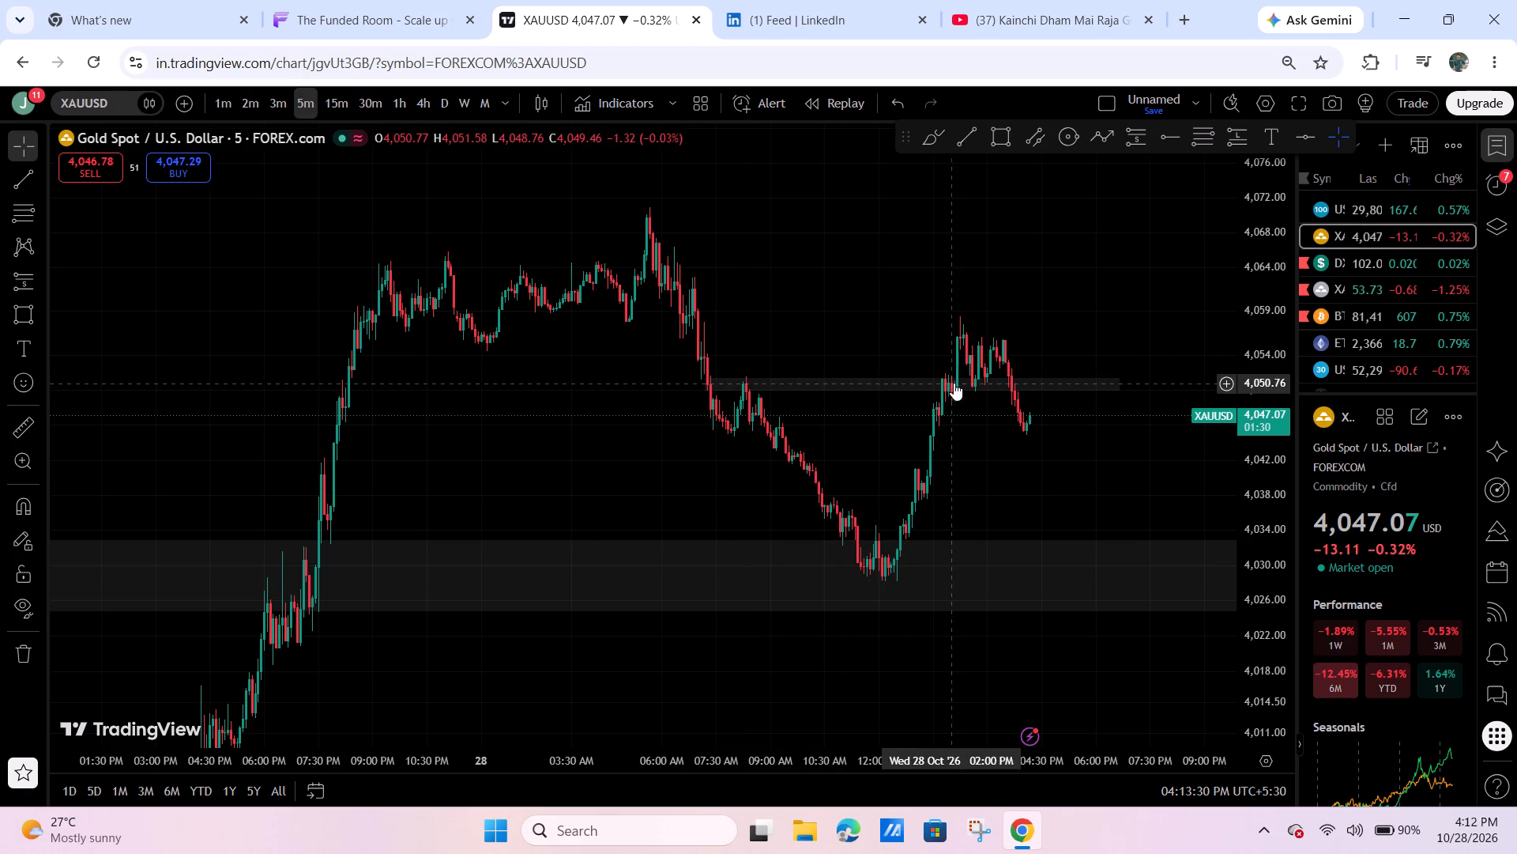
left_click_drag(1034, 474, 1042, 501)
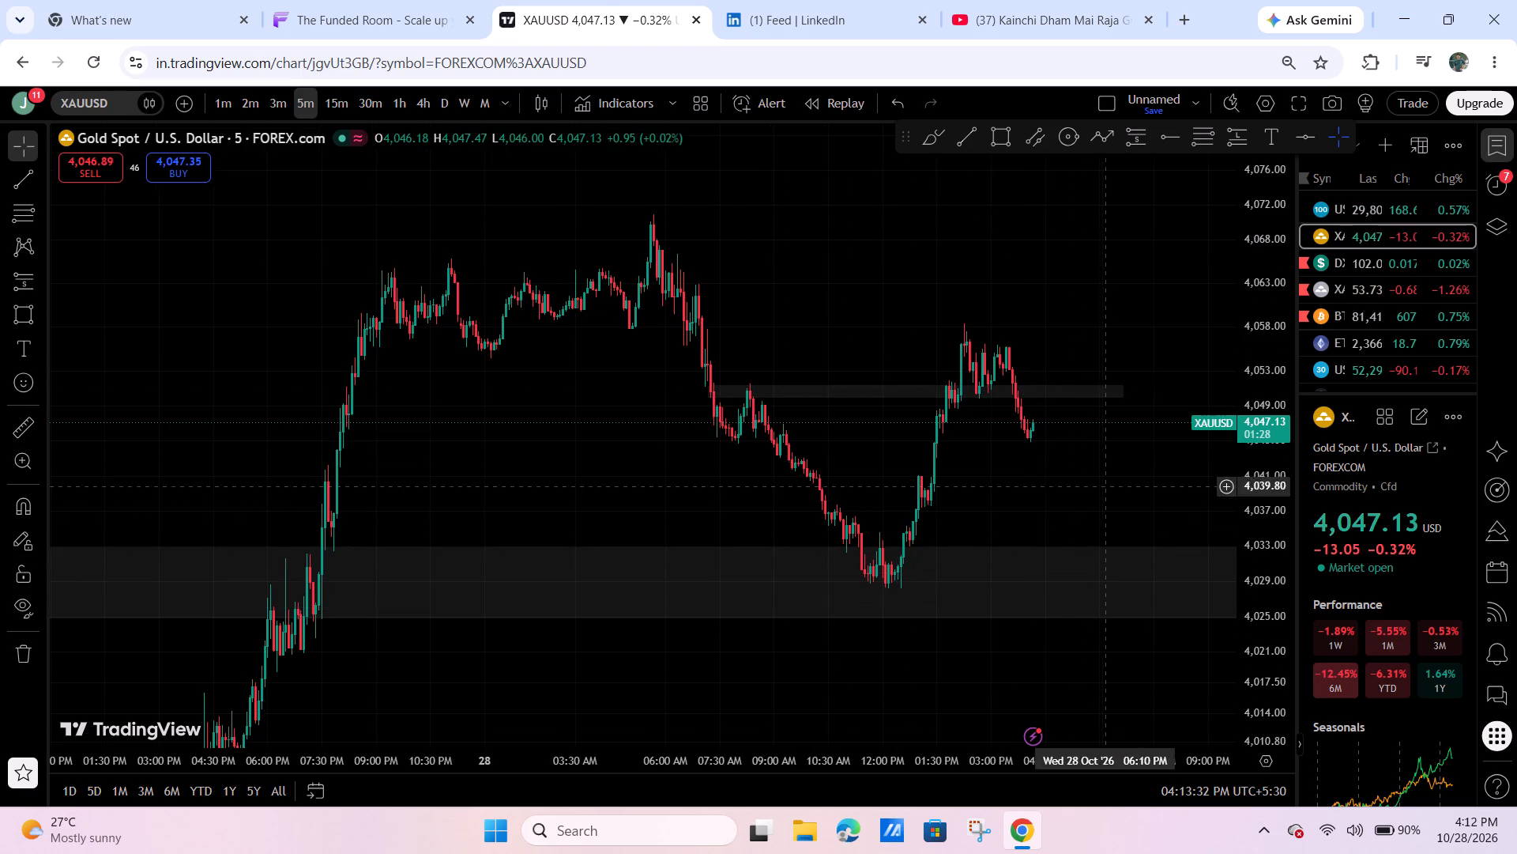
Compare the open short's entry, stop and target on The Funded Room with TradingView's 5-minute gold chart, ending on The Funded Room.
left_click(399, 0)
scroll(1003, 572, "up", 3)
left_click_drag(1097, 592, 1086, 614)
scroll(1005, 625, "down", 6)
left_click_drag(1129, 527, 1098, 557)
left_click_drag(1062, 572, 996, 544)
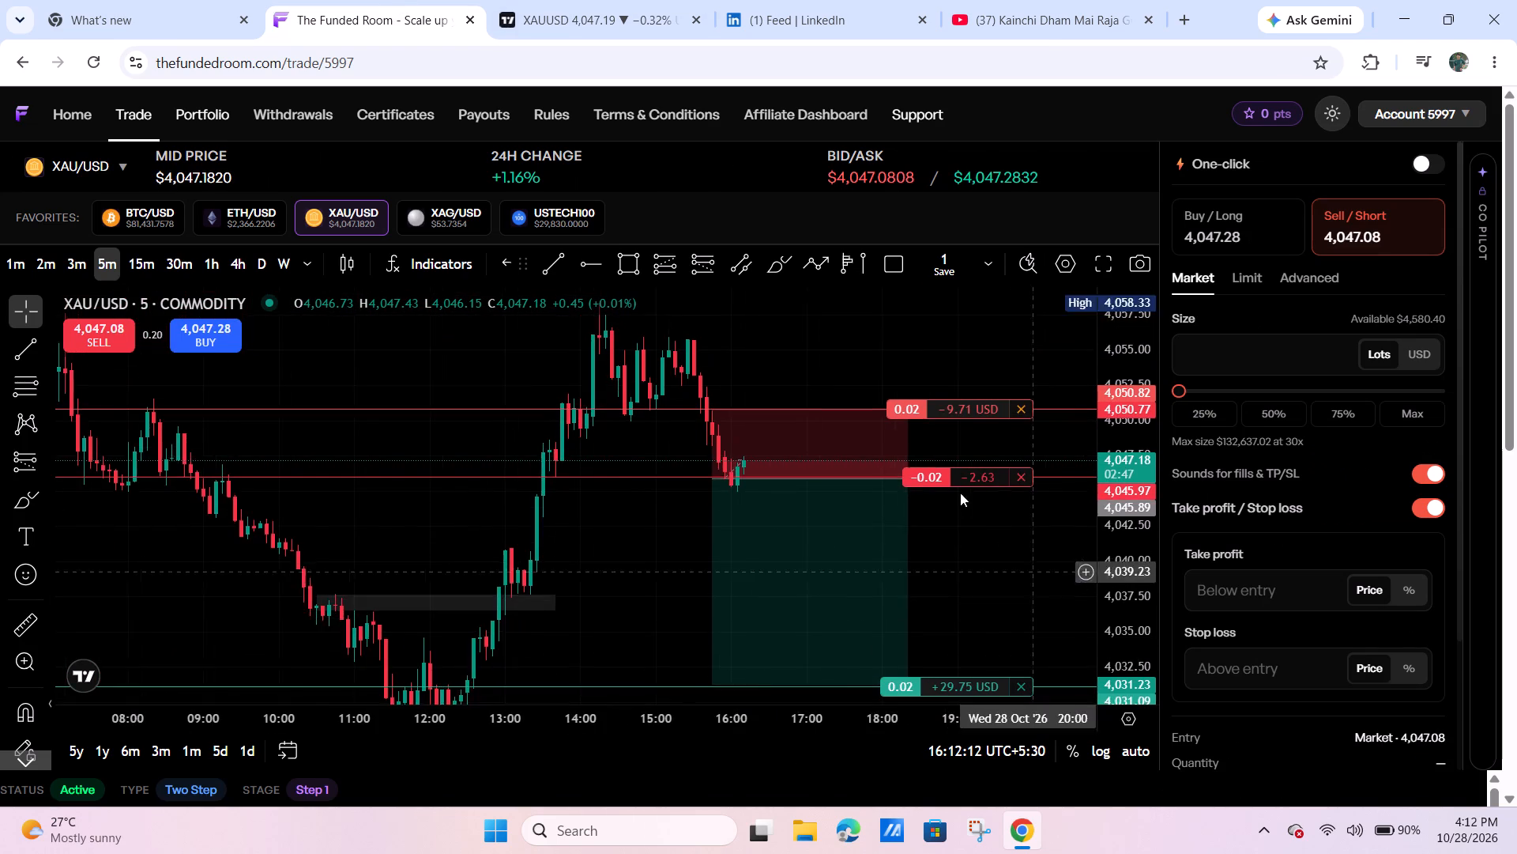
left_click(614, 0)
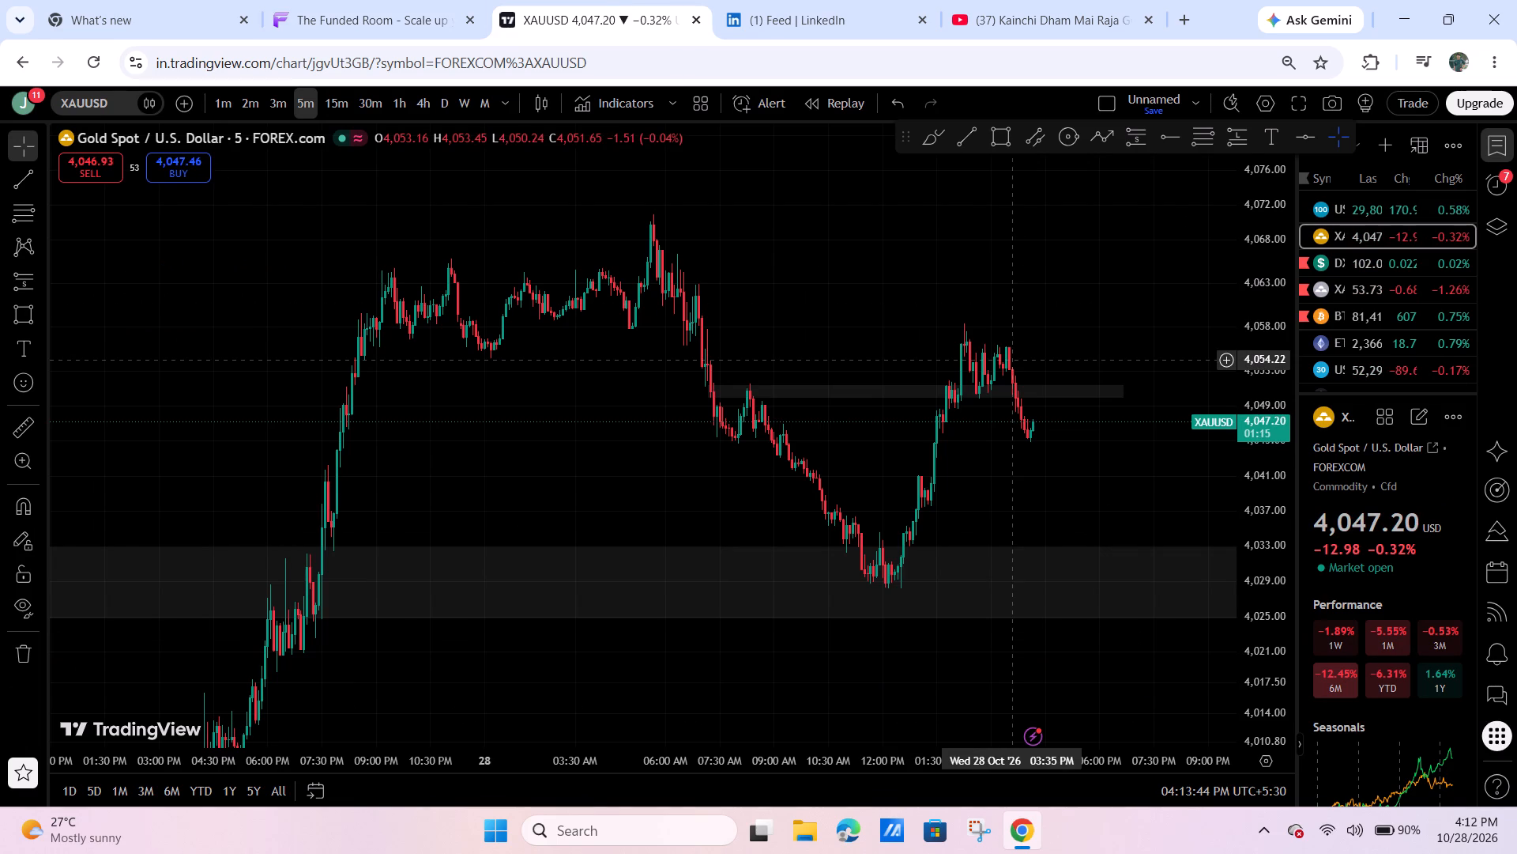
left_click(356, 0)
scroll(973, 575, "up", 2)
left_click_drag(988, 572, 1076, 576)
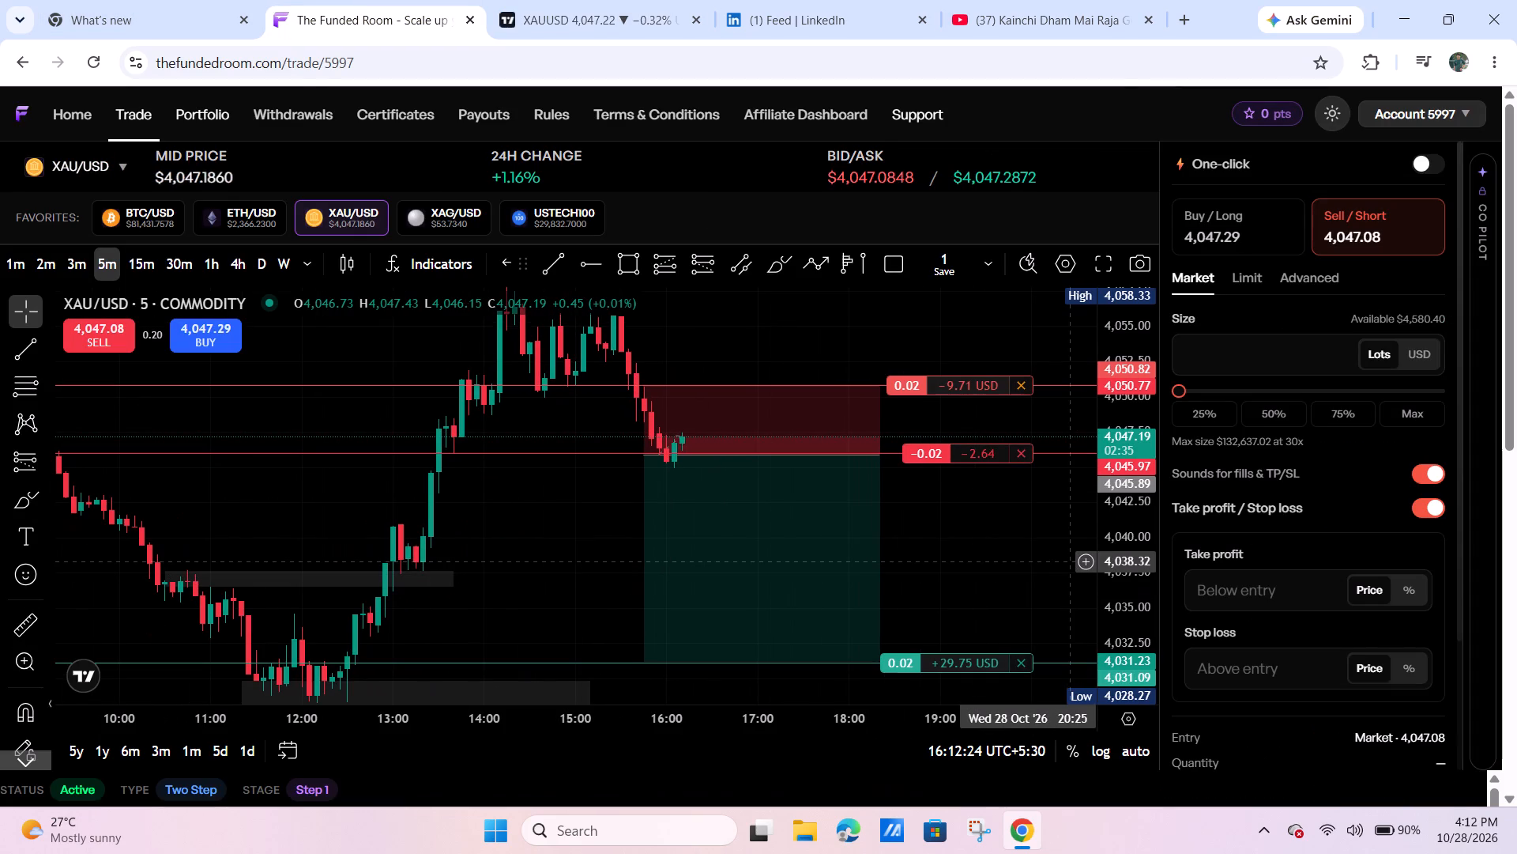
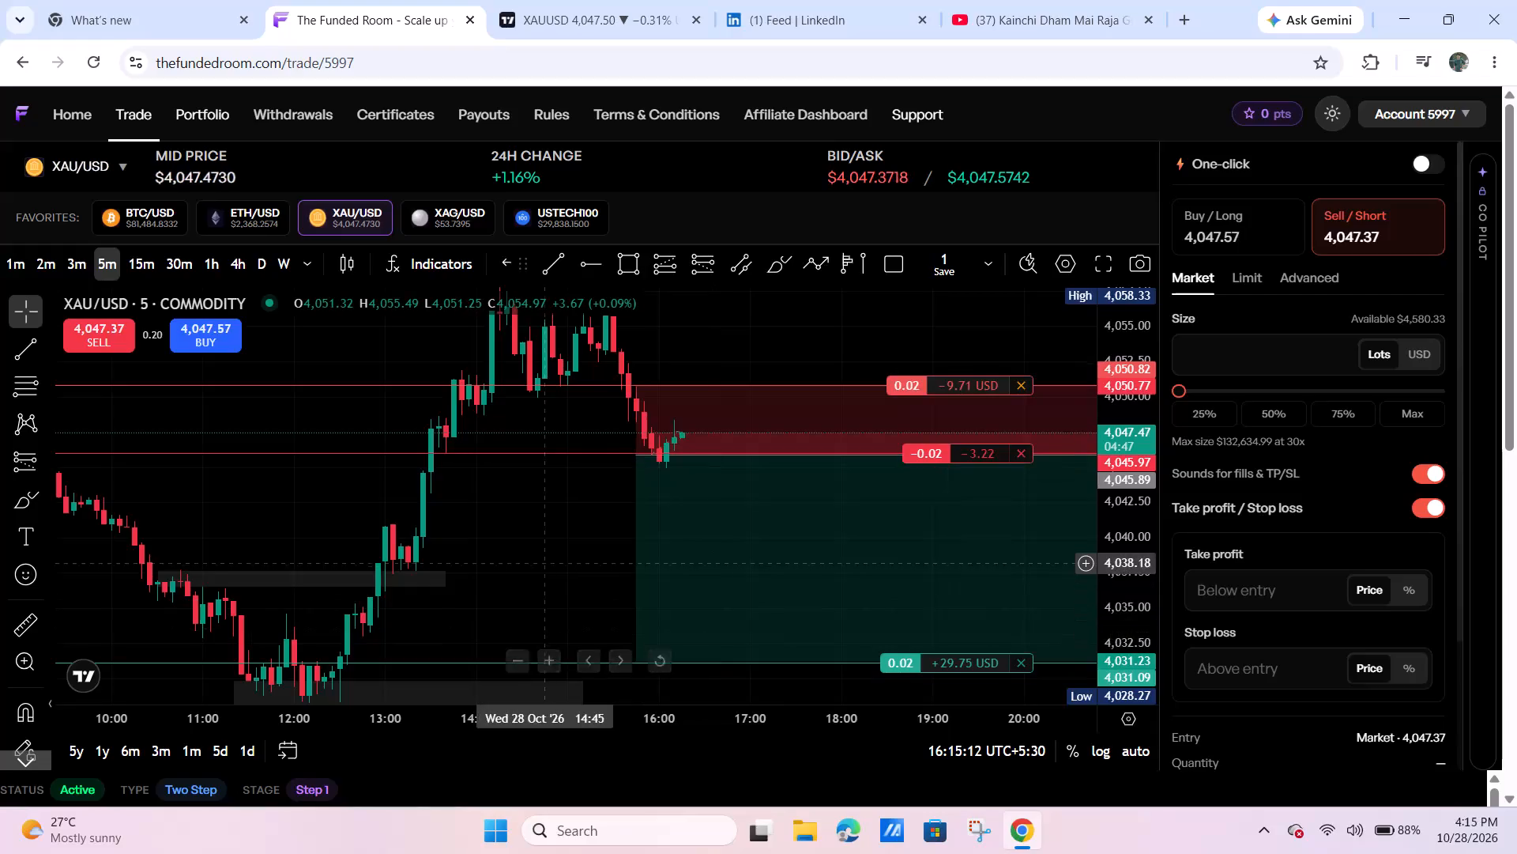
Shorten the short-position drawing on the 5-minute gold chart so its far edge ends at about 18:55.
scroll(375, 555, "down", 6)
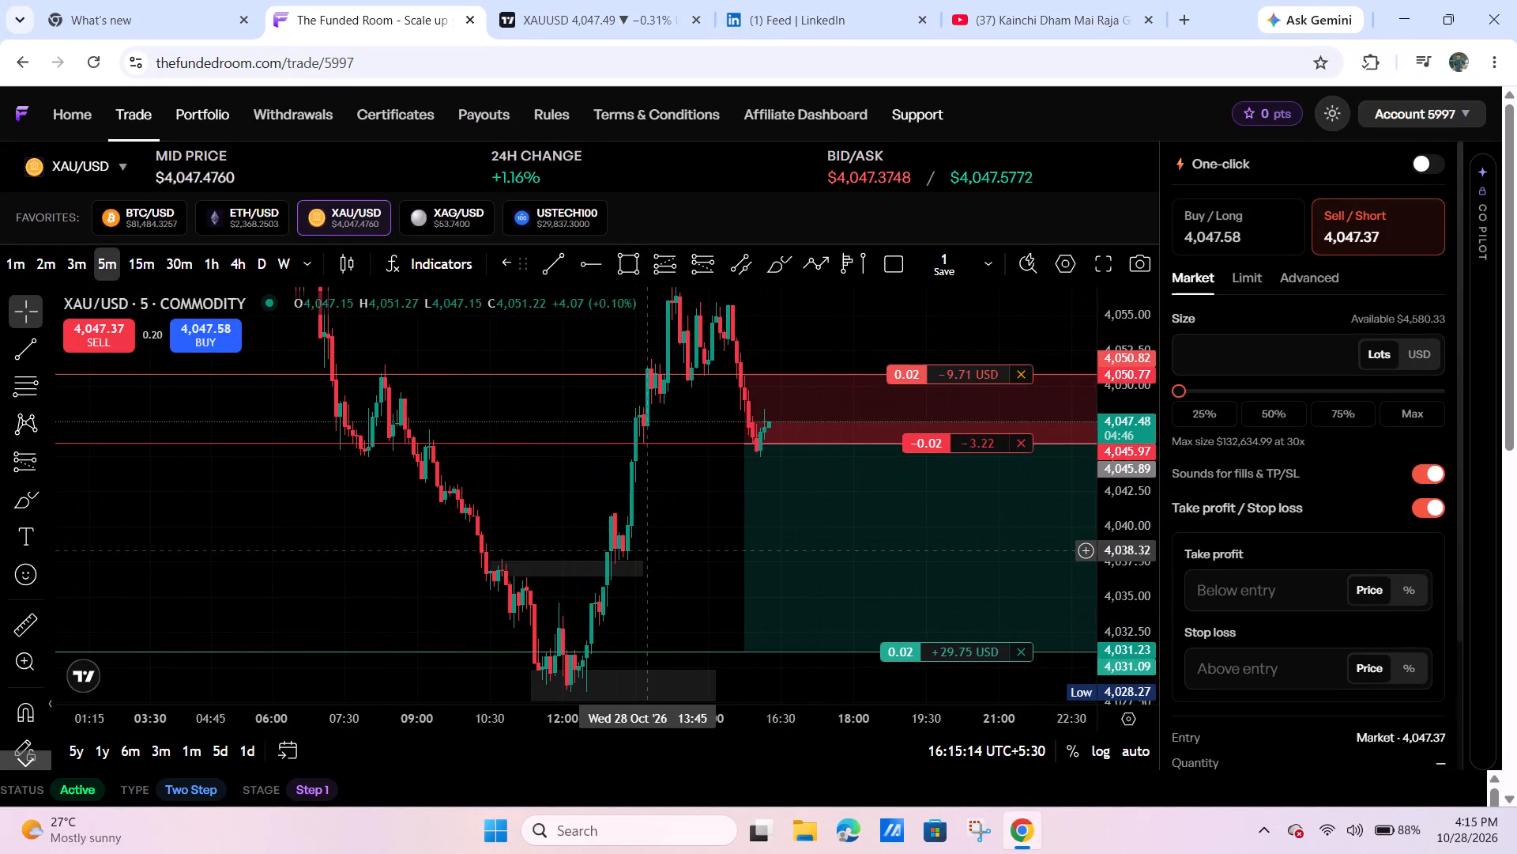
left_click_drag(702, 501, 266, 464)
left_click_drag(704, 408, 668, 415)
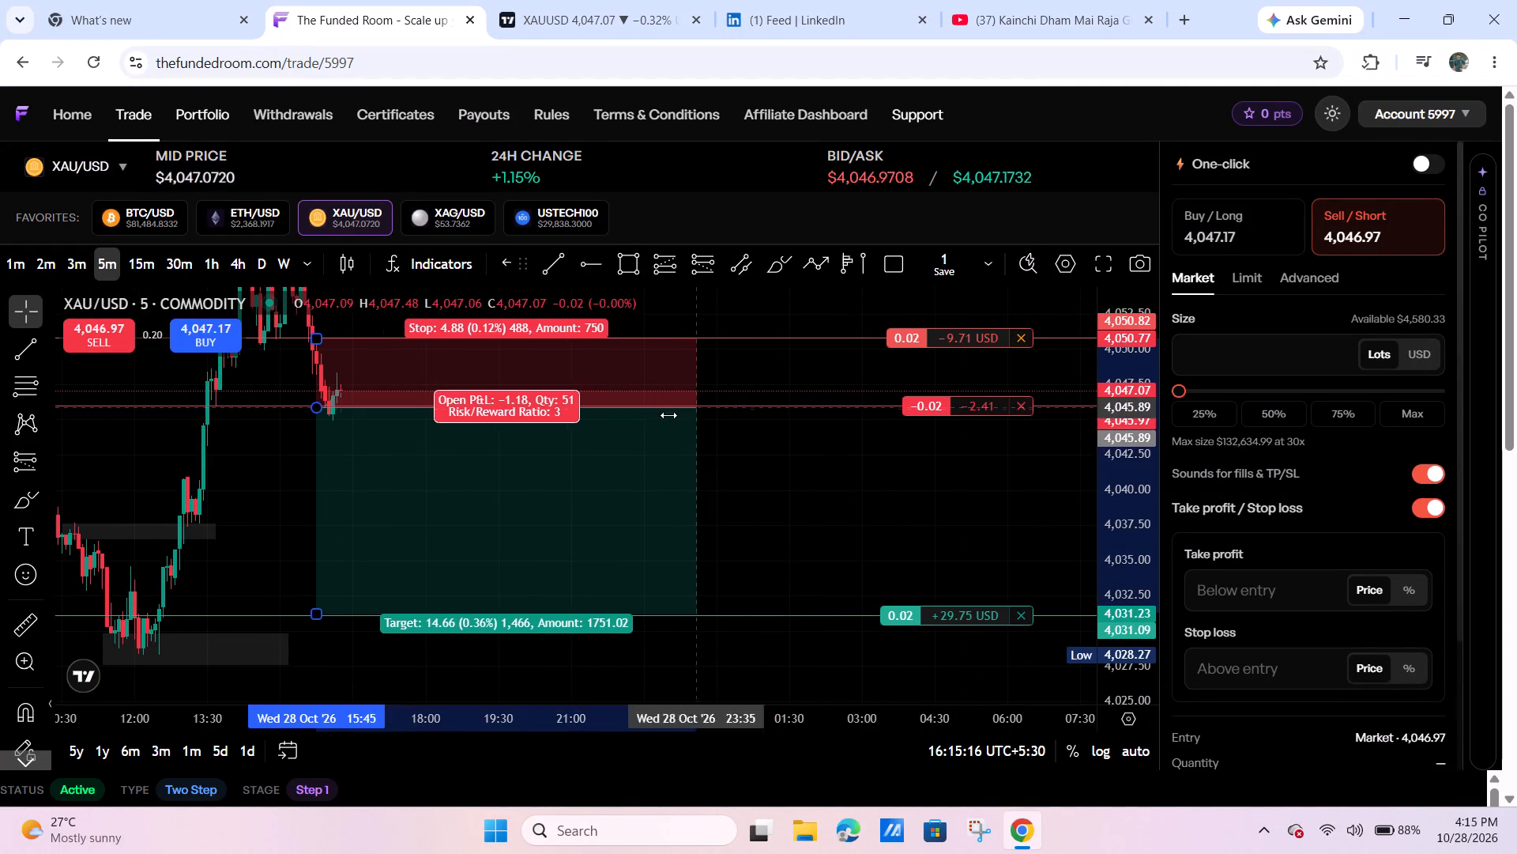
left_click_drag(668, 415, 469, 427)
Examine the latest 5-minute gold candles against the open short's entry, stop and target levels.
left_click_drag(567, 462, 1045, 473)
scroll(990, 519, "up", 5)
left_click_drag(918, 508, 980, 521)
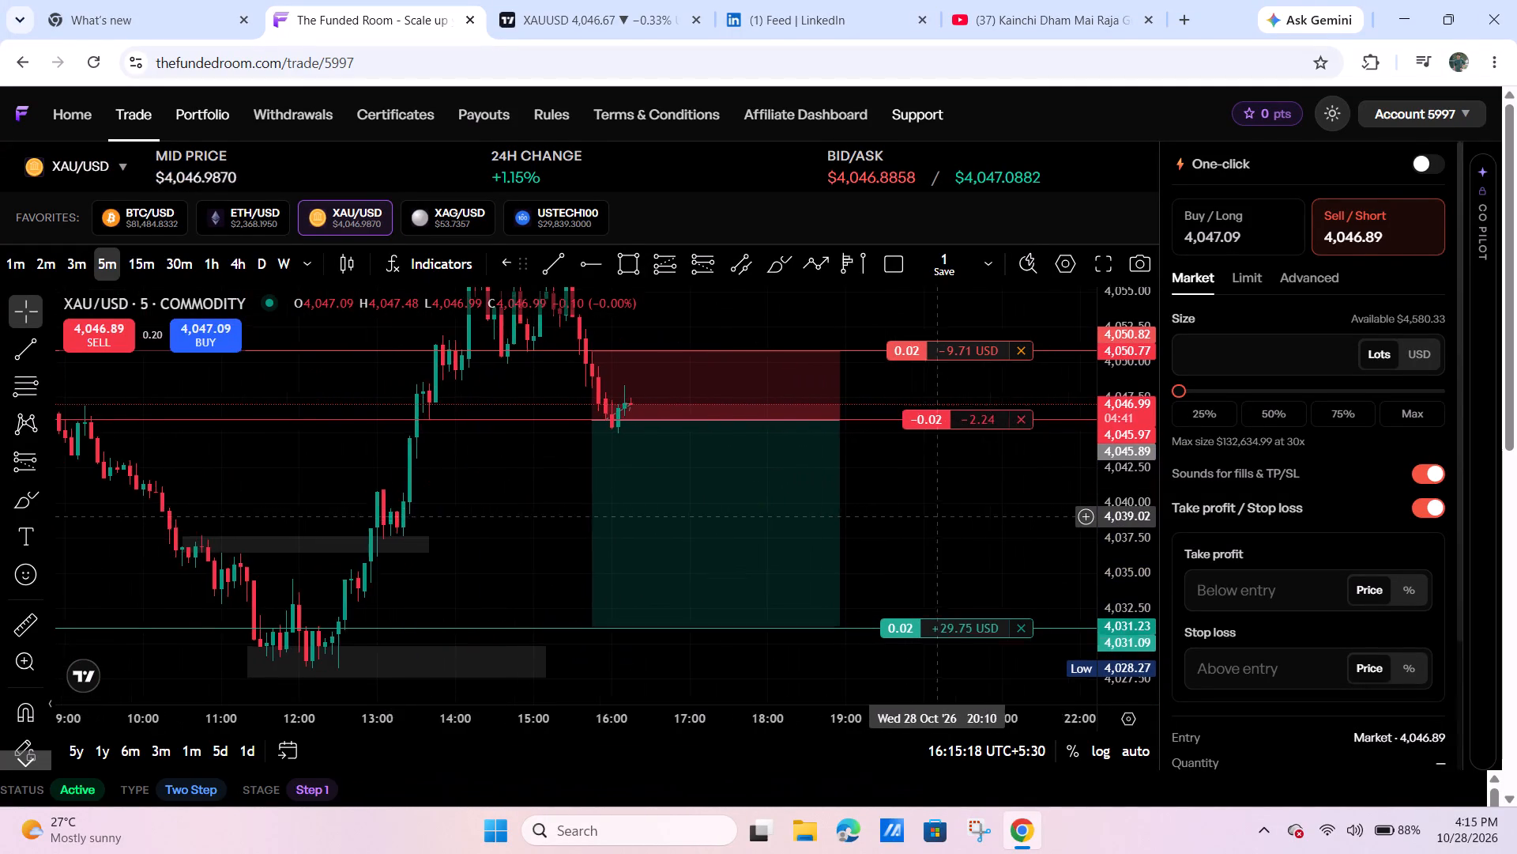
left_click_drag(980, 521, 1008, 521)
scroll(1003, 523, "up", 5)
left_click_drag(963, 527, 891, 532)
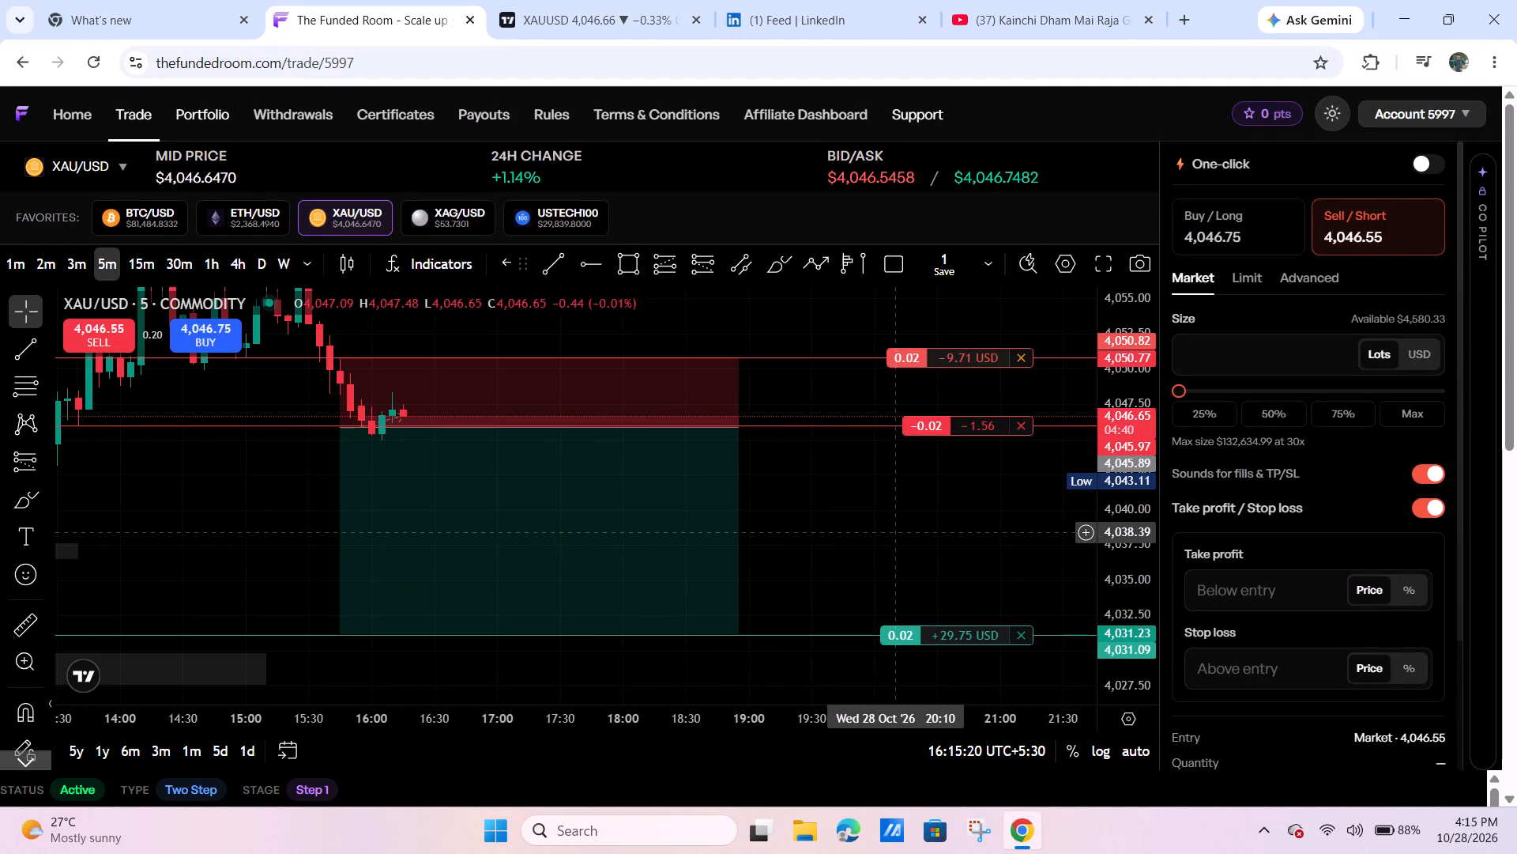
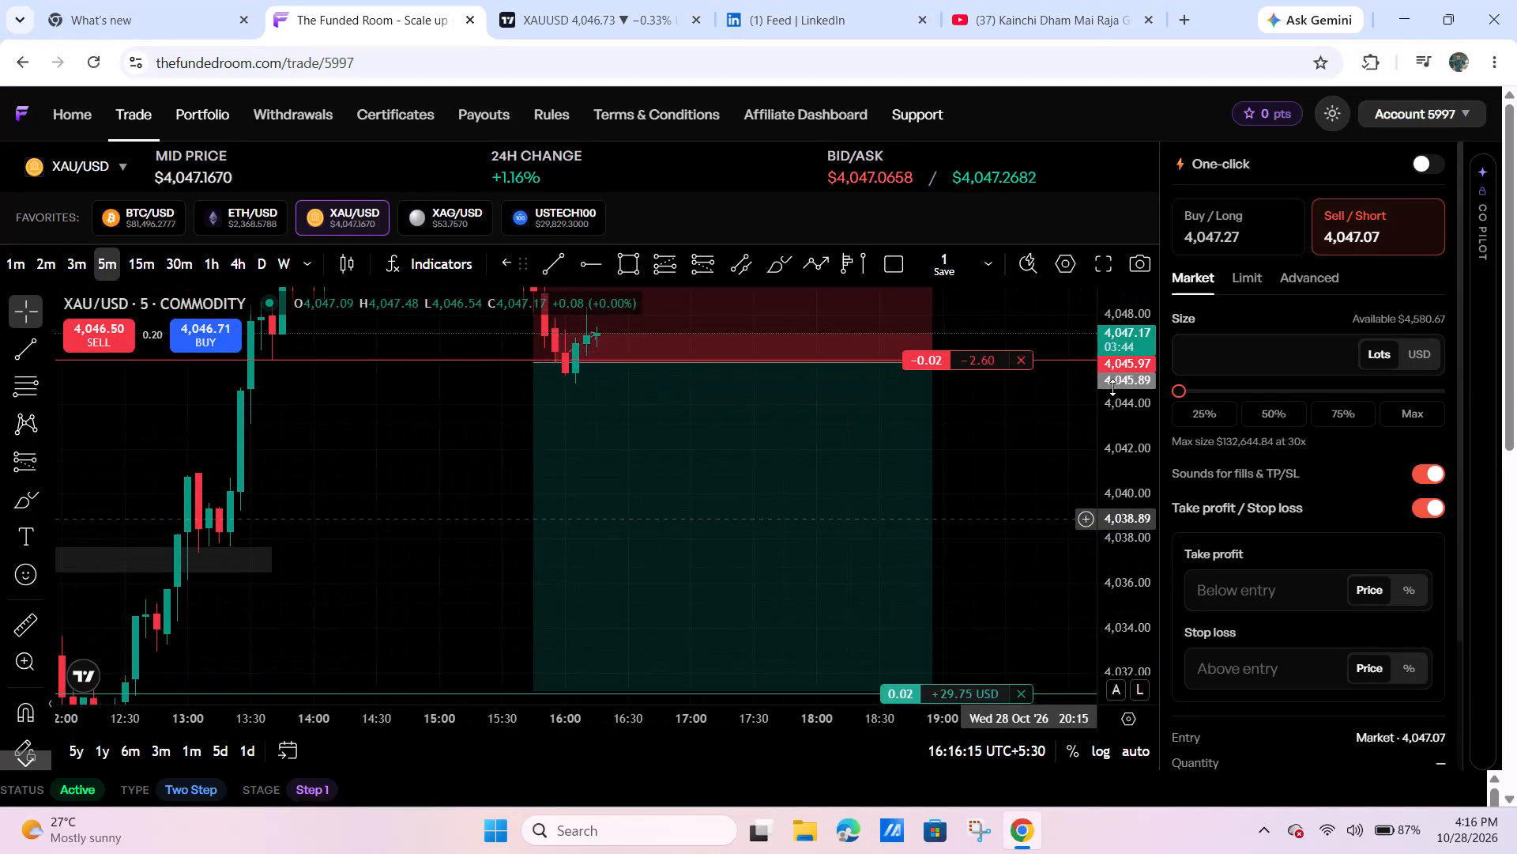
Review the open gold short's full range from stop loss to take profit against the wider 5-minute price action.
left_click_drag(1055, 514, 976, 545)
left_click_drag(1014, 531, 991, 534)
left_click_drag(1104, 443, 1077, 512)
left_click_drag(1042, 531, 1005, 542)
scroll(1011, 540, "down", 3)
left_click_drag(1023, 538, 1036, 539)
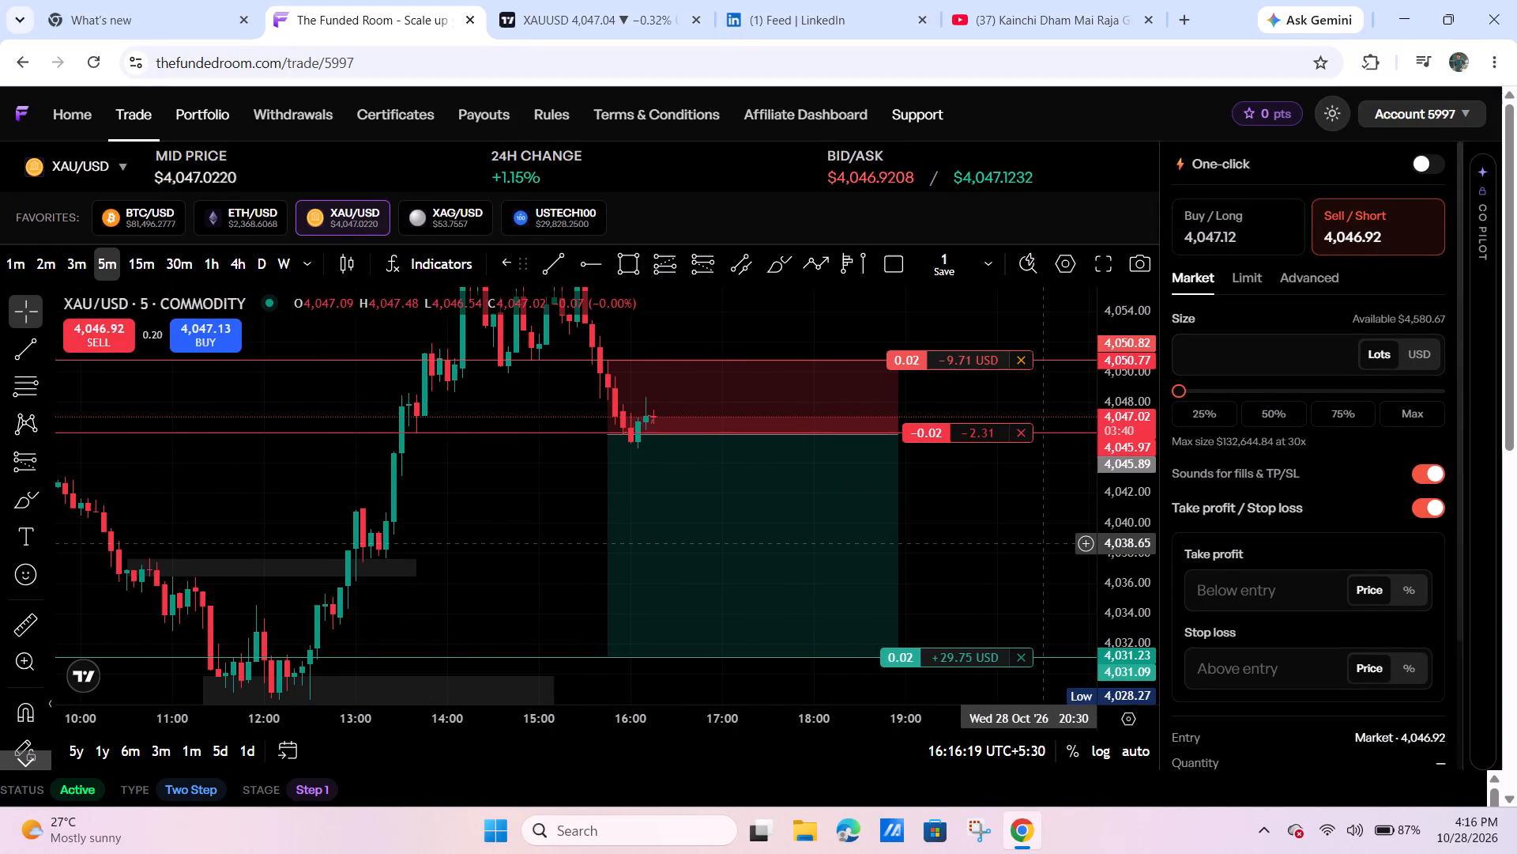
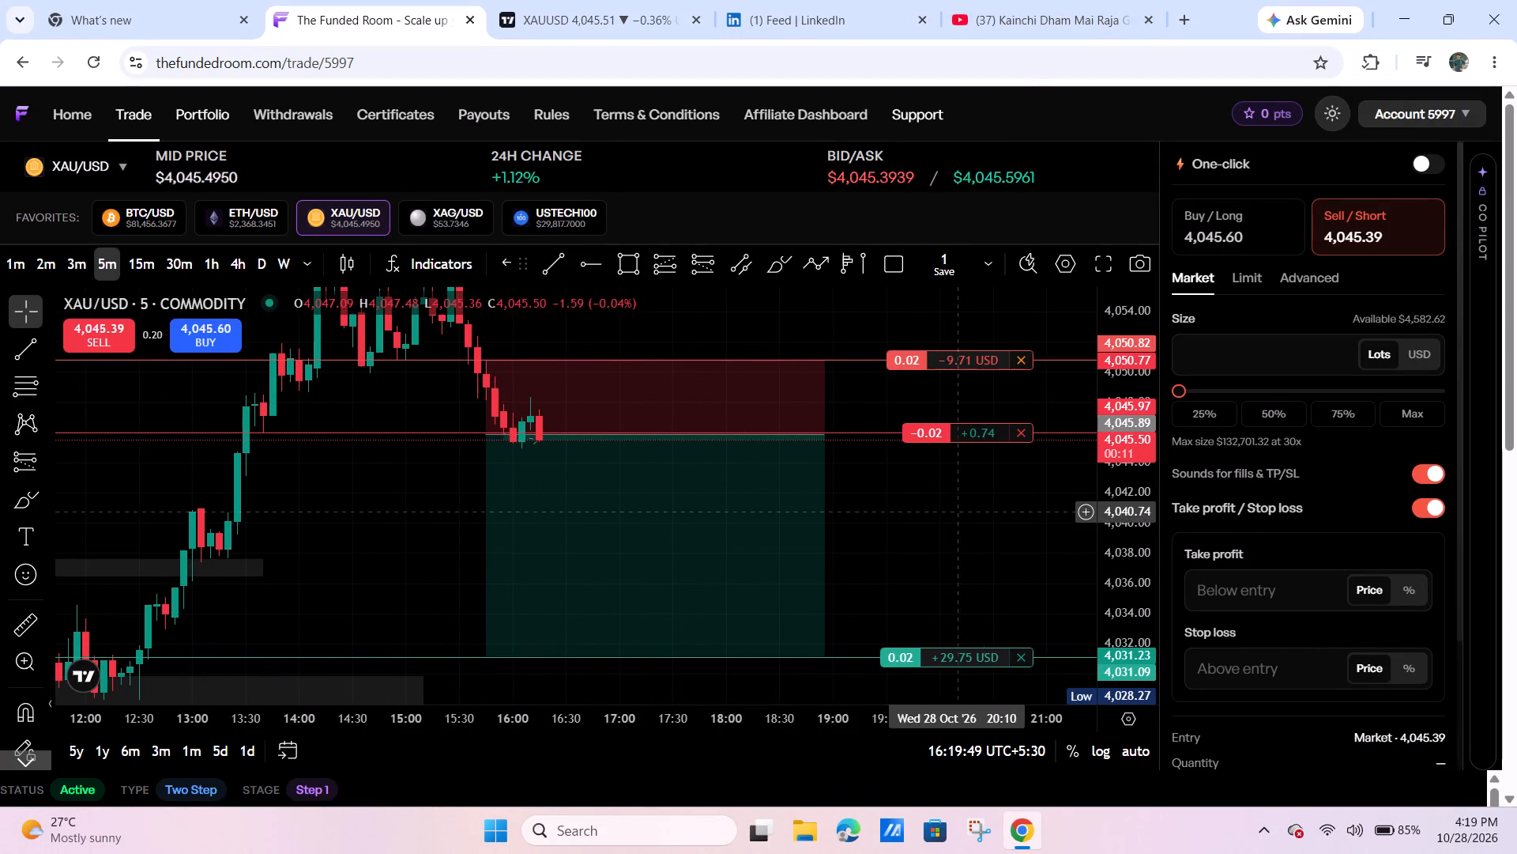
Review the open gold short's entry, stop loss and take profit levels against the surrounding 5-minute price action.
scroll(1001, 523, "down", 2)
scroll(1037, 541, "up", 2)
left_click_drag(1036, 538, 996, 555)
left_click_drag(944, 555, 1032, 574)
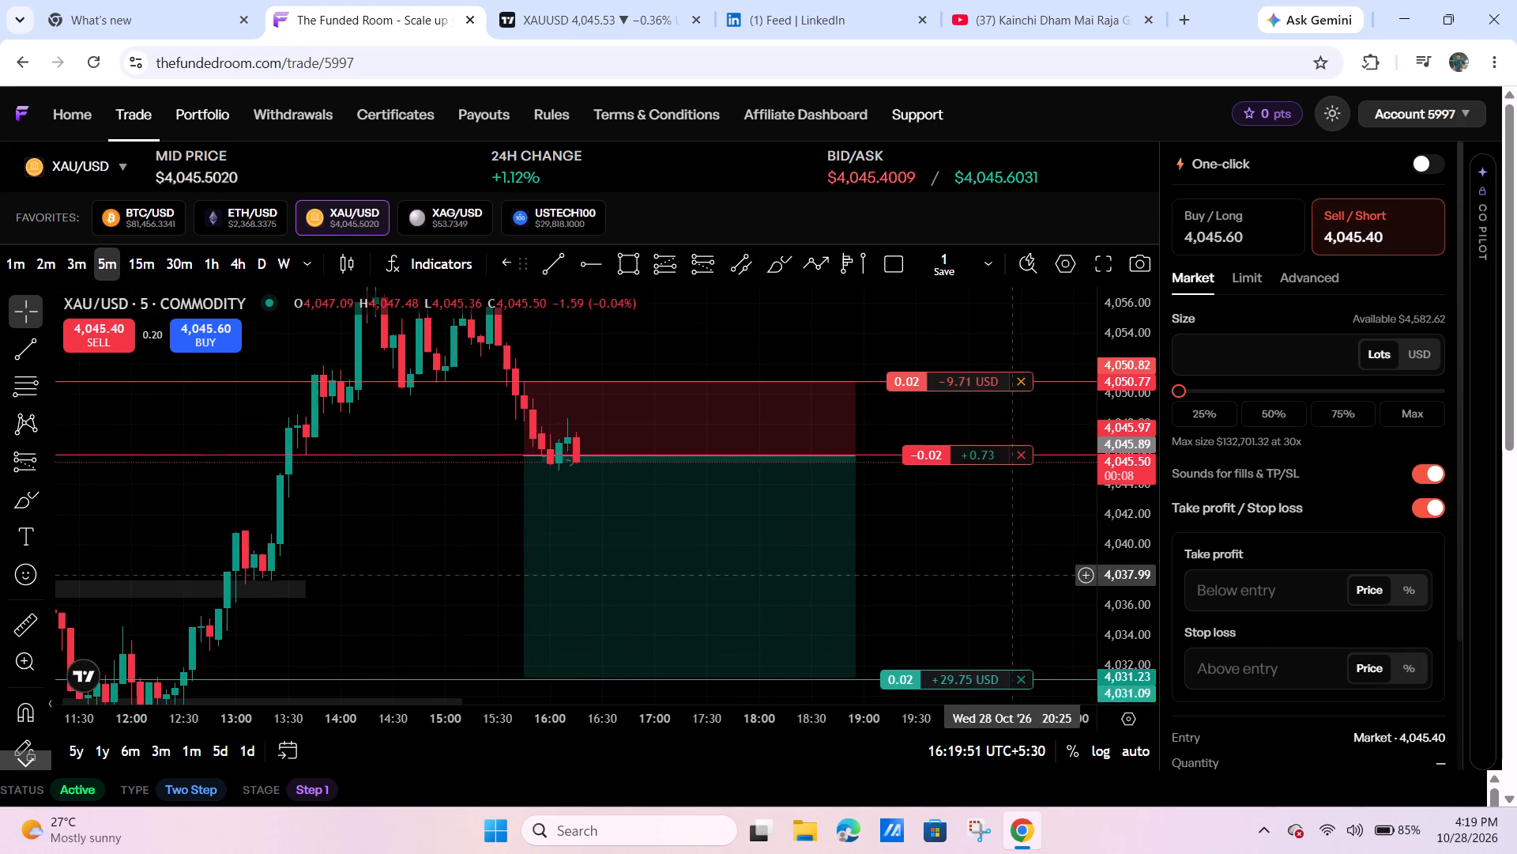
left_click_drag(1032, 574, 1037, 572)
left_click(1045, 569)
left_click_drag(1131, 472, 1108, 542)
left_click_drag(1064, 546, 934, 516)
scroll(954, 514, "down", 5)
left_click_drag(1027, 512, 943, 516)
Switch to the TradingView gold chart and examine the drop from the upper zone on the 5-minute, 3-minute and 15-minute timeframes.
left_click(566, 0)
scroll(976, 532, "up", 2)
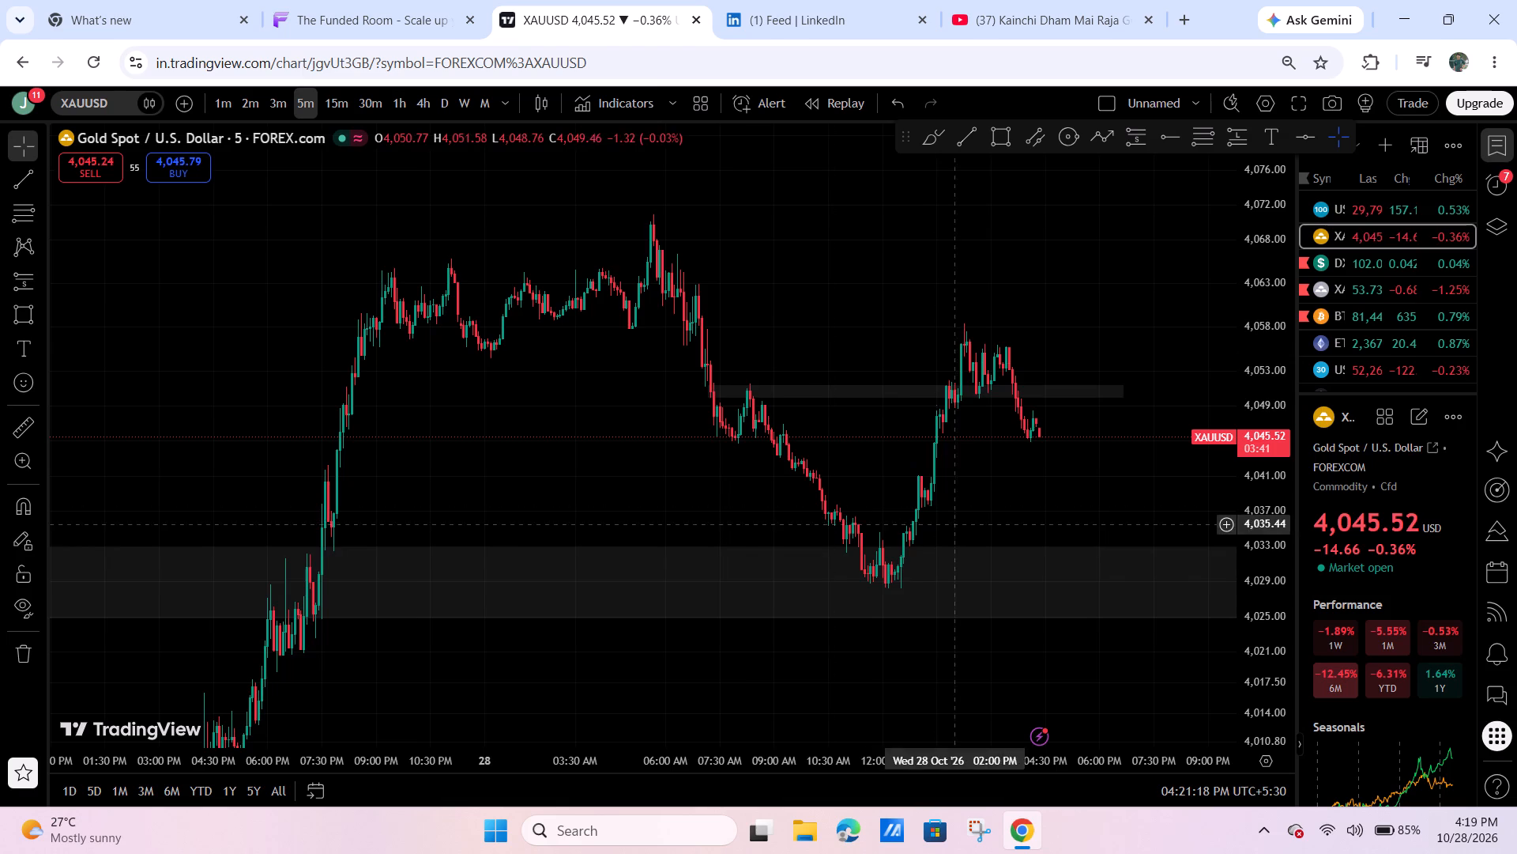
scroll(975, 532, "up", 4)
left_click_drag(950, 511, 1104, 511)
left_click_drag(1270, 572, 1256, 174)
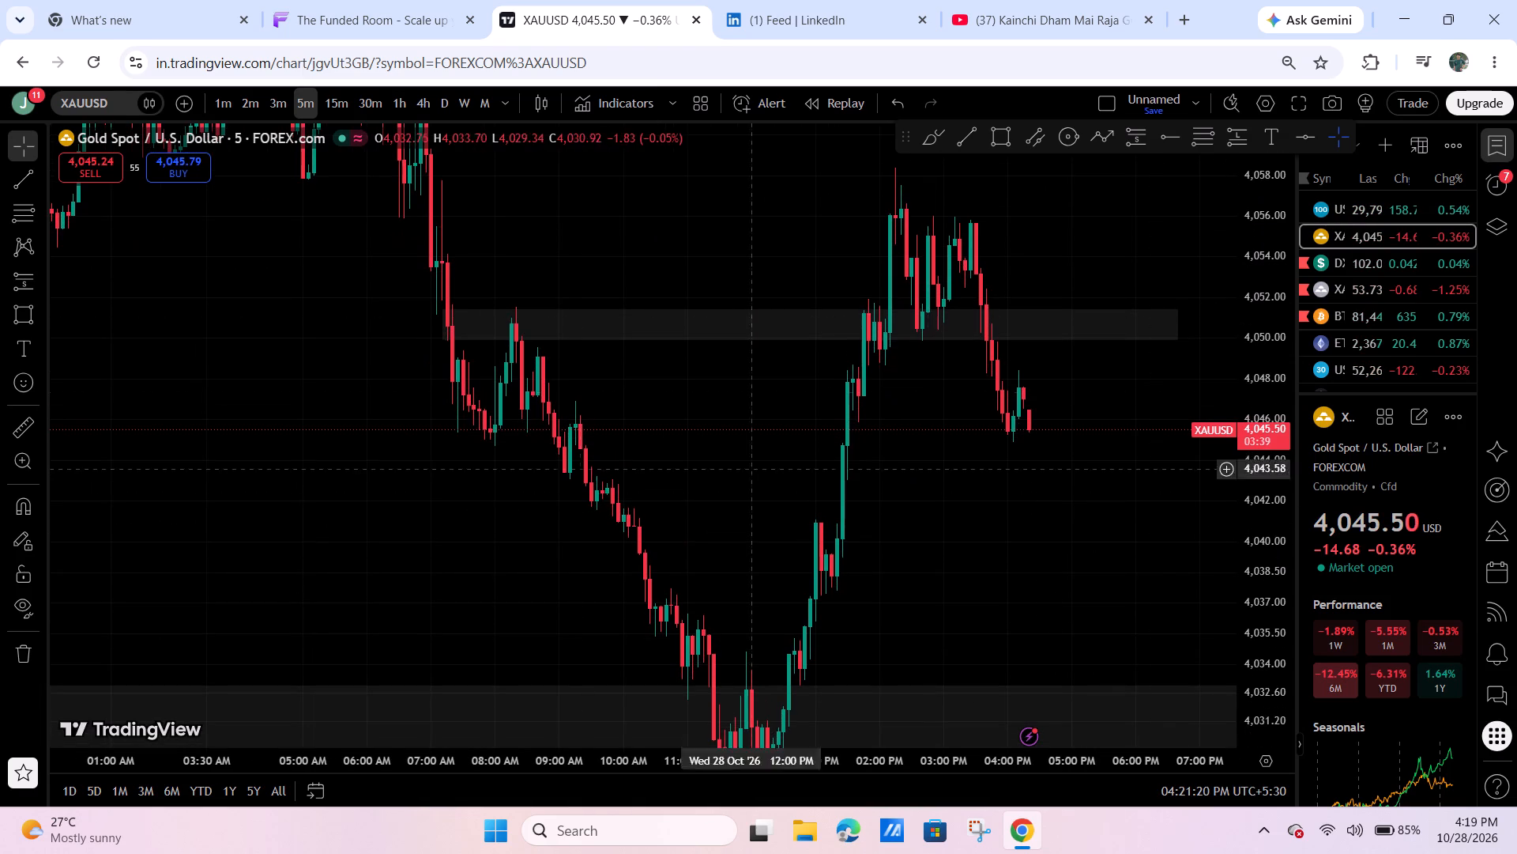
left_click(292, 110)
left_click(284, 105)
left_click(299, 101)
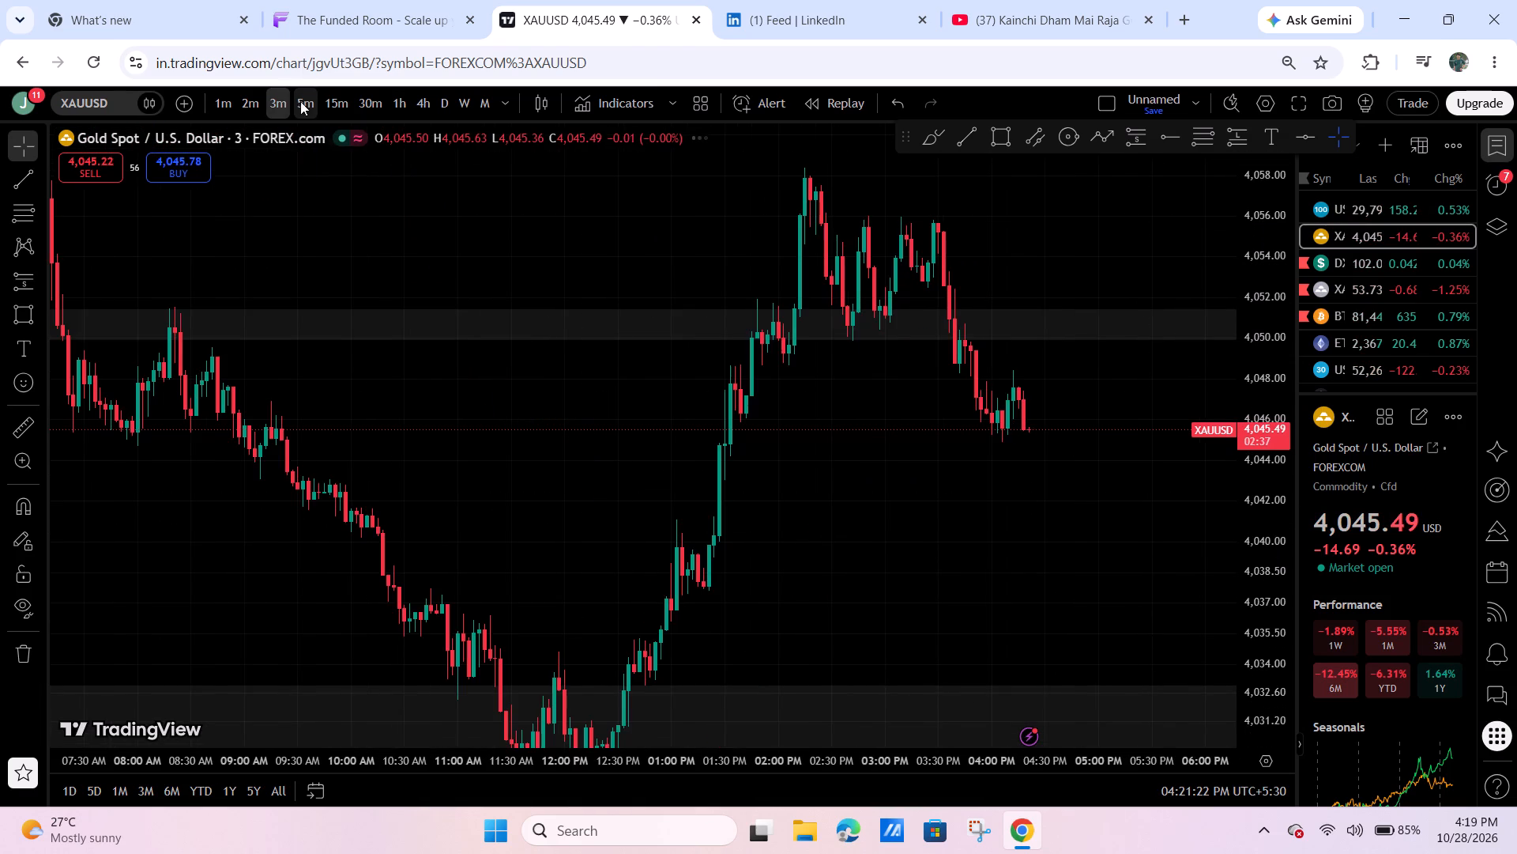
scroll(845, 484, "up", 5)
left_click(350, 119)
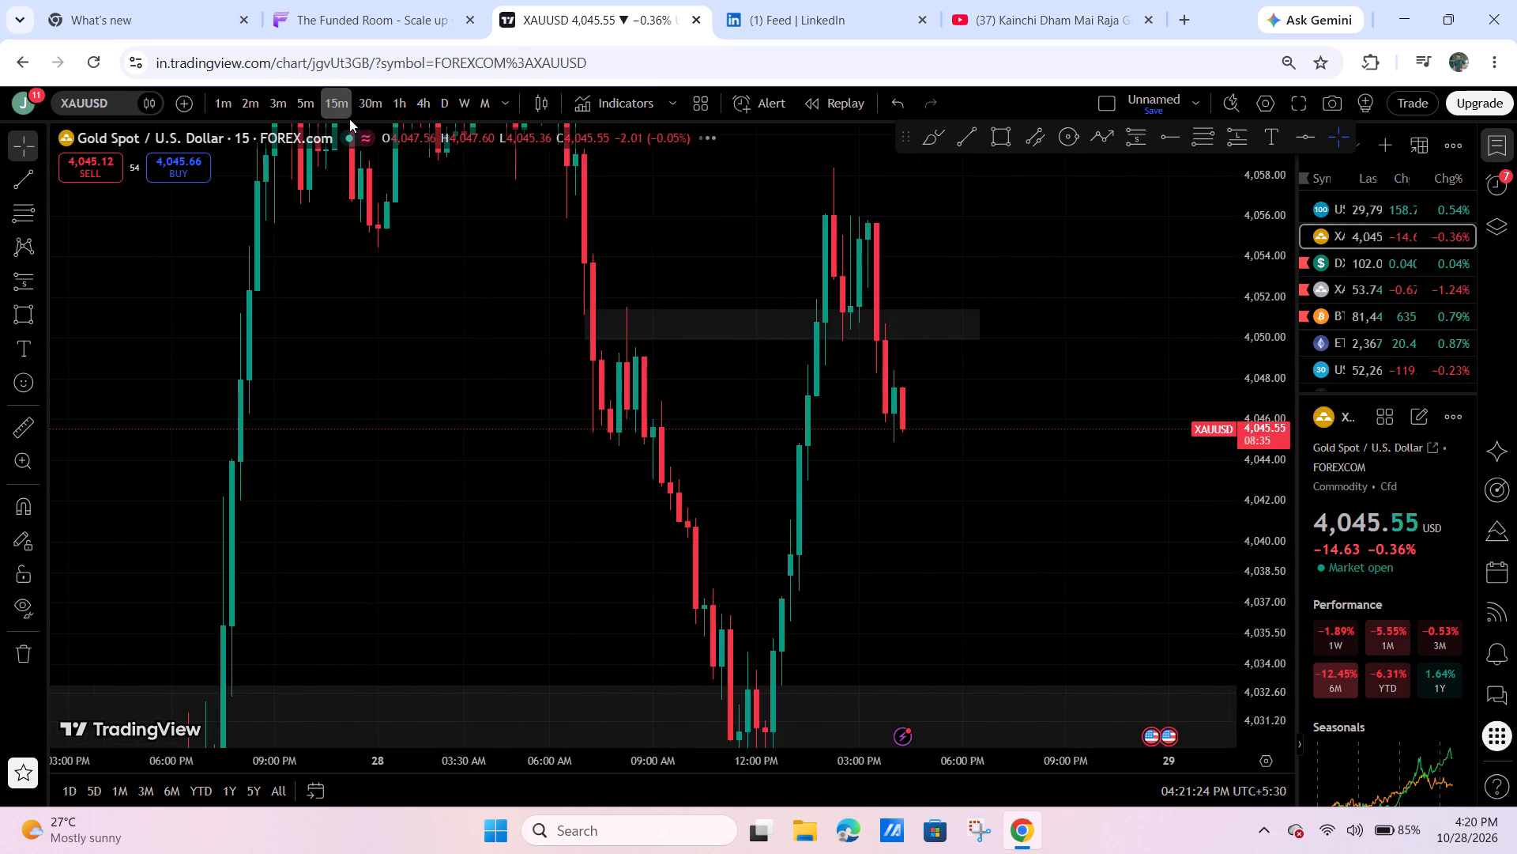
scroll(854, 502, "up", 6)
left_click_drag(856, 502, 1052, 516)
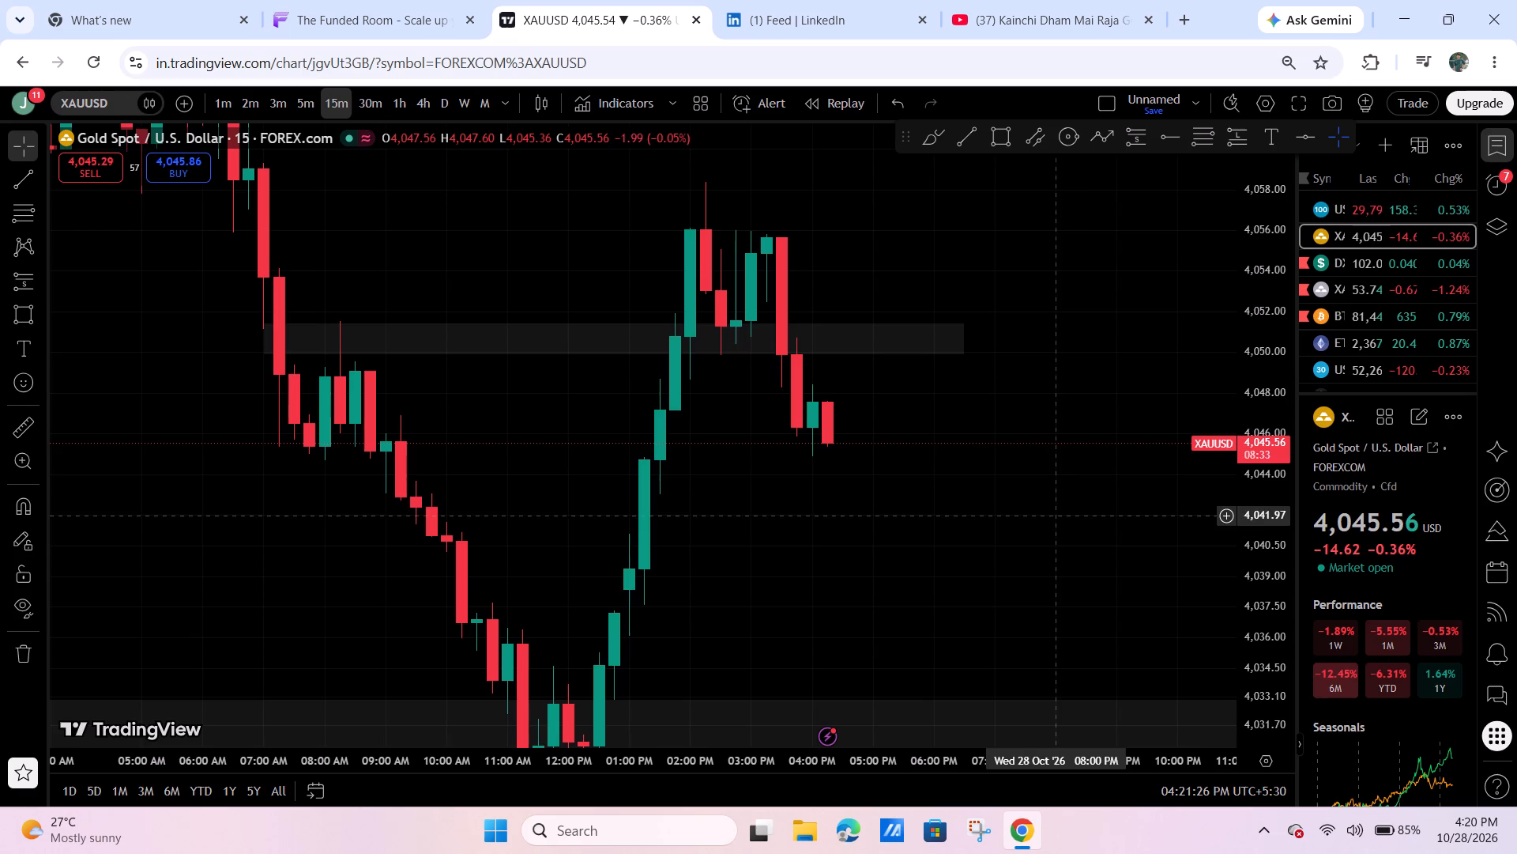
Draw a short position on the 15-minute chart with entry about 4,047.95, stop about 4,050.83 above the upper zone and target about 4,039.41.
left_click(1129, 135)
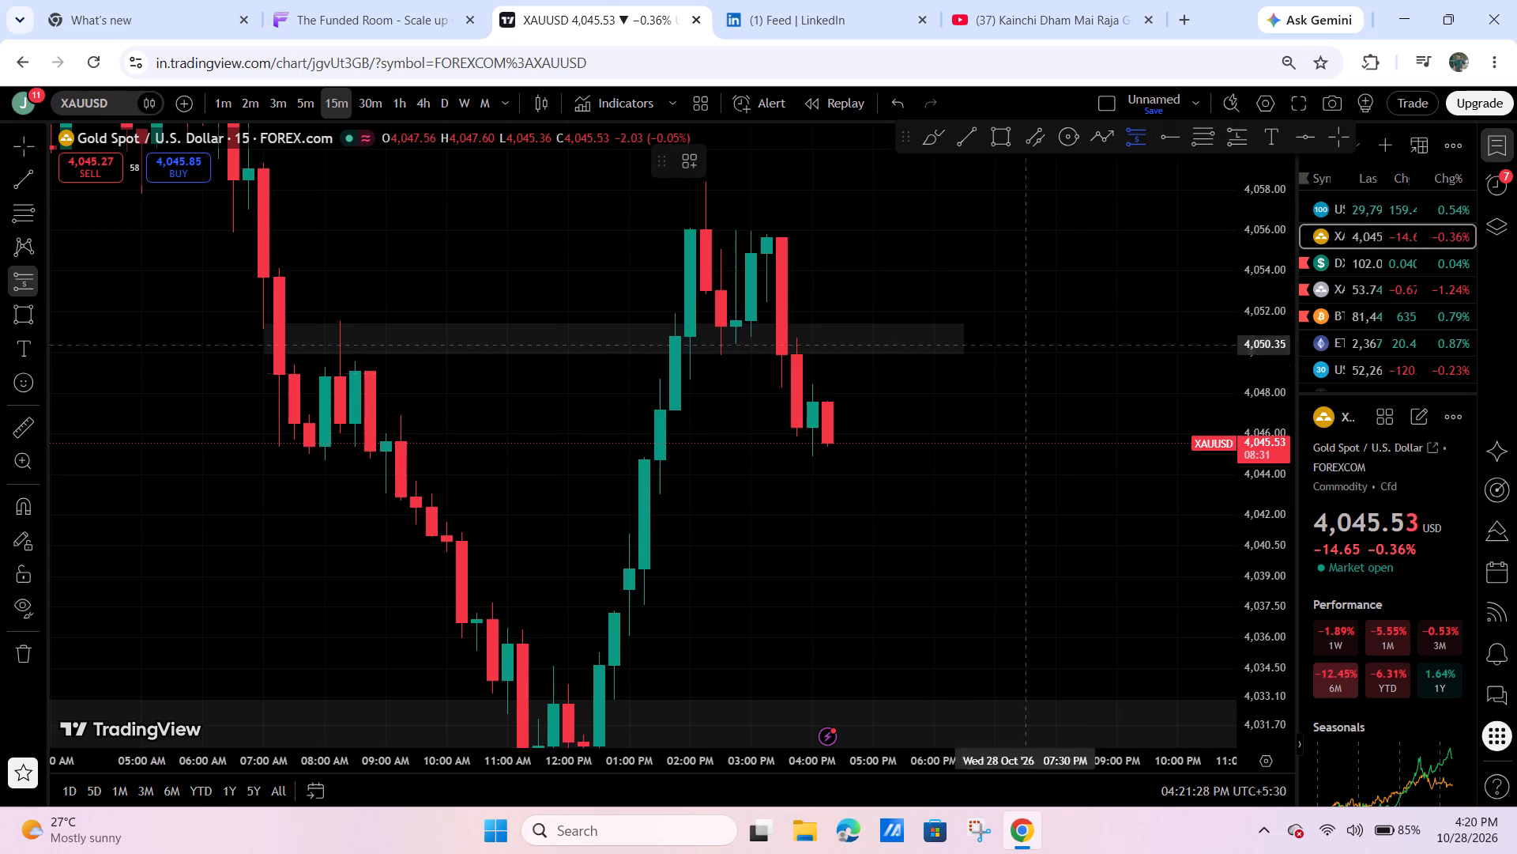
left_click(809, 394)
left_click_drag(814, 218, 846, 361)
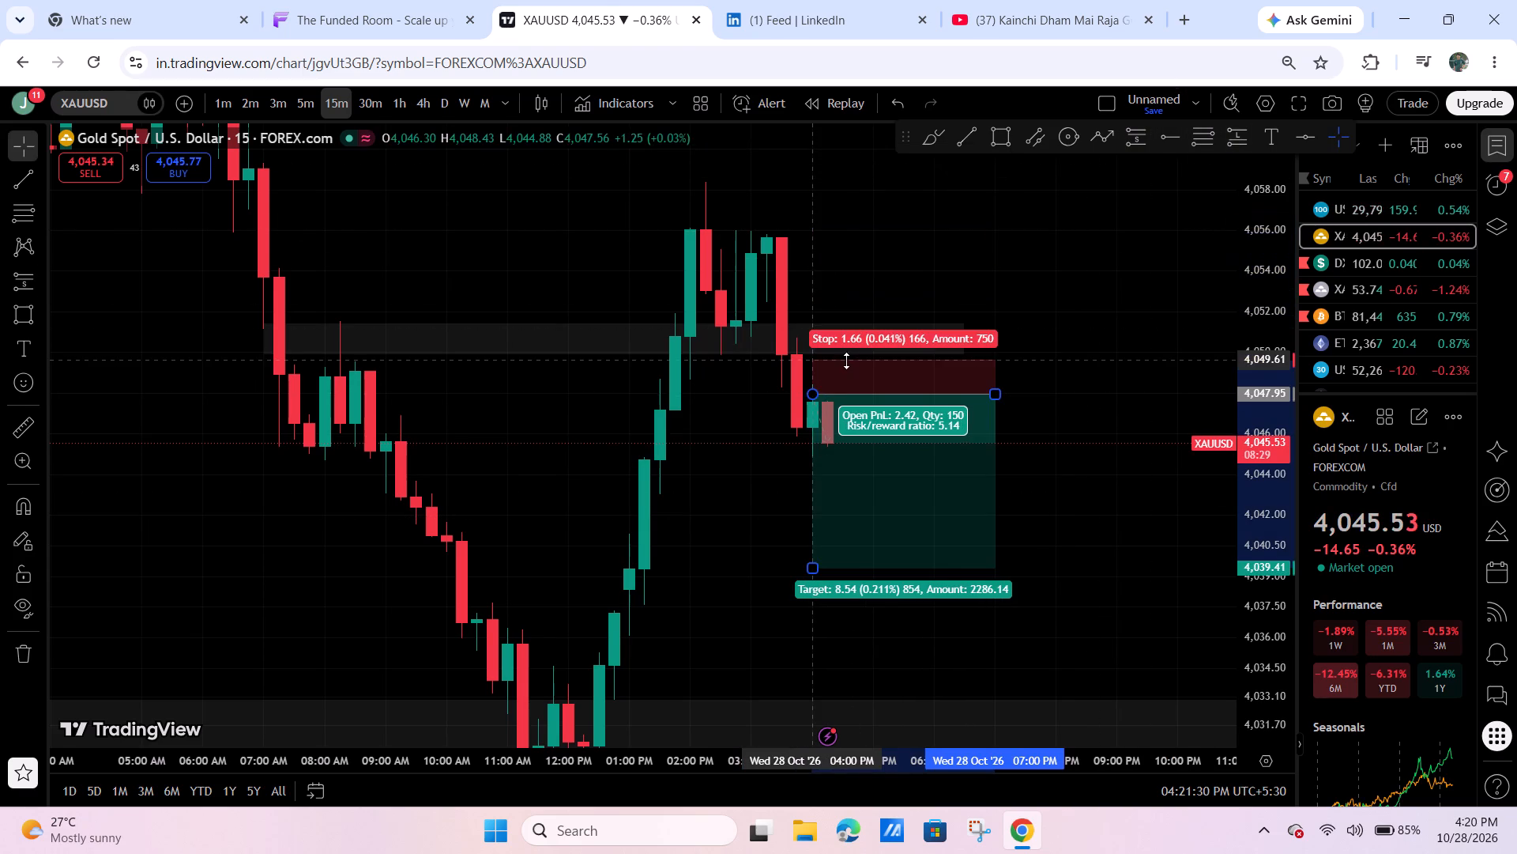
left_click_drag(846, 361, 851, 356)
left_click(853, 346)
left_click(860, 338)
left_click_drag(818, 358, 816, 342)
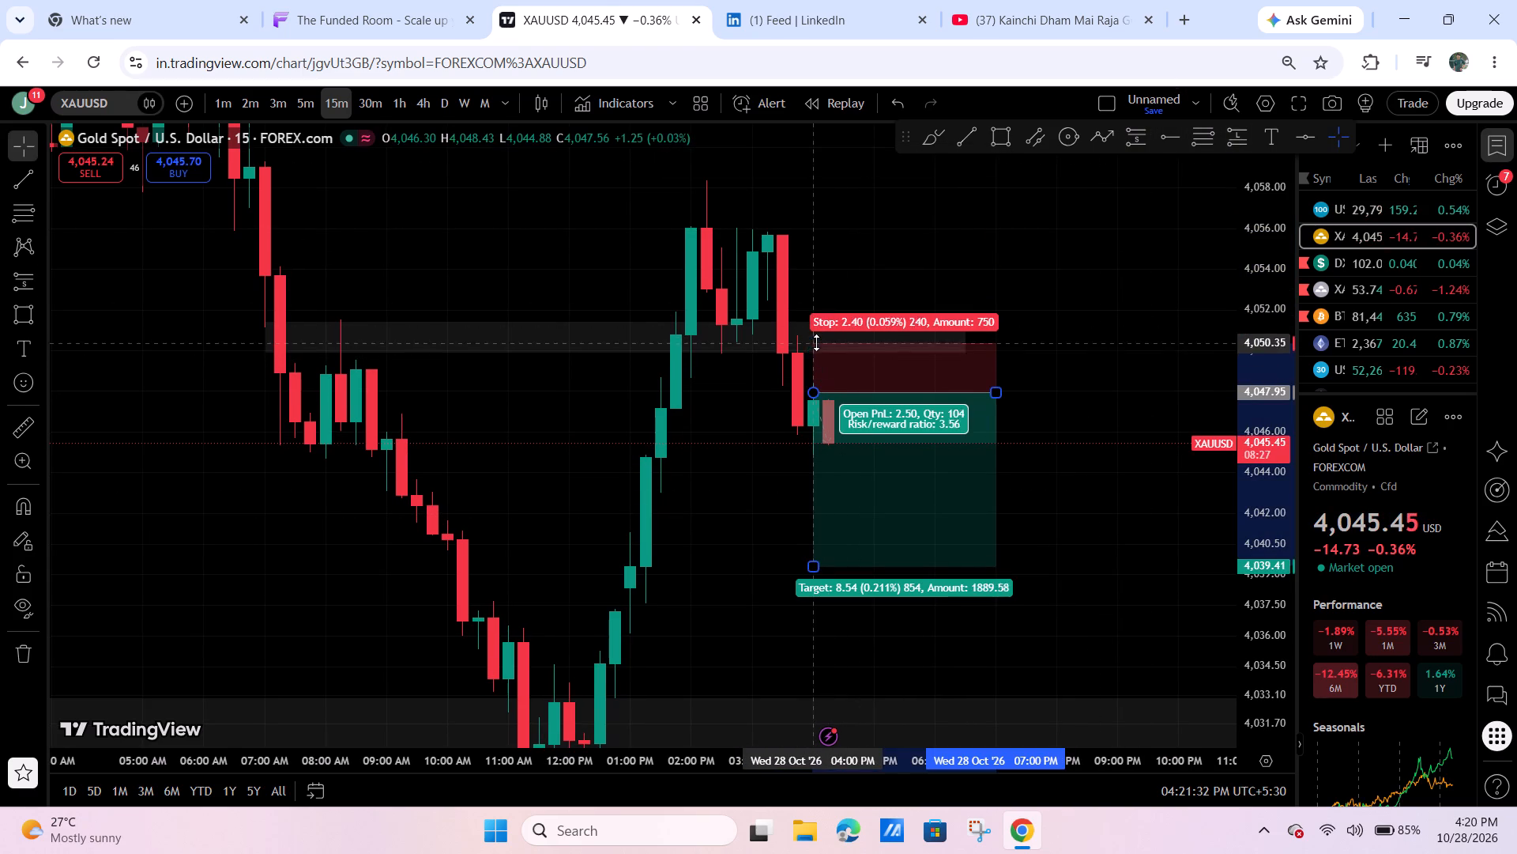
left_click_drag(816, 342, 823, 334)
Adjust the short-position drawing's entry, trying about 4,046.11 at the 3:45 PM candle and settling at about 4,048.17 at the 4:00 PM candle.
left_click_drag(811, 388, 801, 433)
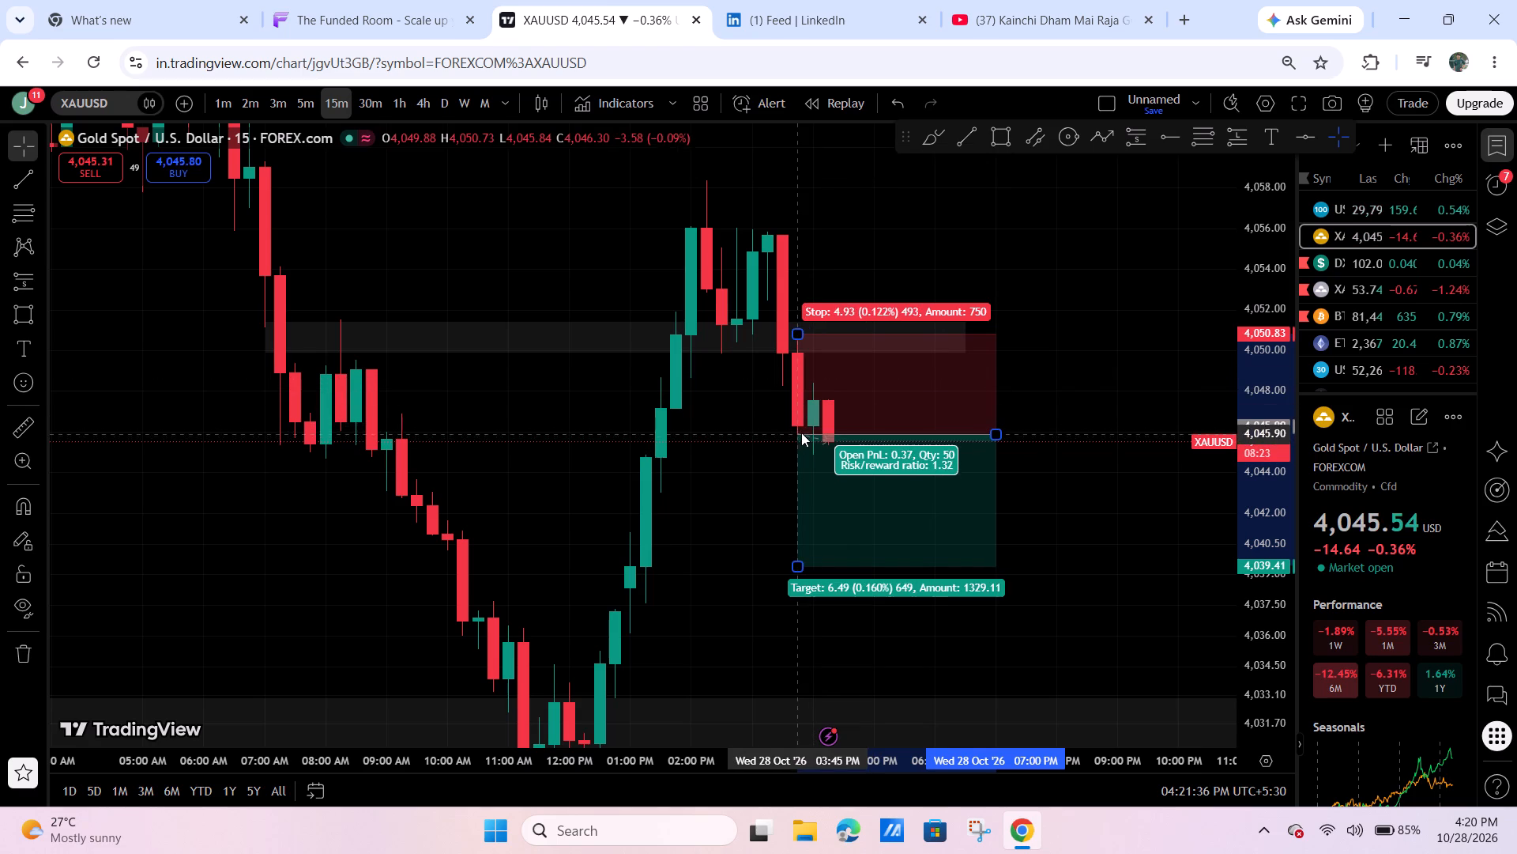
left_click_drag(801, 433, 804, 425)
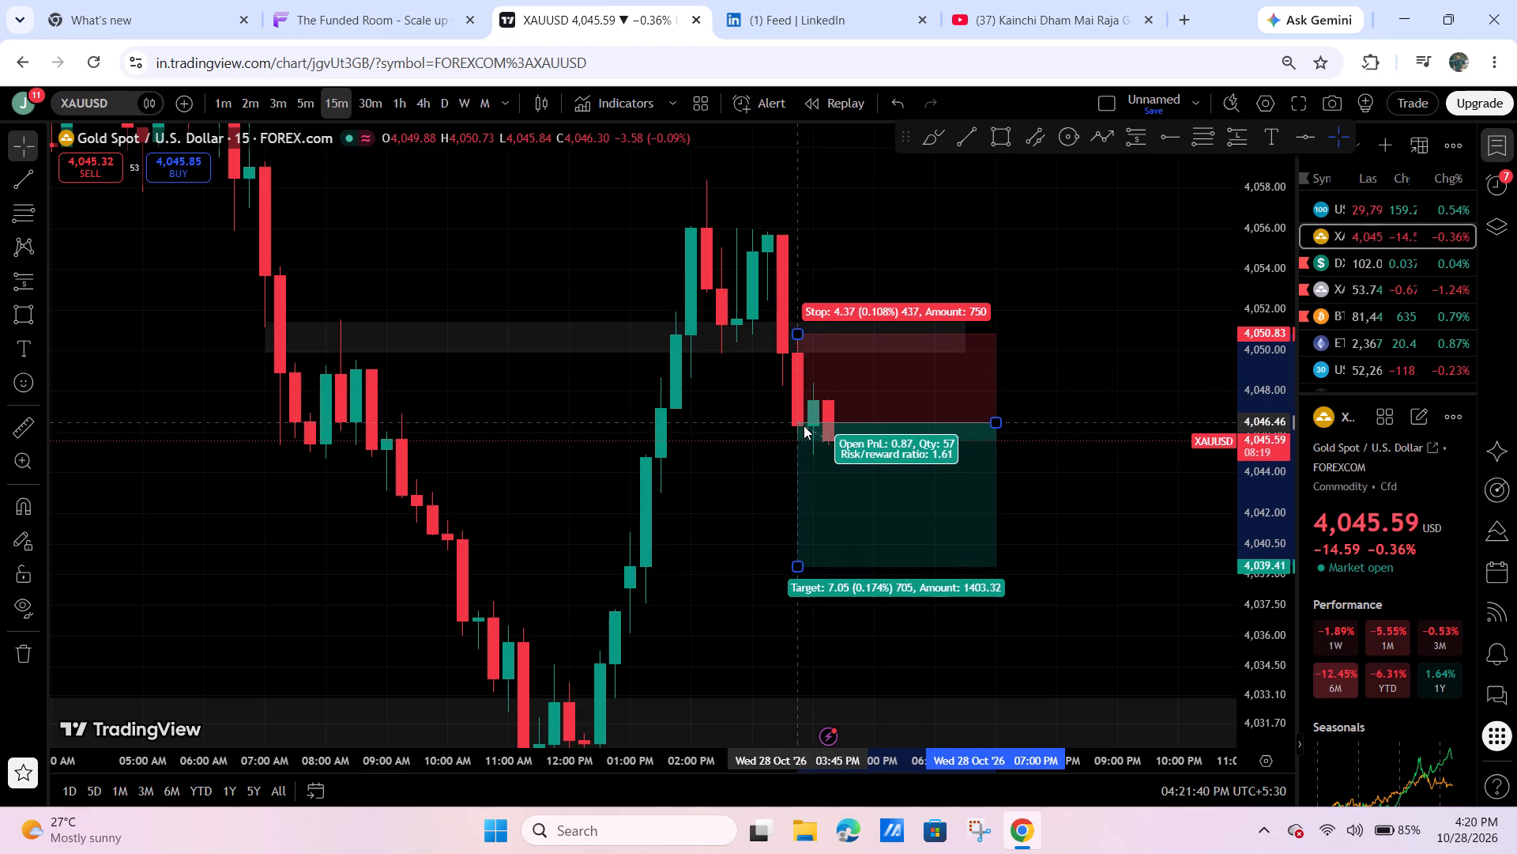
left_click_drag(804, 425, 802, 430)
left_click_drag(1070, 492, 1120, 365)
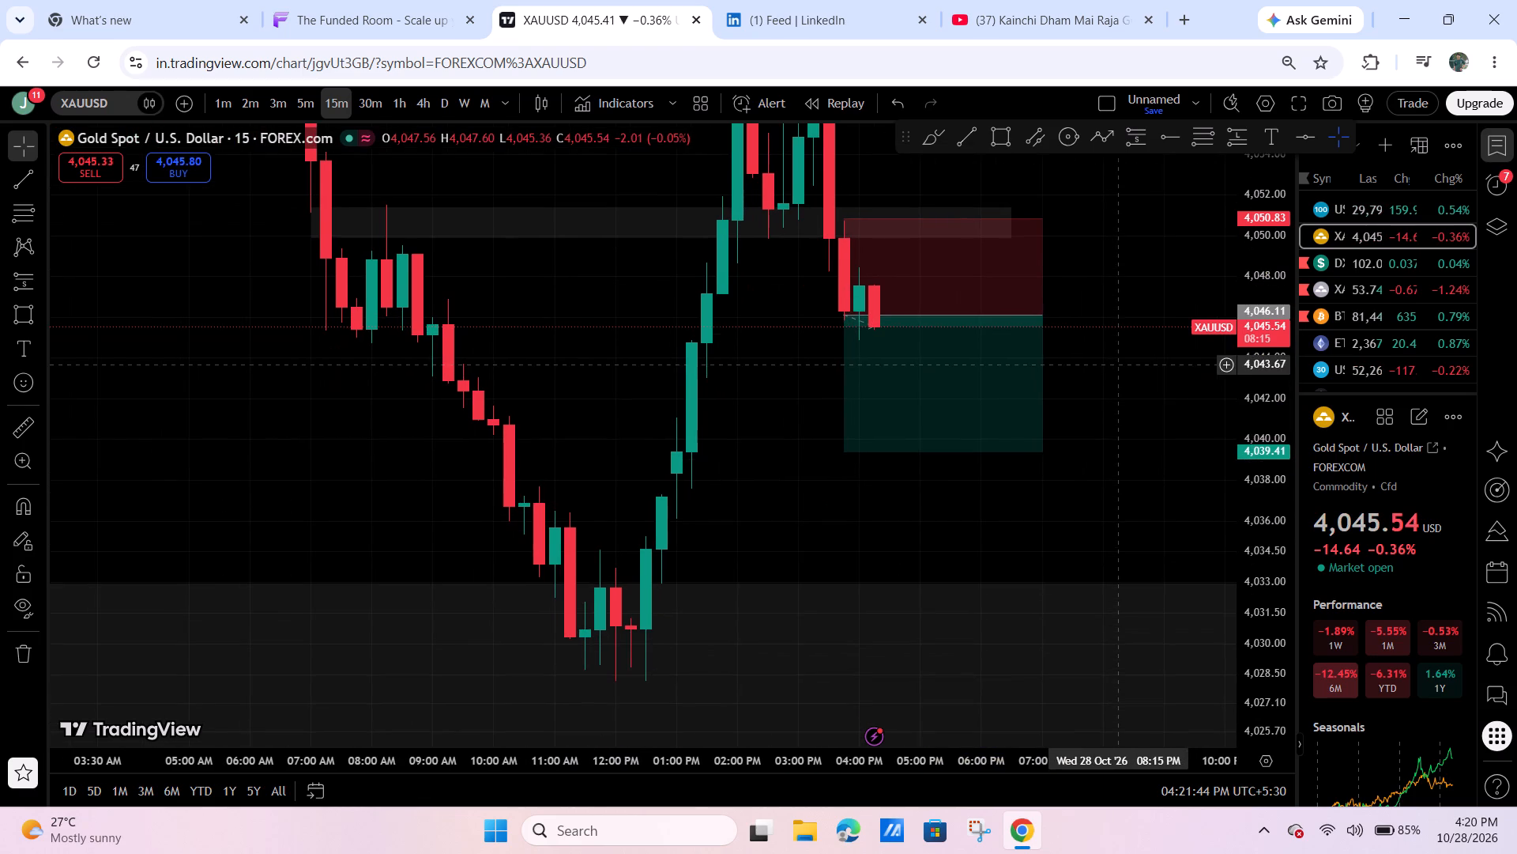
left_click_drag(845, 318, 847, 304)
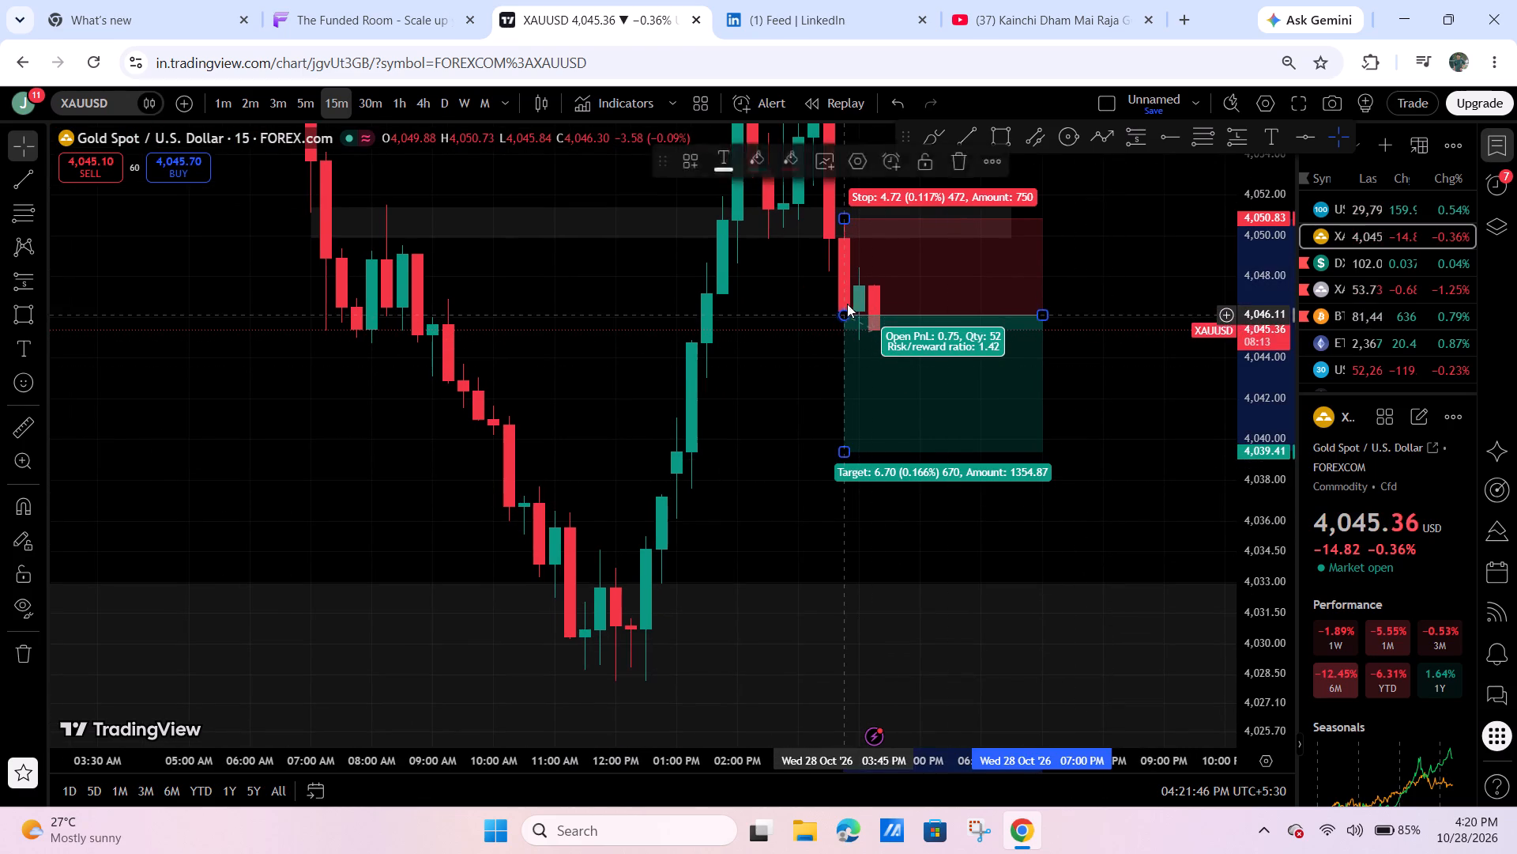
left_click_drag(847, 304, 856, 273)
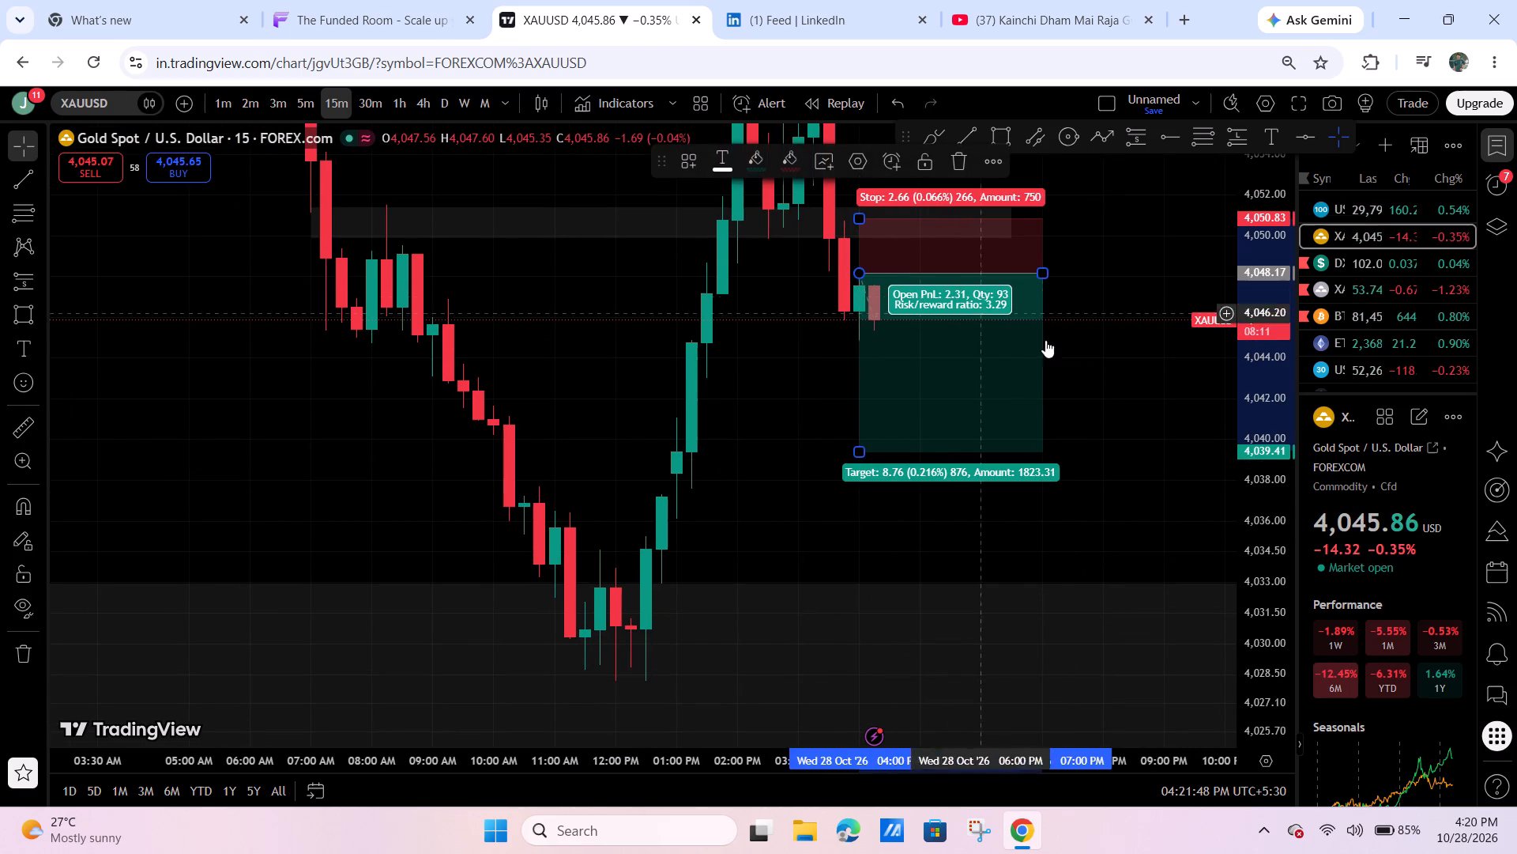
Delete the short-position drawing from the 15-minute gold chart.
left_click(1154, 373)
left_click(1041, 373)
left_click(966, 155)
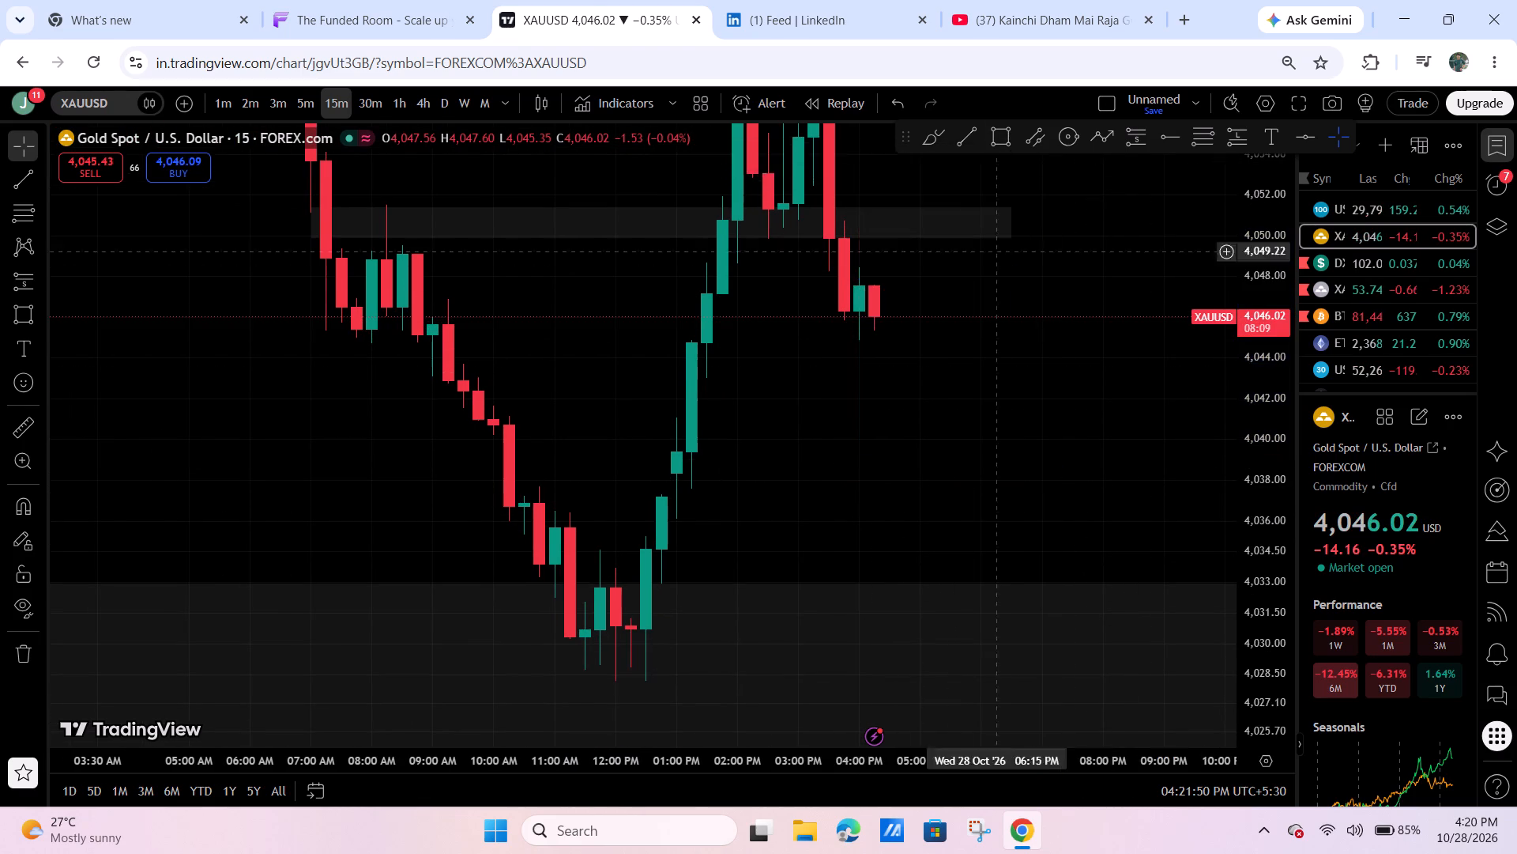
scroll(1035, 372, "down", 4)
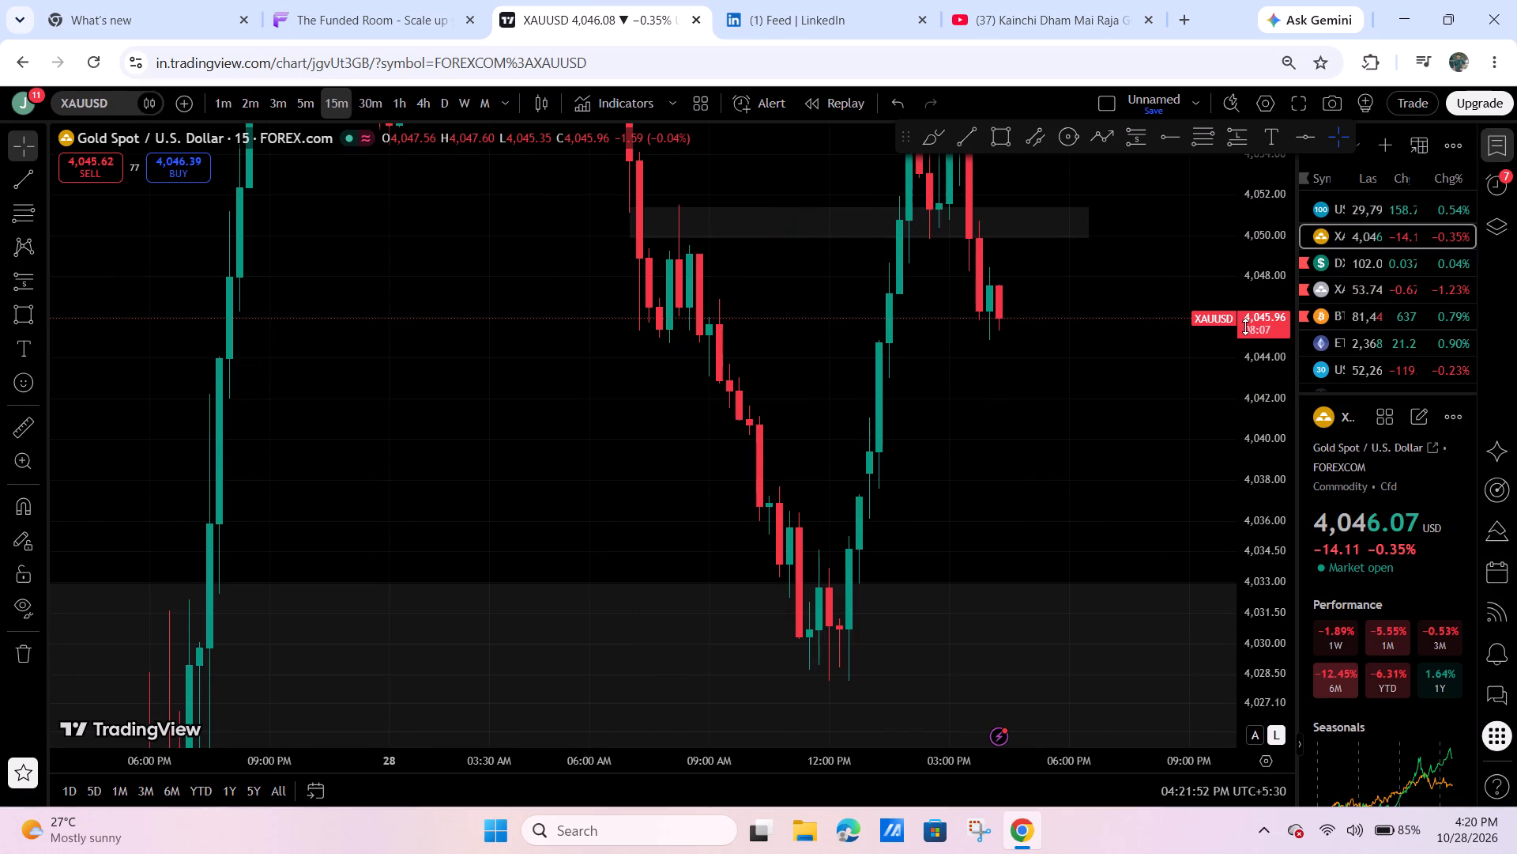
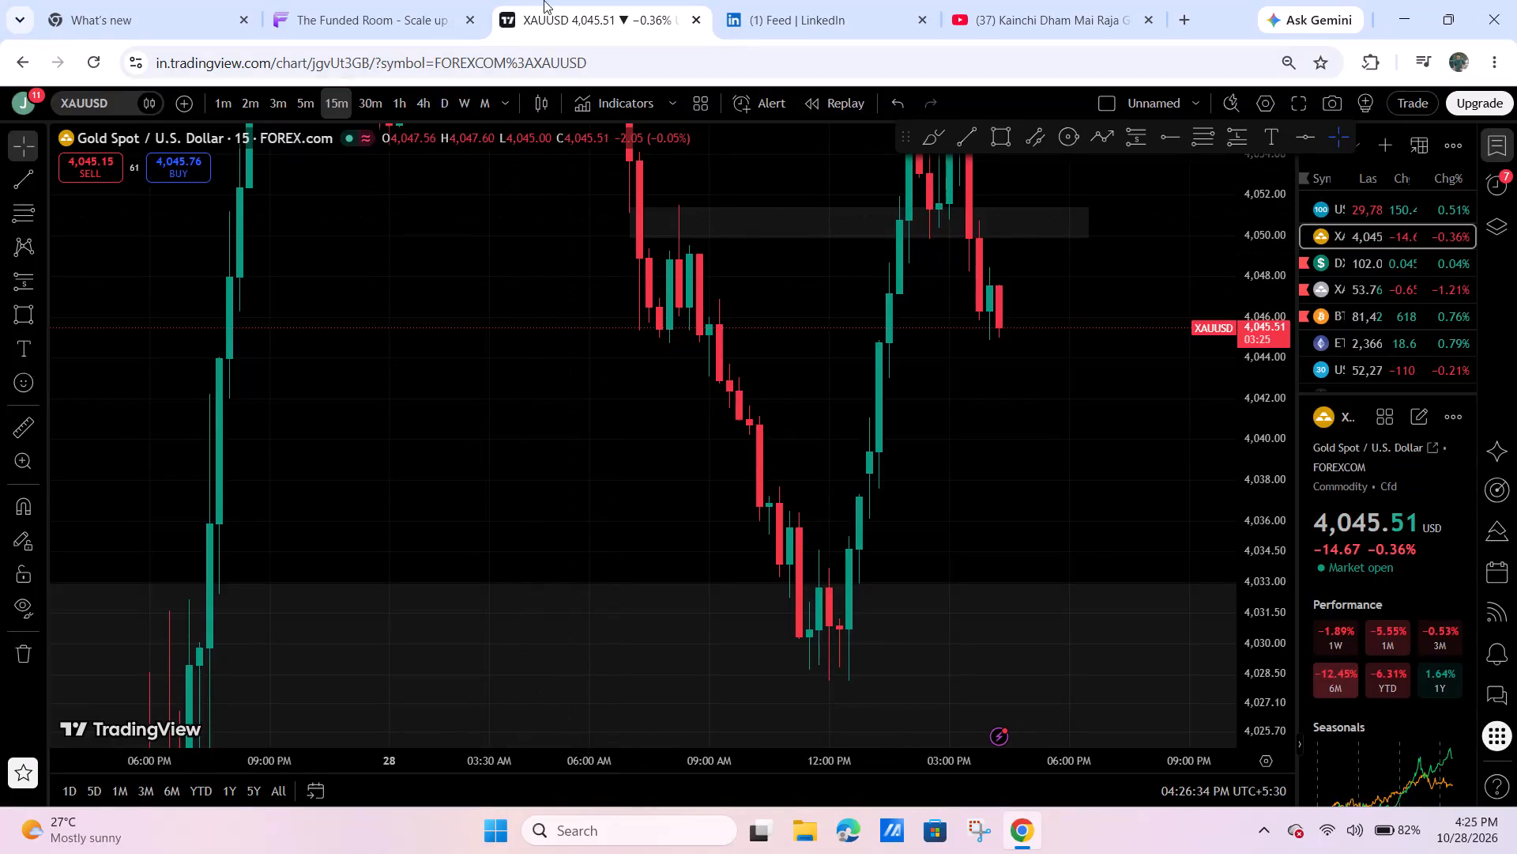
Switch to The Funded Room and shorten the short-position drawing on the 5-minute XAU/USD chart so it ends at about 19:25.
left_click(409, 0)
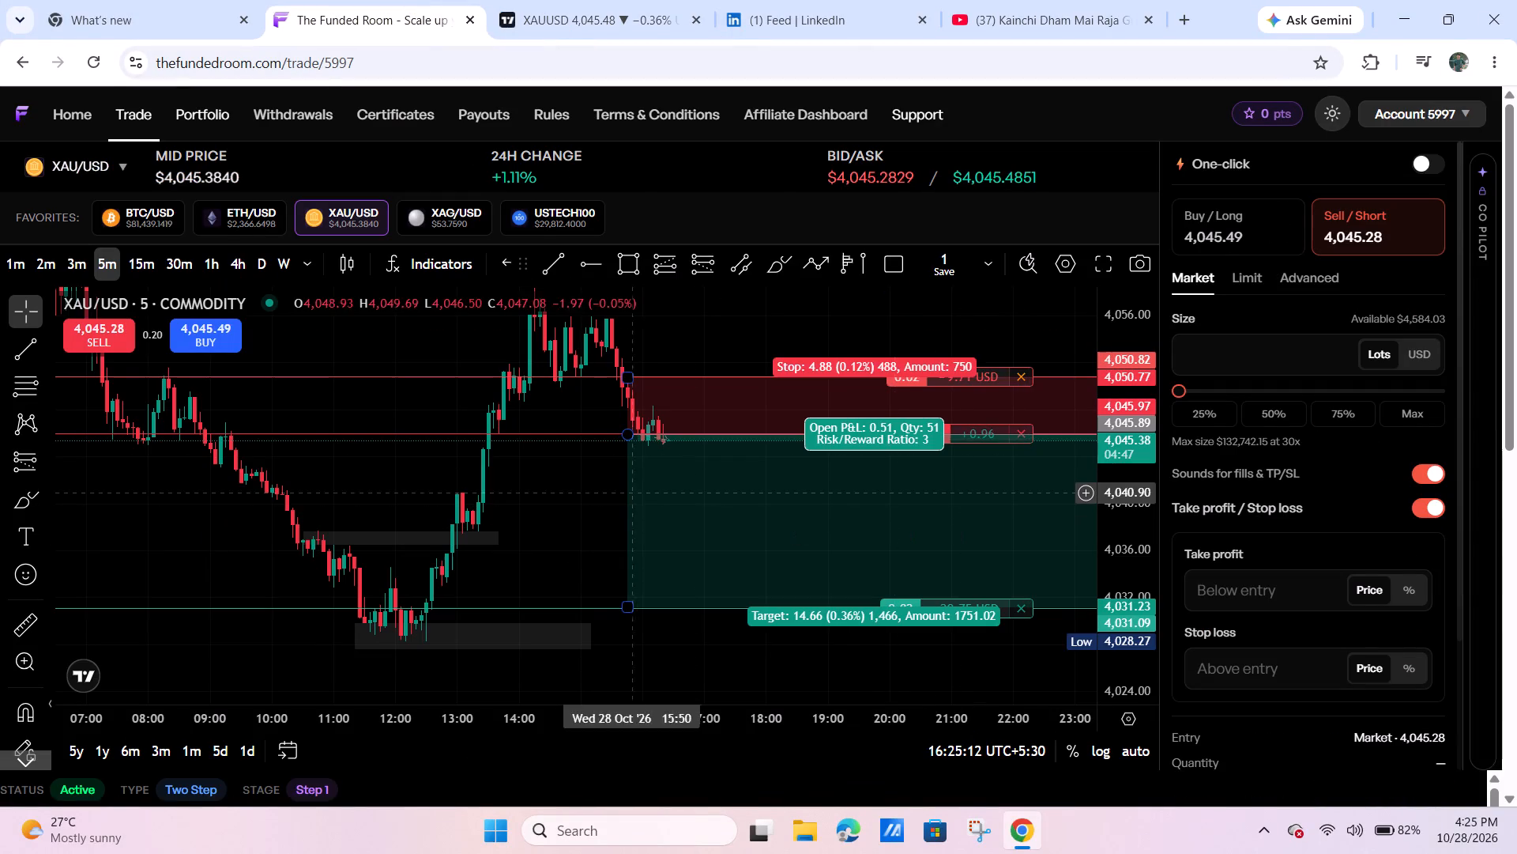
left_click_drag(564, 482, 319, 416)
left_click_drag(892, 375, 792, 374)
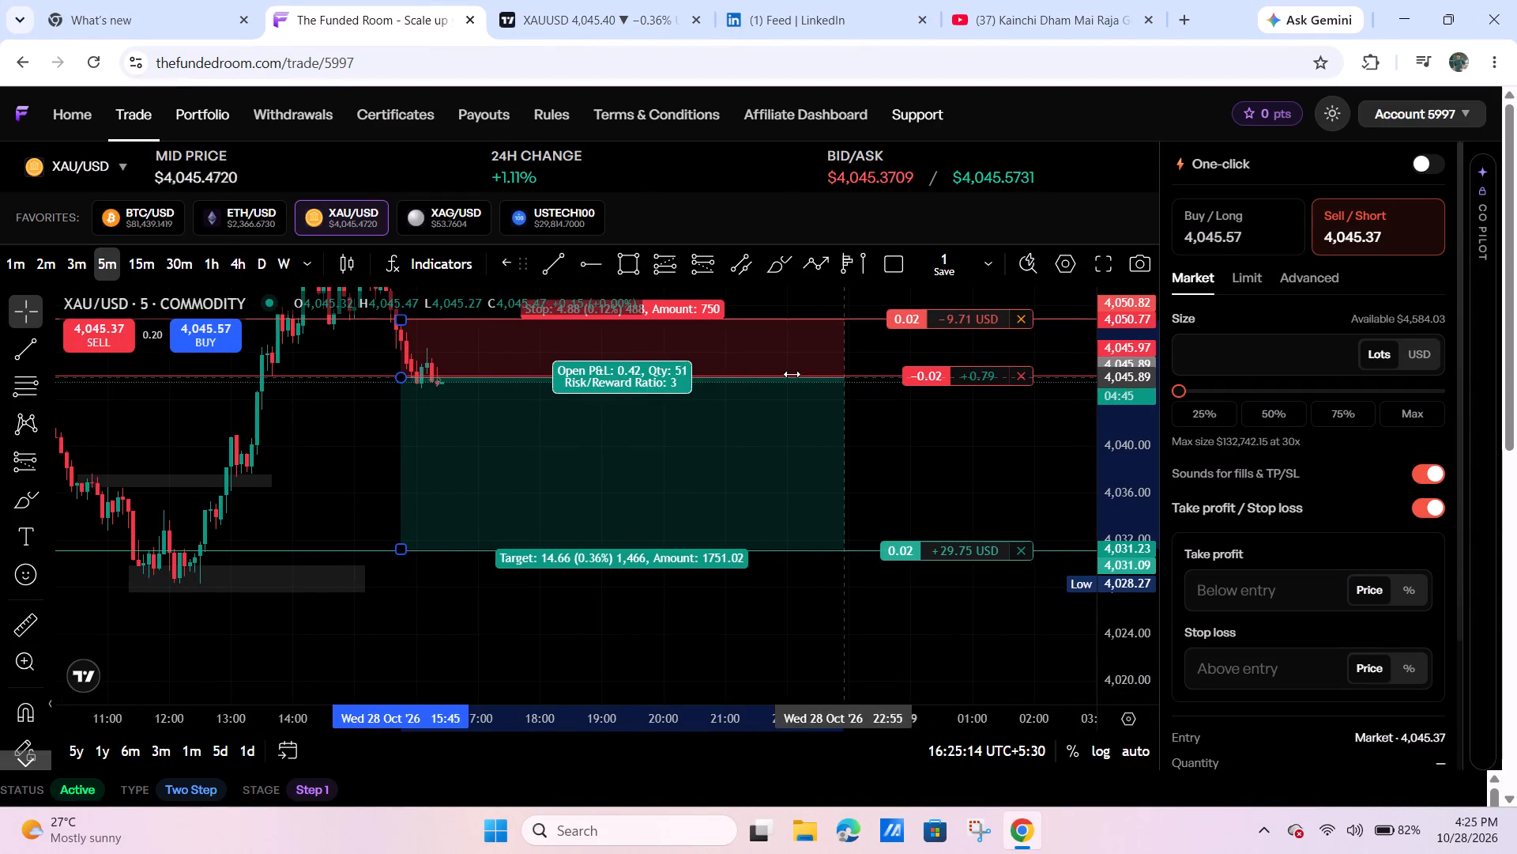
left_click_drag(792, 374, 626, 374)
left_click_drag(710, 409, 898, 449)
left_click(898, 449)
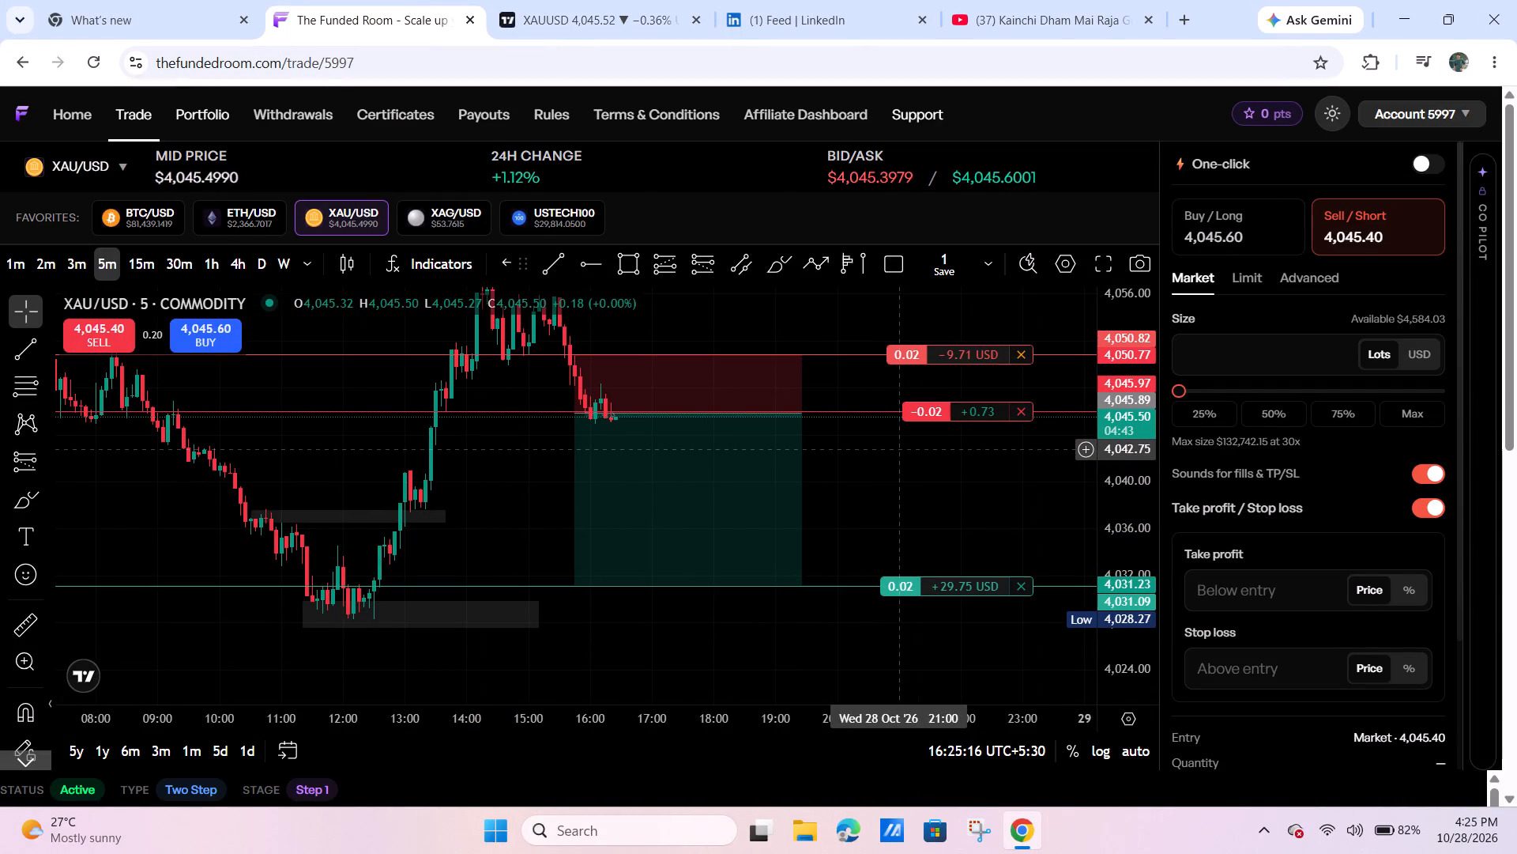